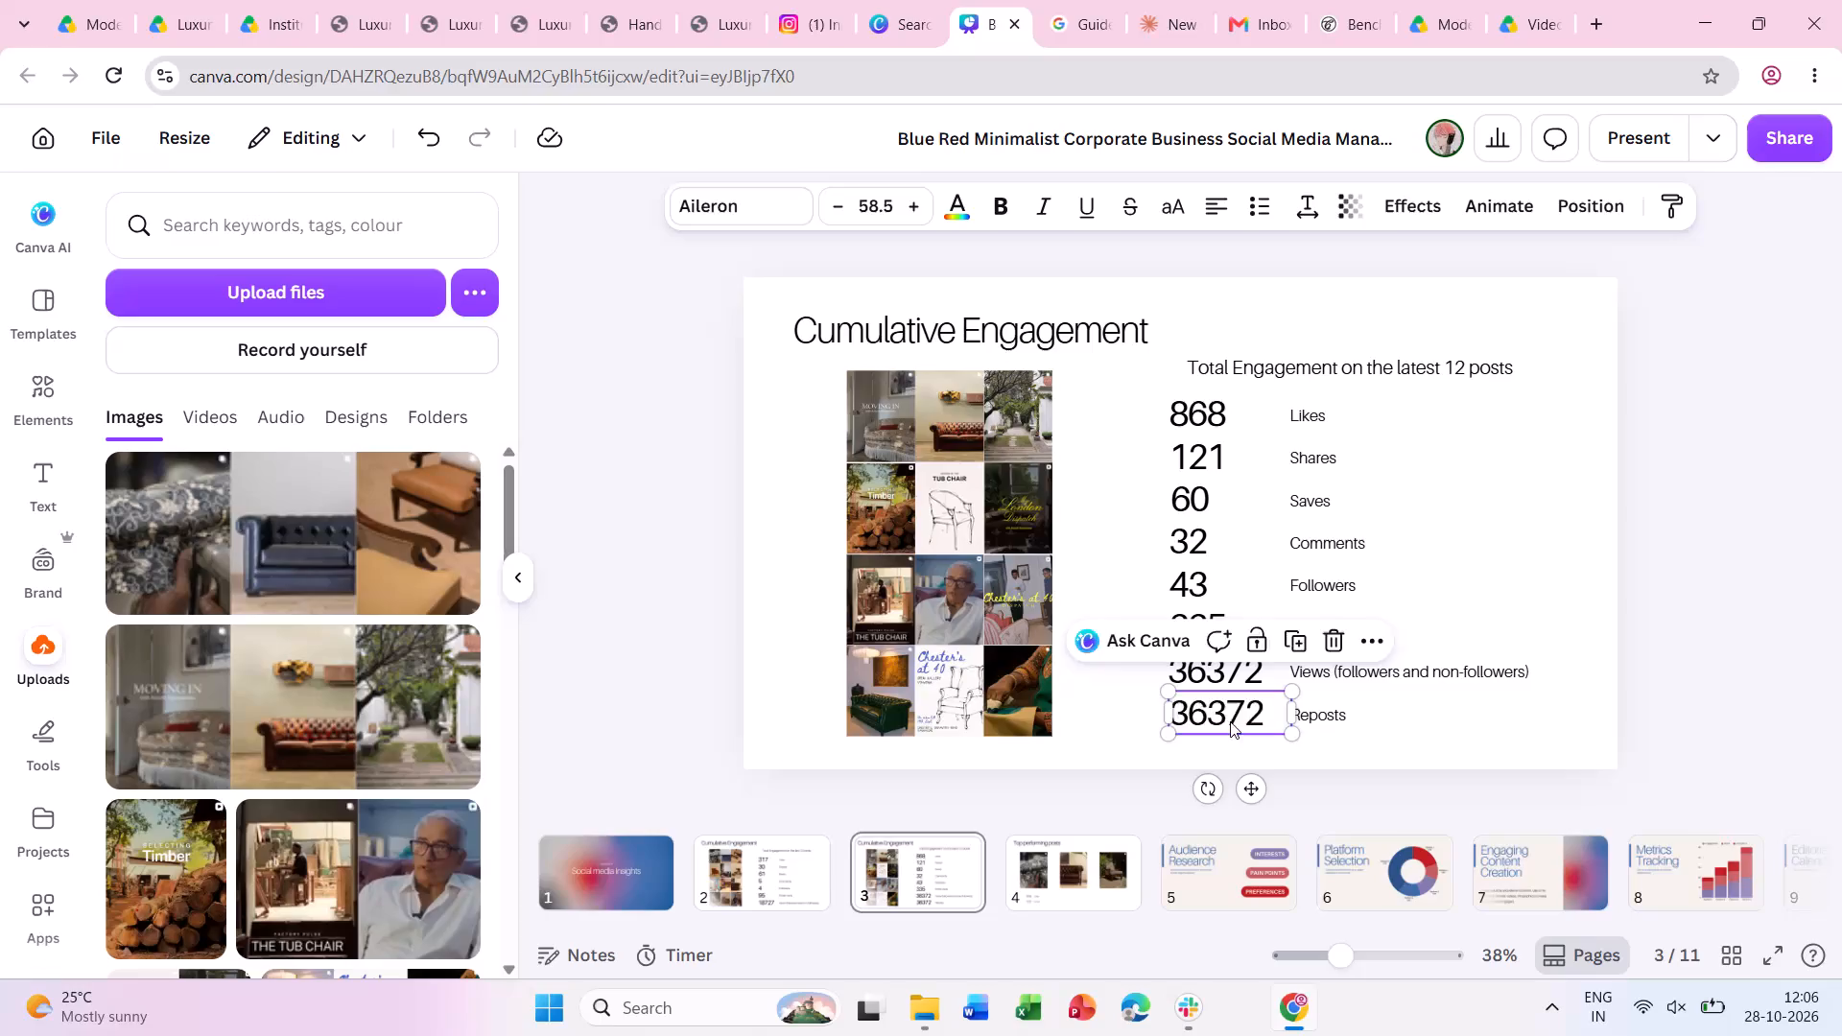
Set the Reposts figure on the Cumulative Engagement page to 18.
{"action": "type", "text": "18"}
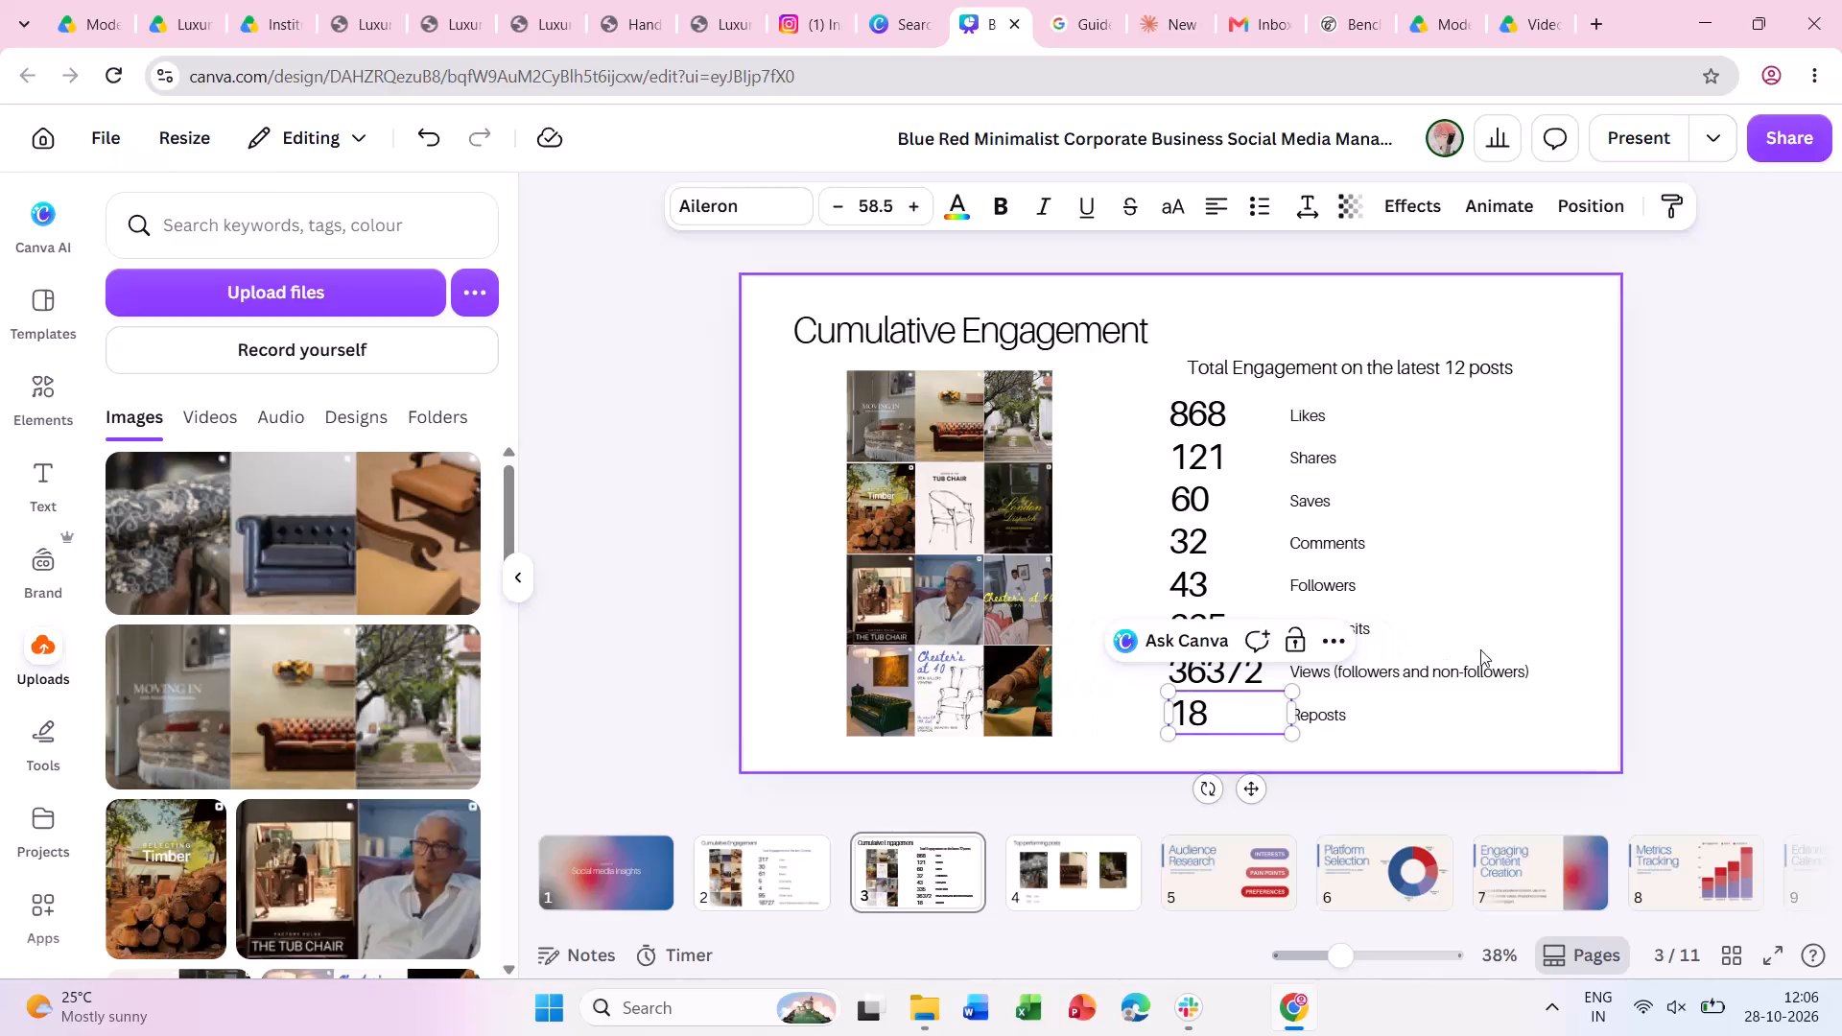
{"action": "left_click", "coordinate": [1729, 599]}
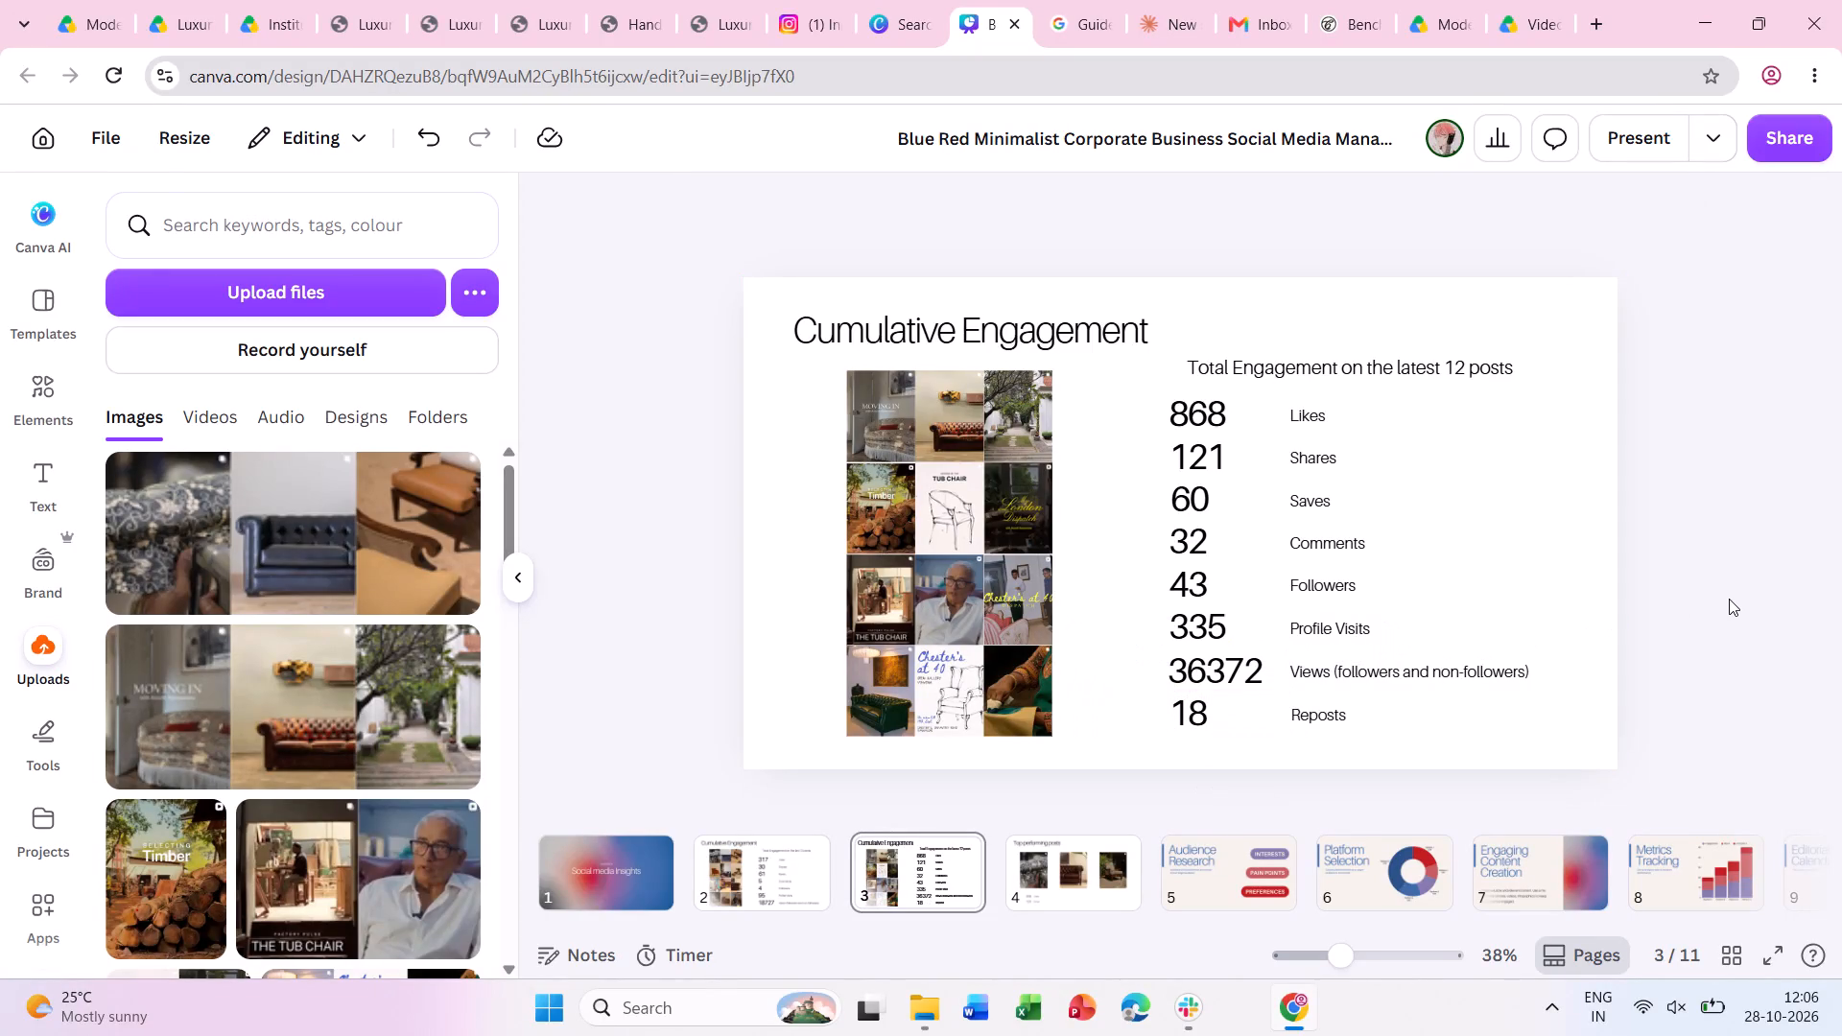
On page 4, Top performing posts, set the first post's Likes to 33 and Saves to 5.
{"action": "left_click", "coordinate": [1052, 865]}
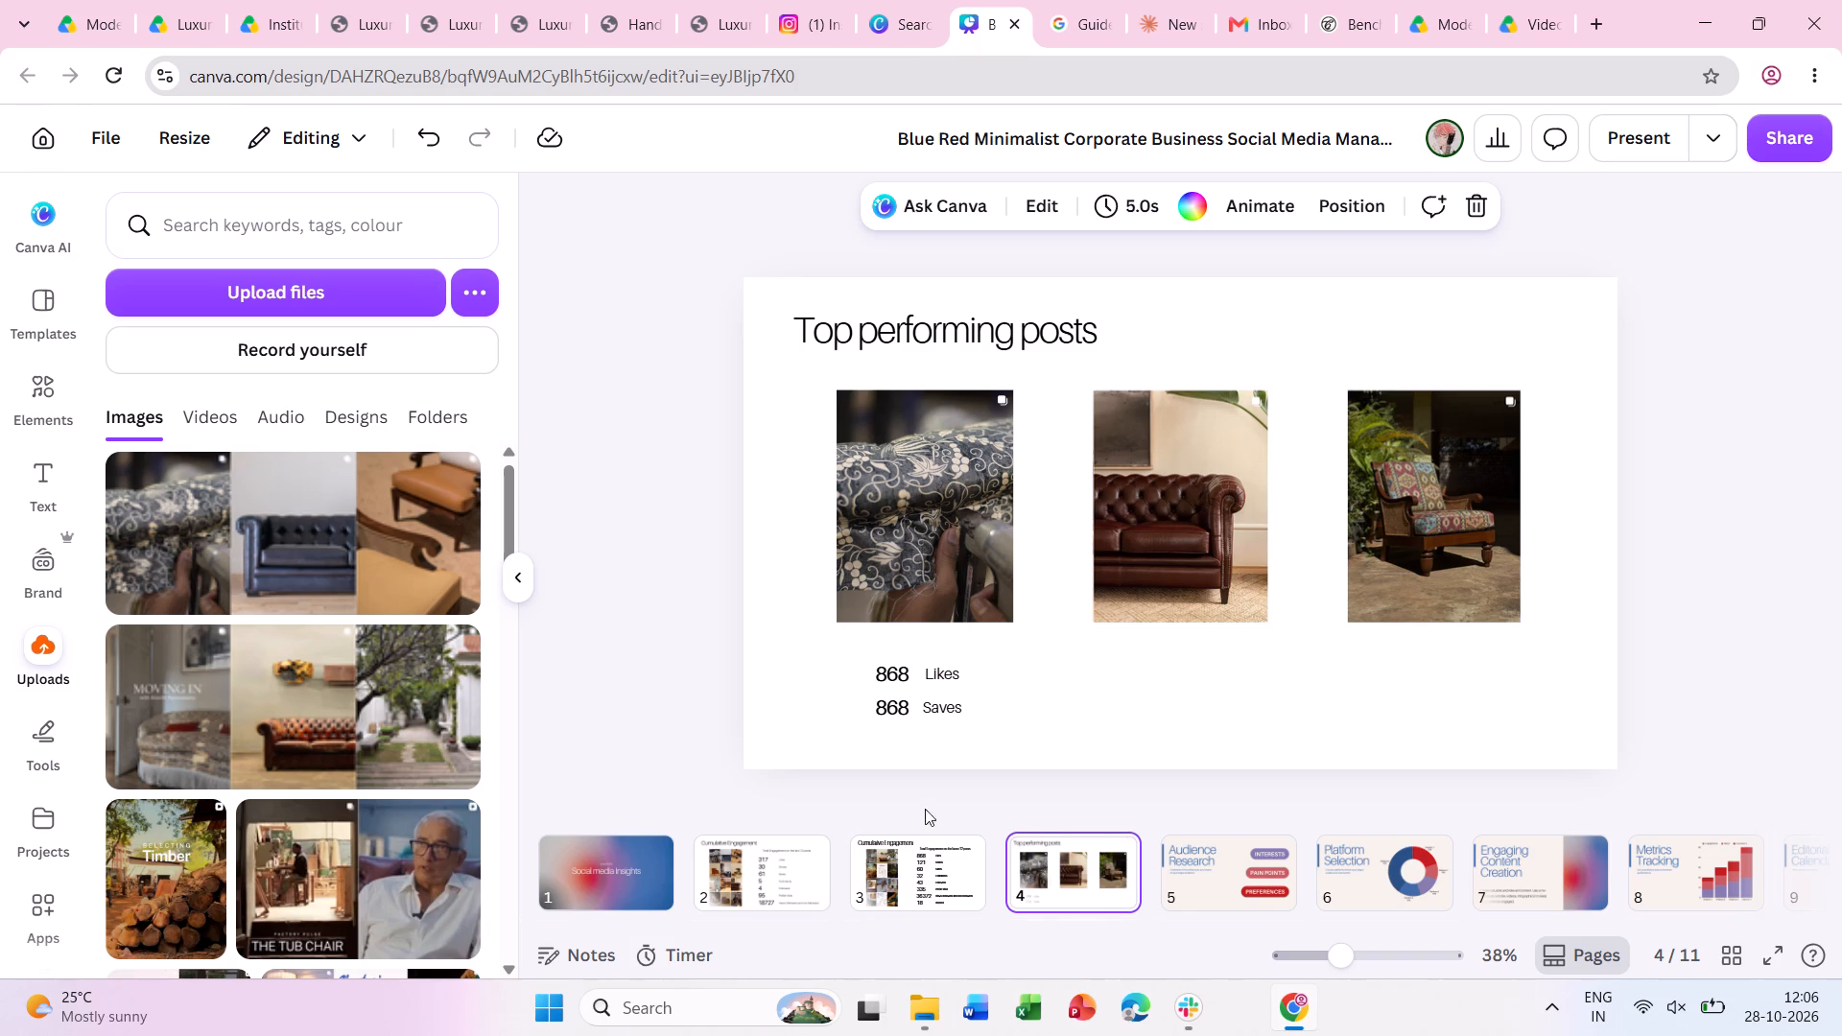
{"action": "double_click", "coordinate": [882, 676]}
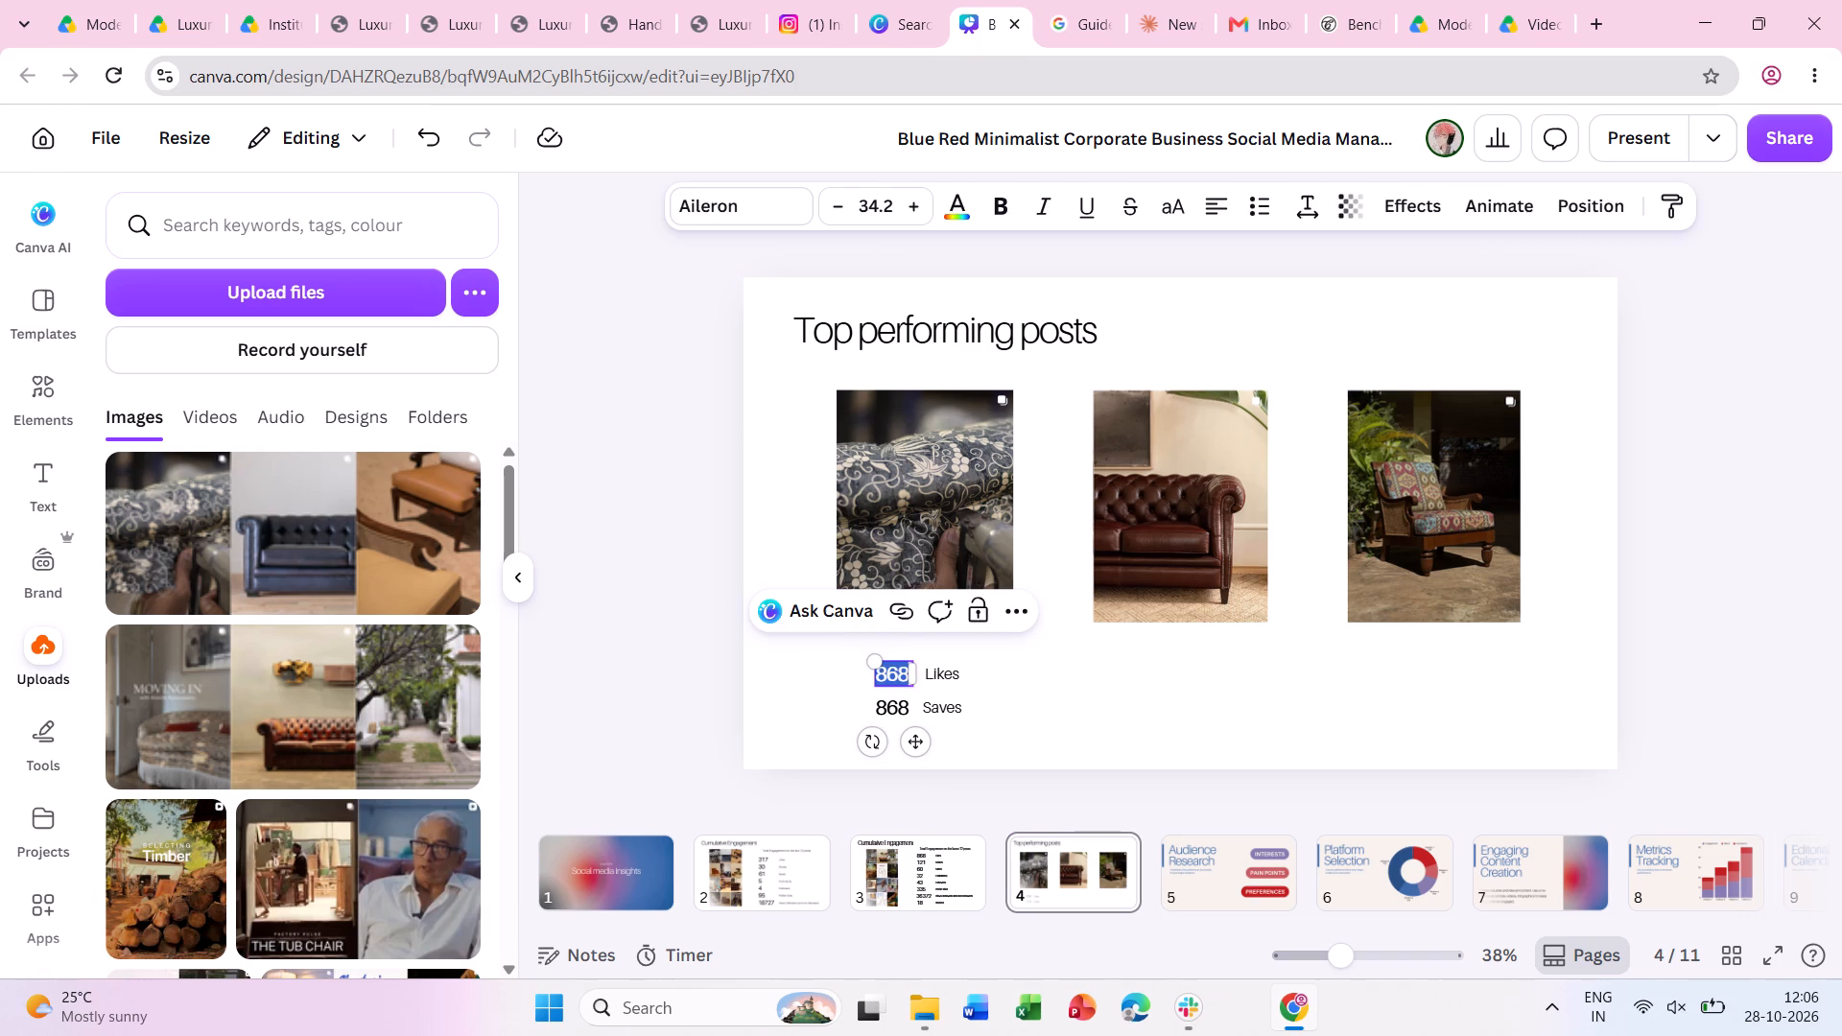
{"action": "type", "text": "33"}
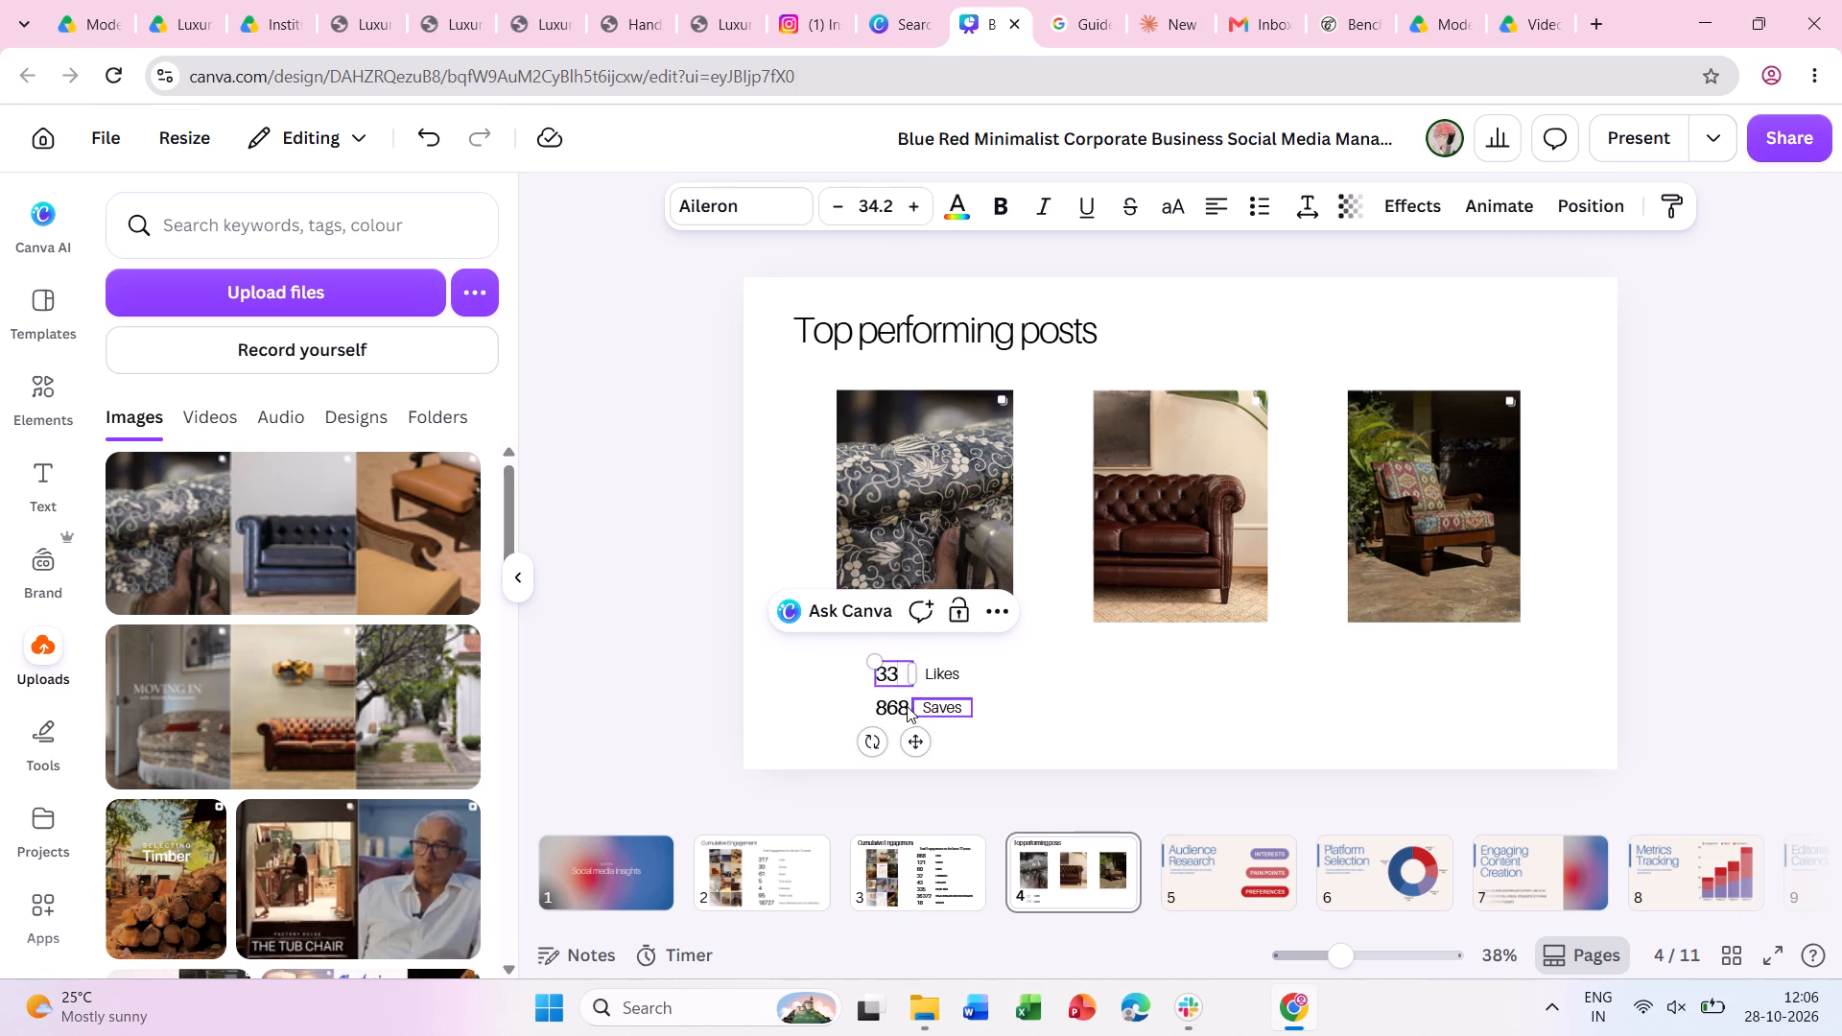
{"action": "double_click", "coordinate": [905, 706]}
{"action": "key", "text": "4"}
{"action": "double_click", "coordinate": [958, 706]}
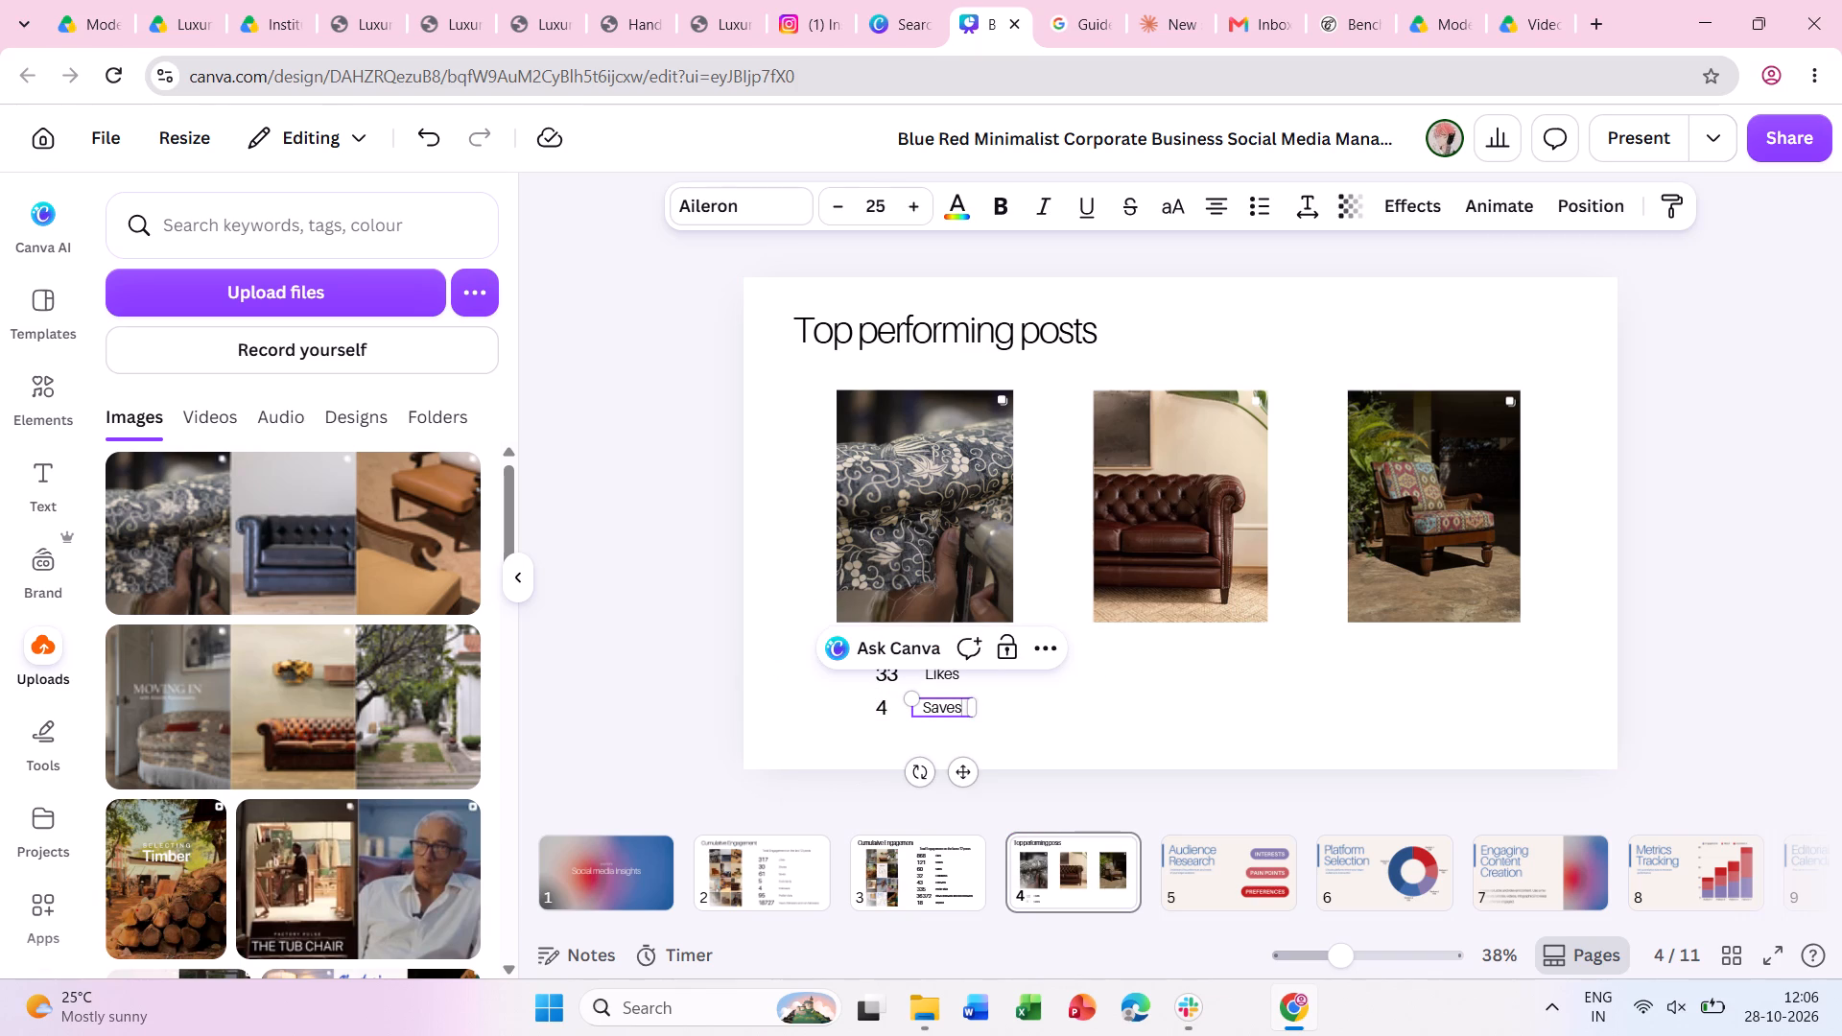
{"action": "double_click", "coordinate": [880, 709]}
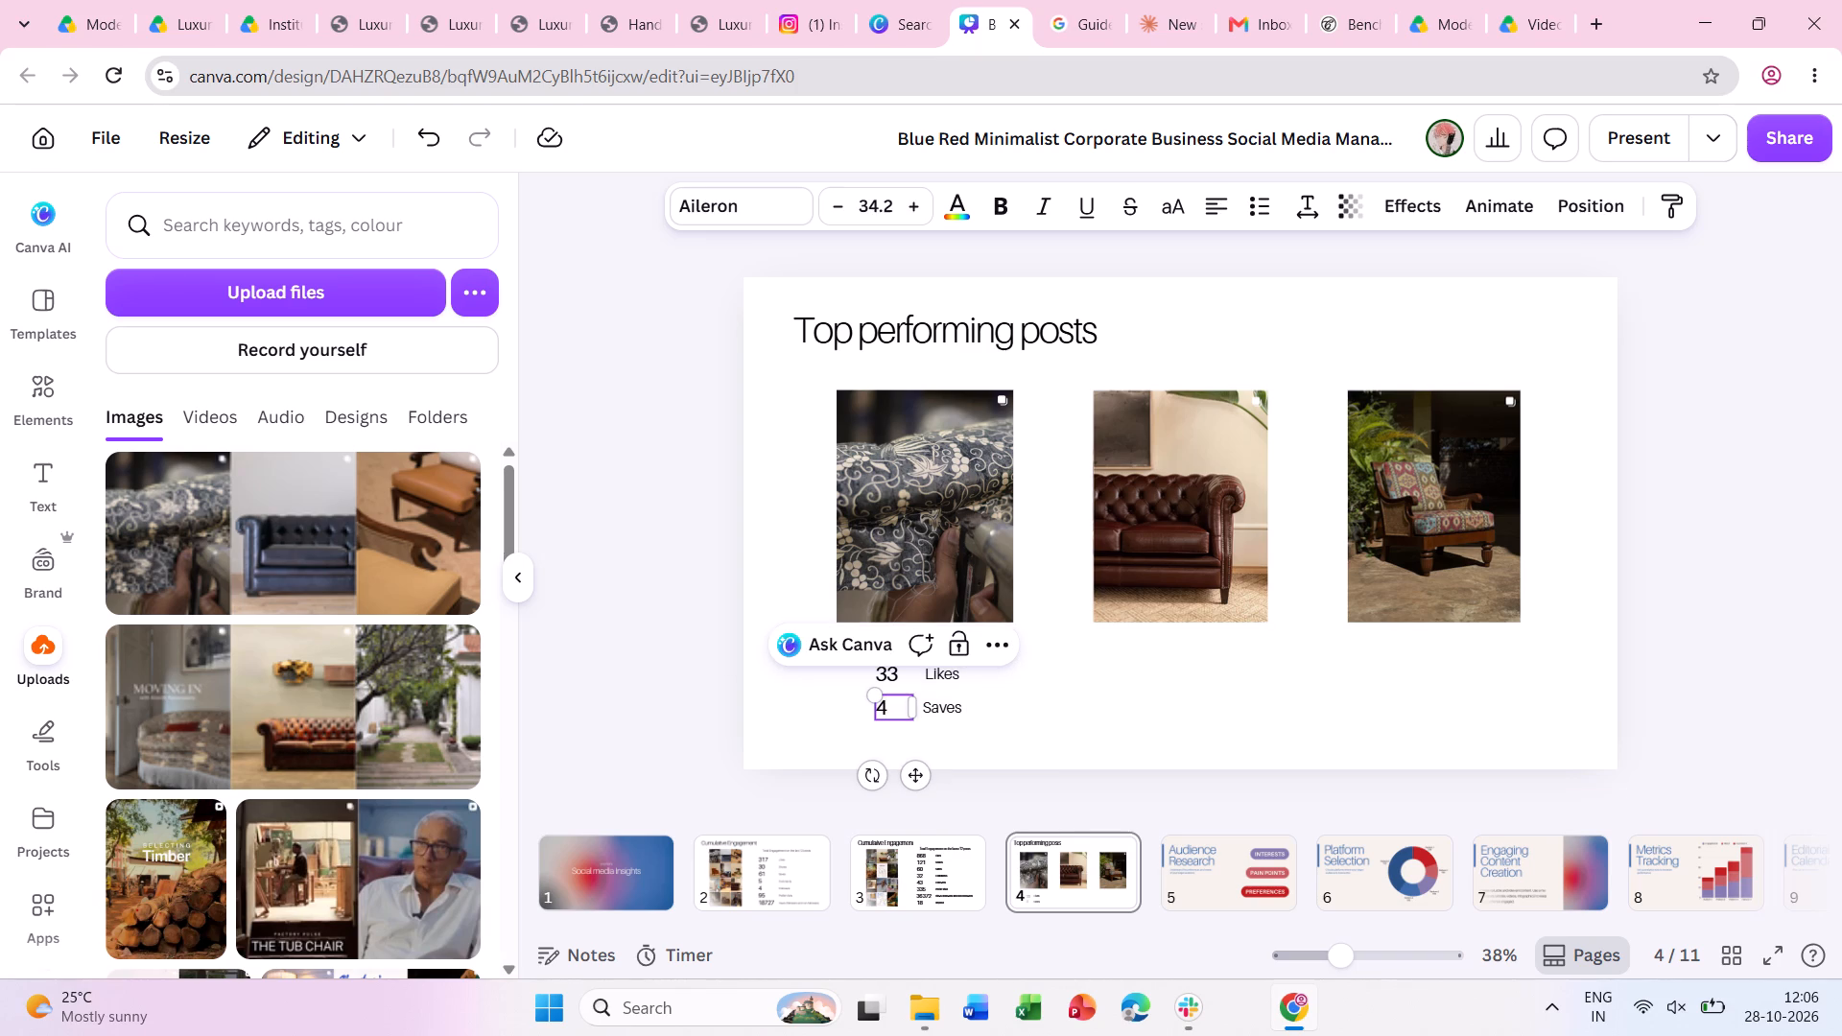
{"action": "left_click", "coordinate": [883, 709]}
{"action": "key", "text": "5"}
{"action": "key", "text": "BackSpace"}
{"action": "key", "text": "BackSpace"}
{"action": "key", "text": "5"}
Duplicate the Saves row directly below itself, relabel the copy Shares and set its value to 4.
{"action": "left_click", "coordinate": [1069, 698]}
{"action": "left_click_drag", "start_coordinate": [855, 704], "coordinate": [933, 704]}
{"action": "key", "text": "ctrl+c"}
{"action": "key", "text": "ctrl+v"}
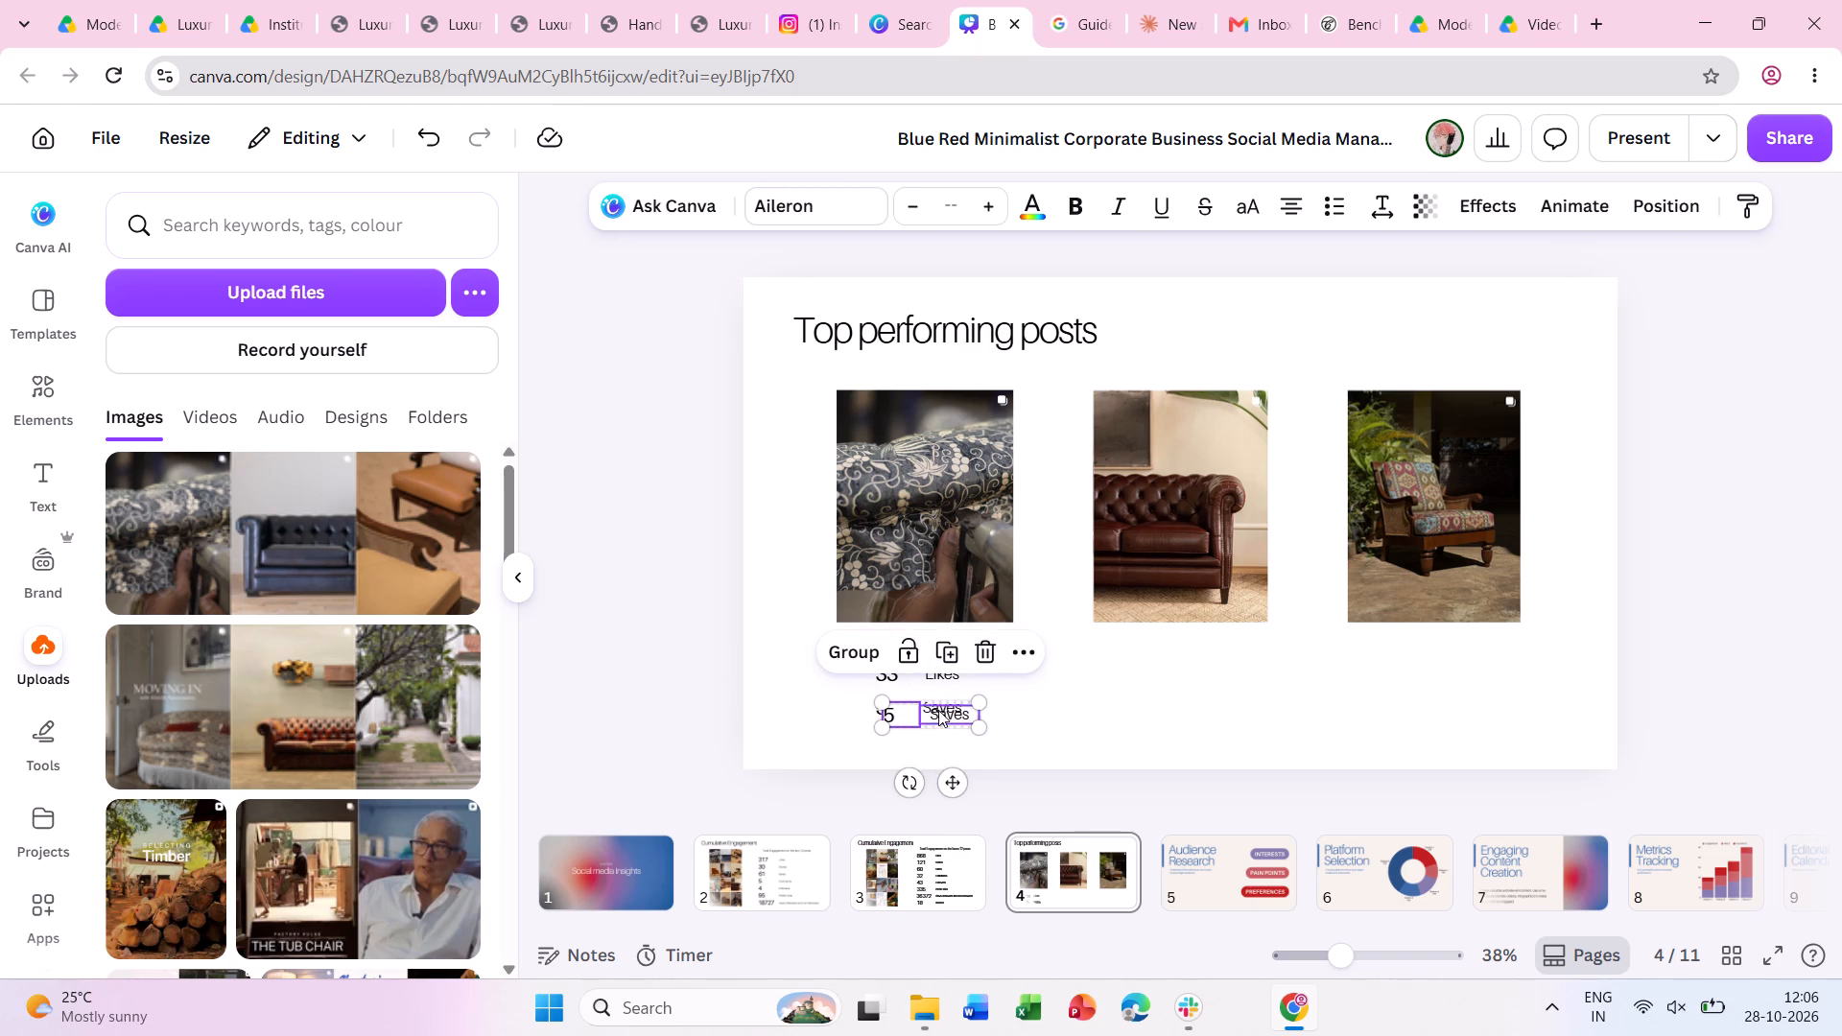
{"action": "left_click_drag", "start_coordinate": [941, 711], "coordinate": [932, 733]}
{"action": "left_click", "coordinate": [1077, 729]}
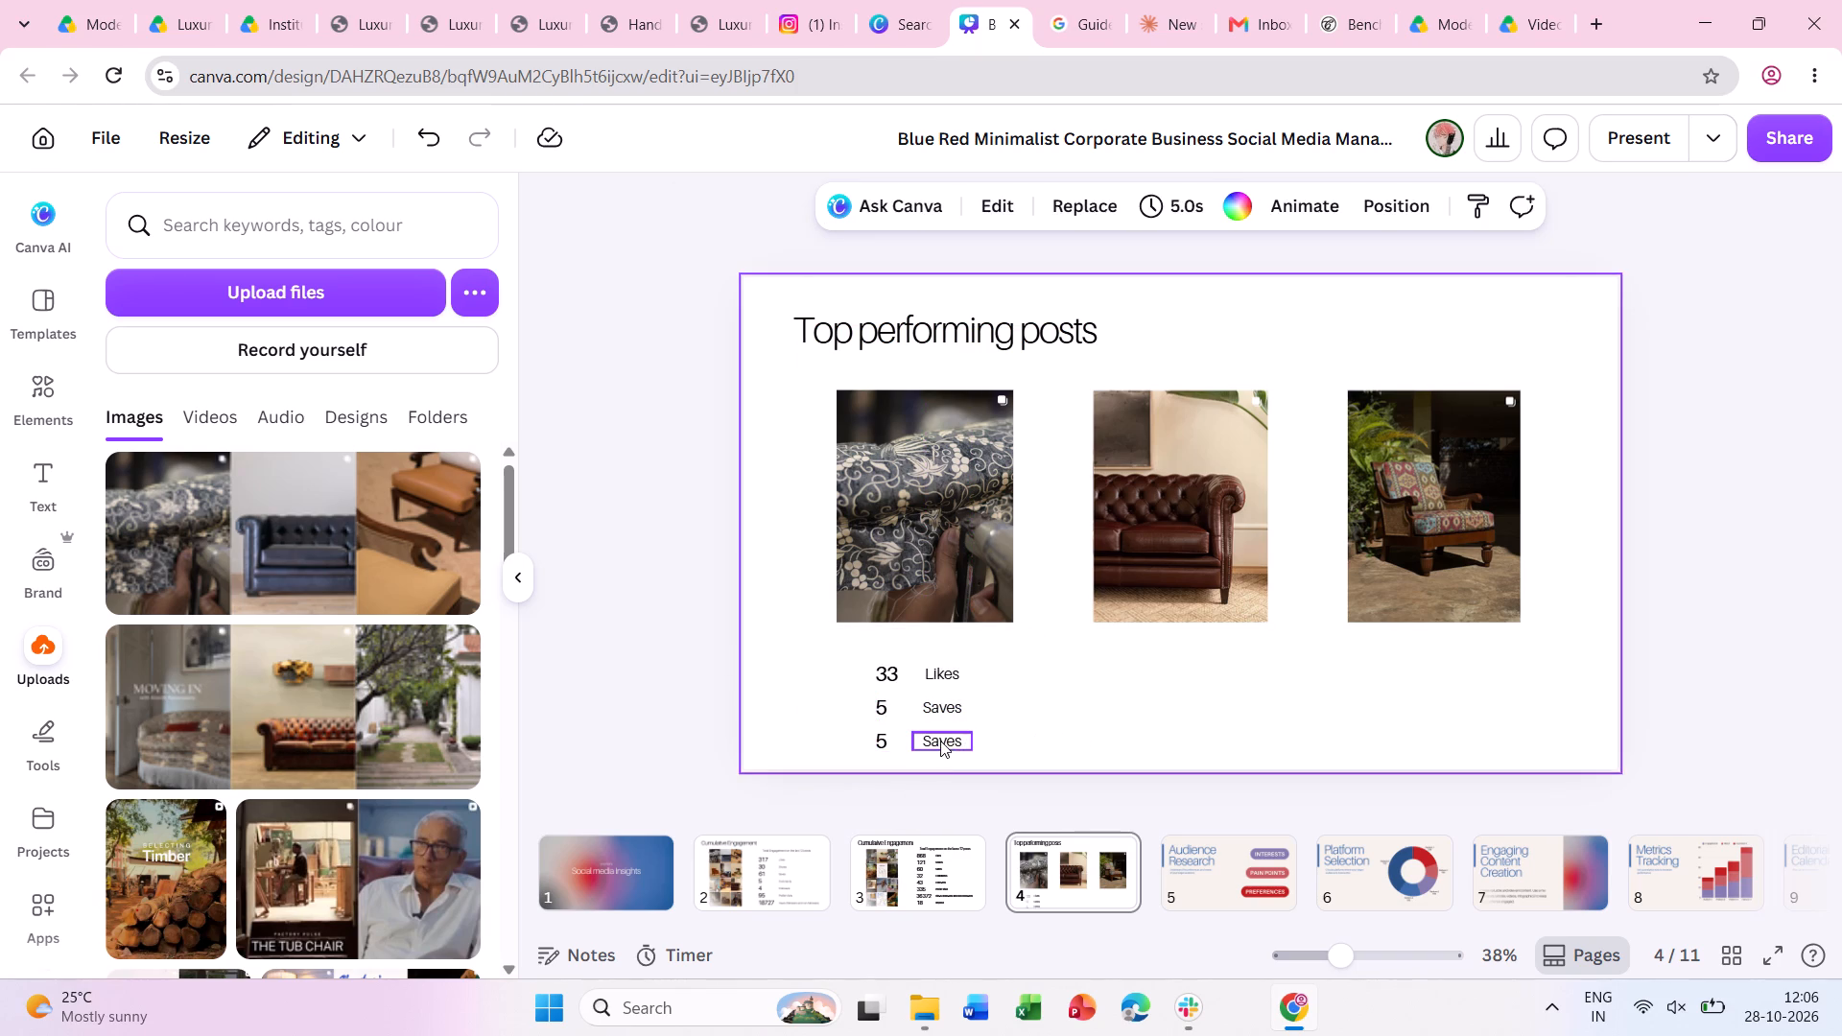
{"action": "double_click", "coordinate": [940, 741]}
{"action": "type", "text": "Shares"}
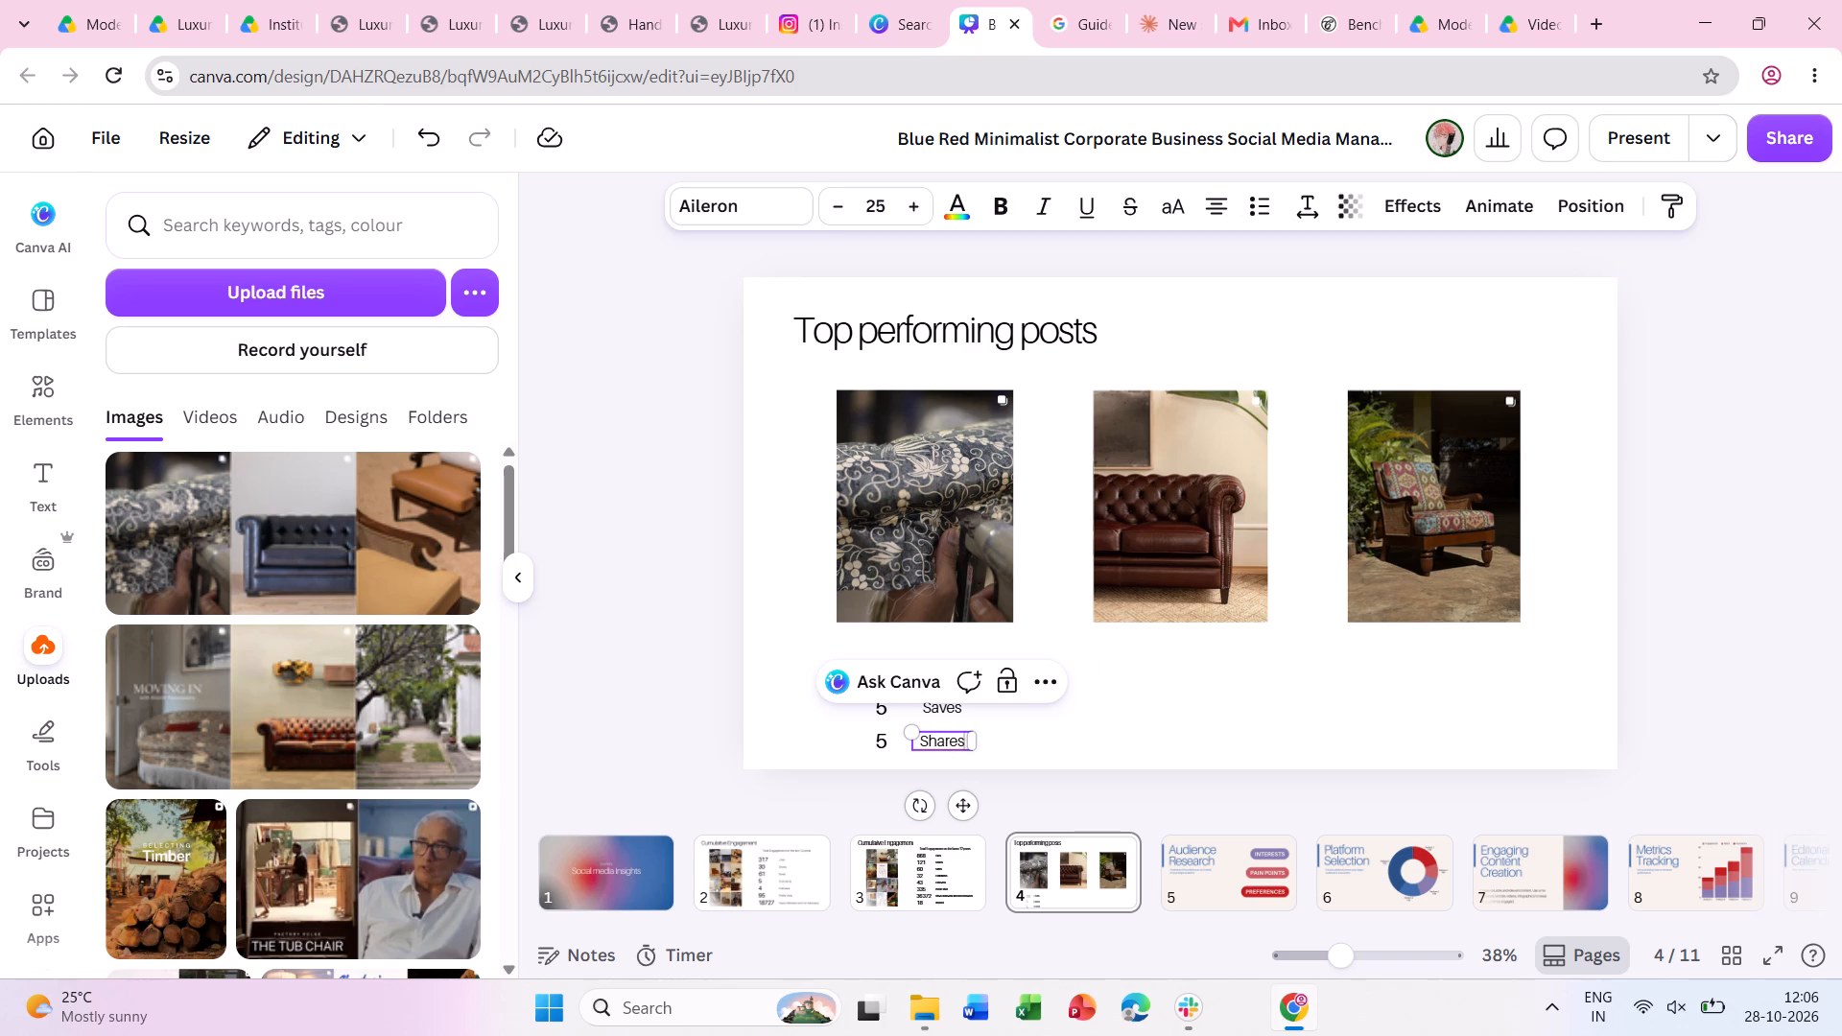
{"action": "left_click", "coordinate": [1072, 736]}
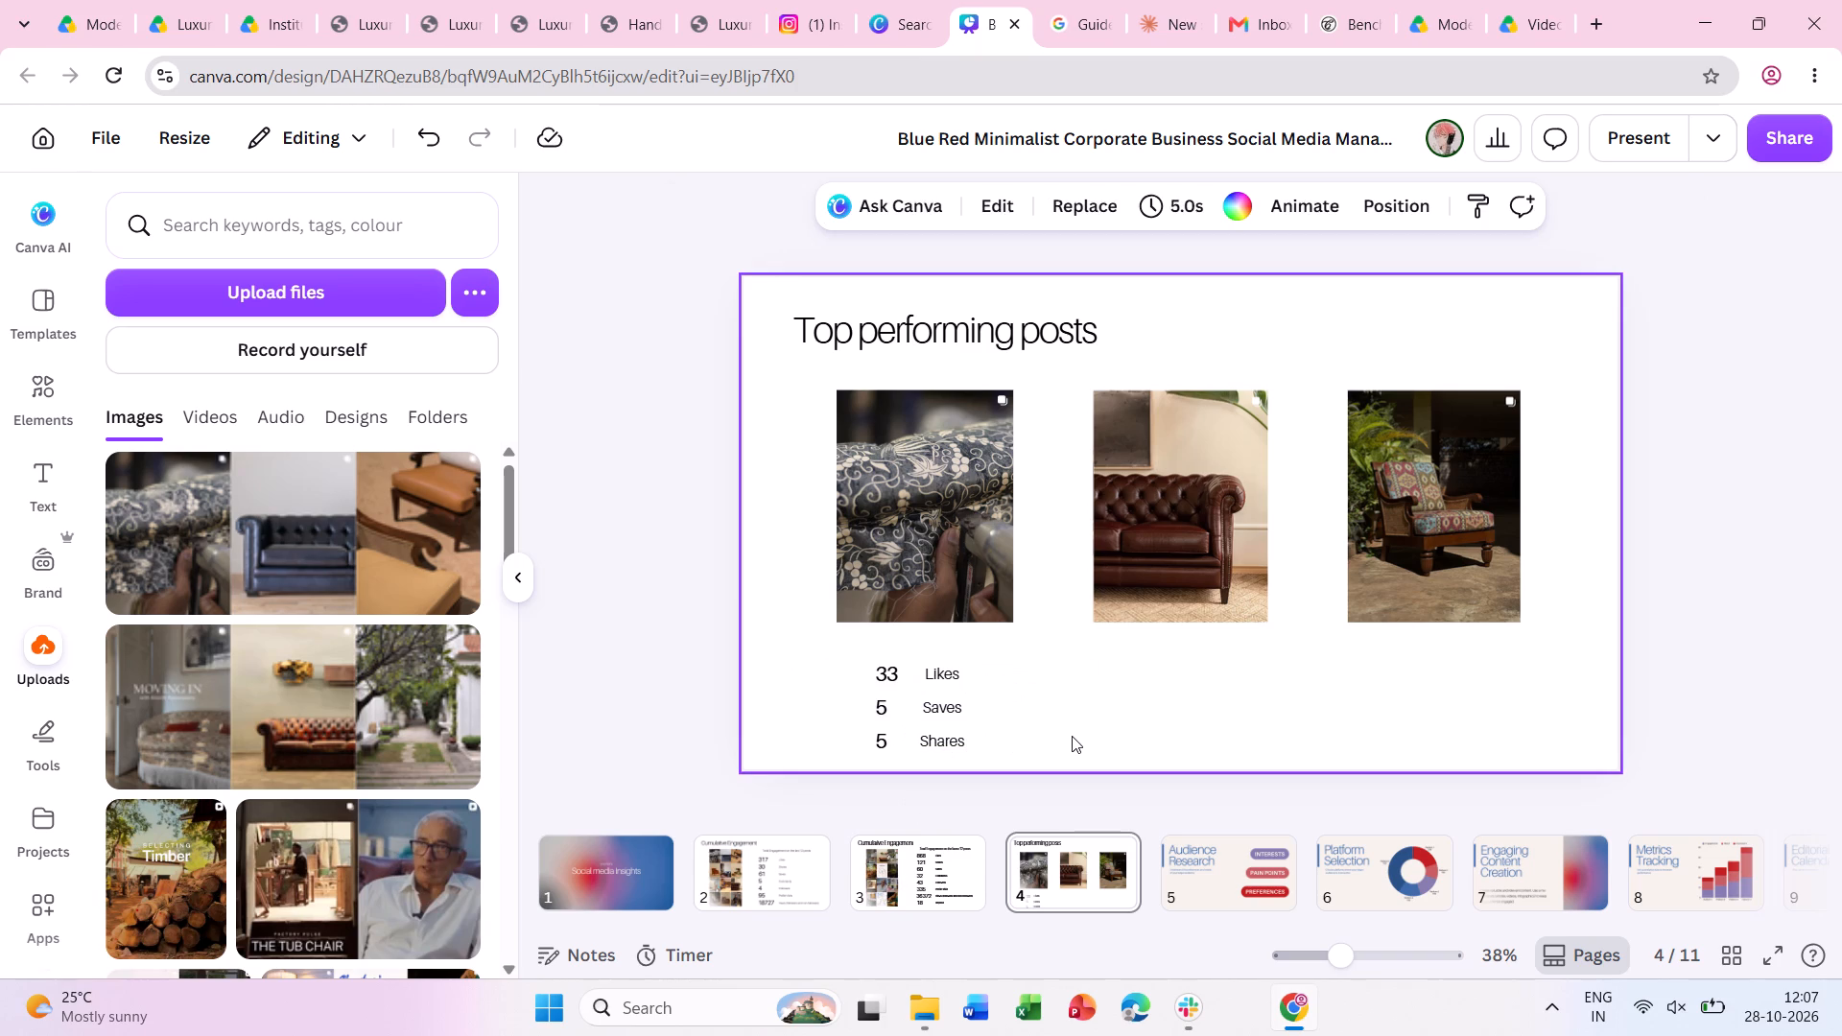
{"action": "double_click", "coordinate": [888, 741]}
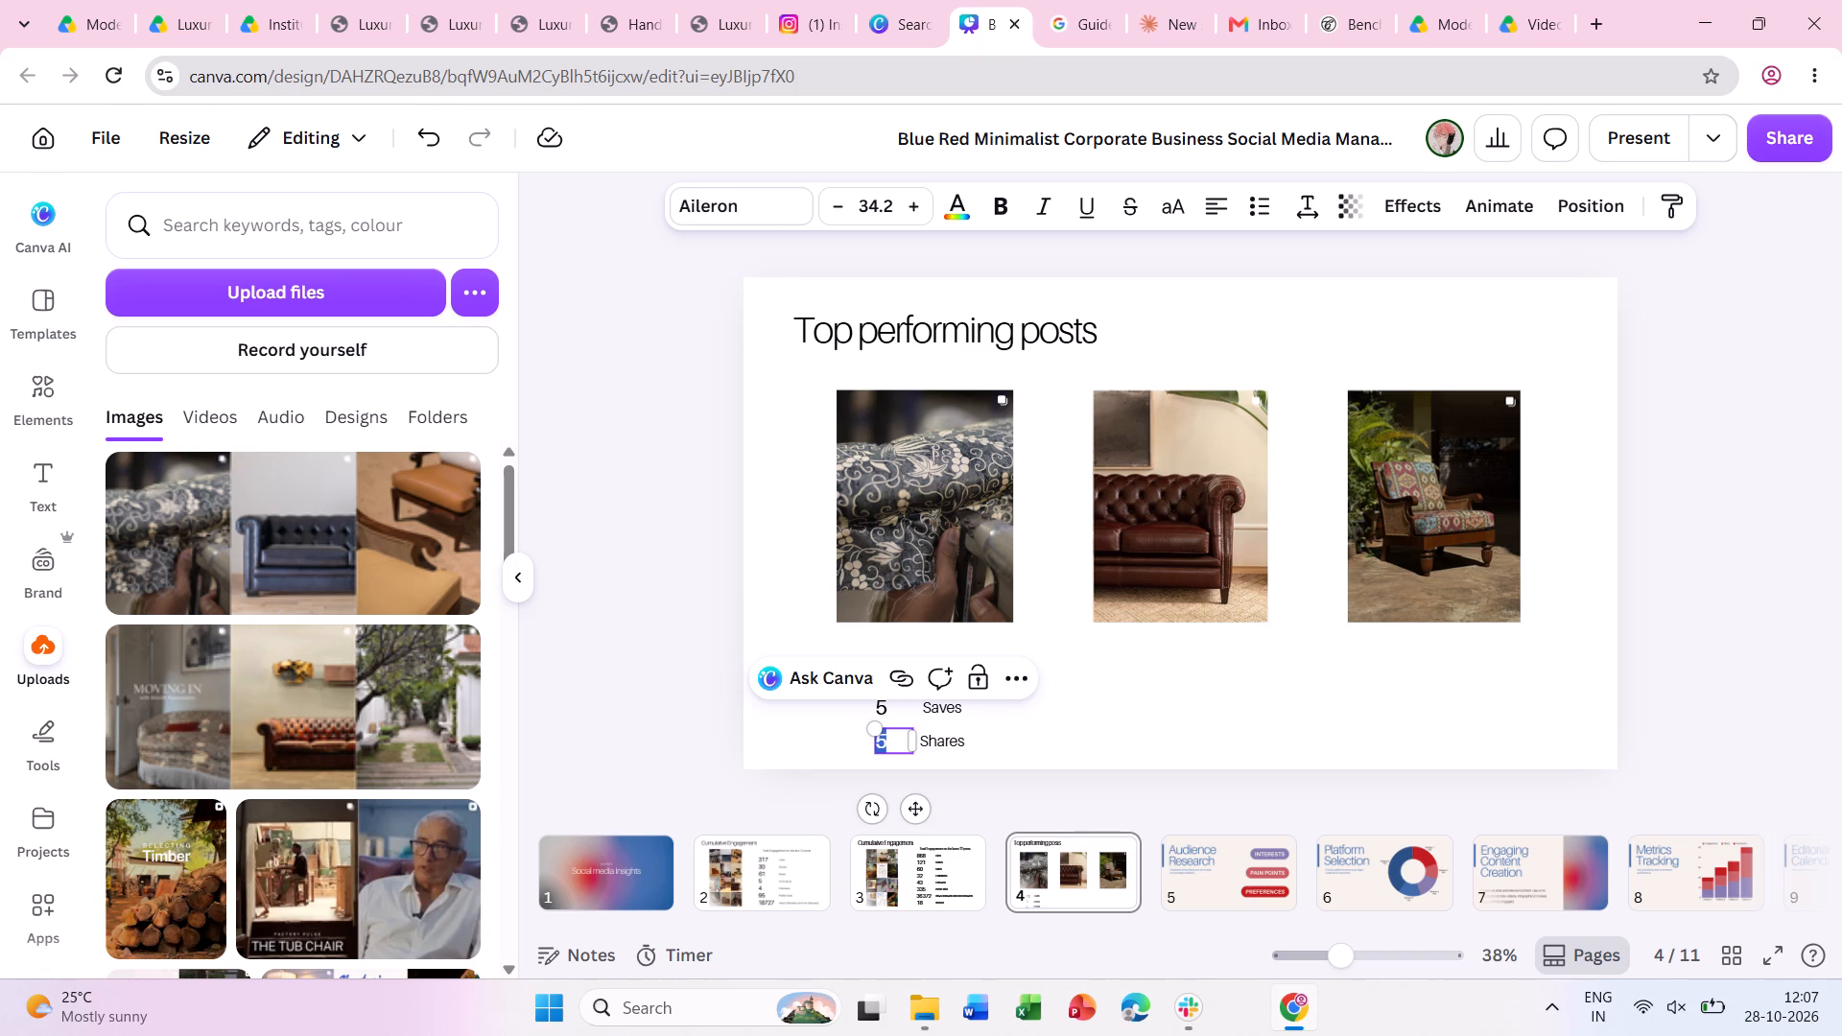
{"action": "key", "text": "4"}
{"action": "left_click", "coordinate": [1140, 734]}
Move the Likes, Saves and Shares rows together slightly up towards the first post's image.
{"action": "left_click_drag", "start_coordinate": [820, 667], "coordinate": [947, 742]}
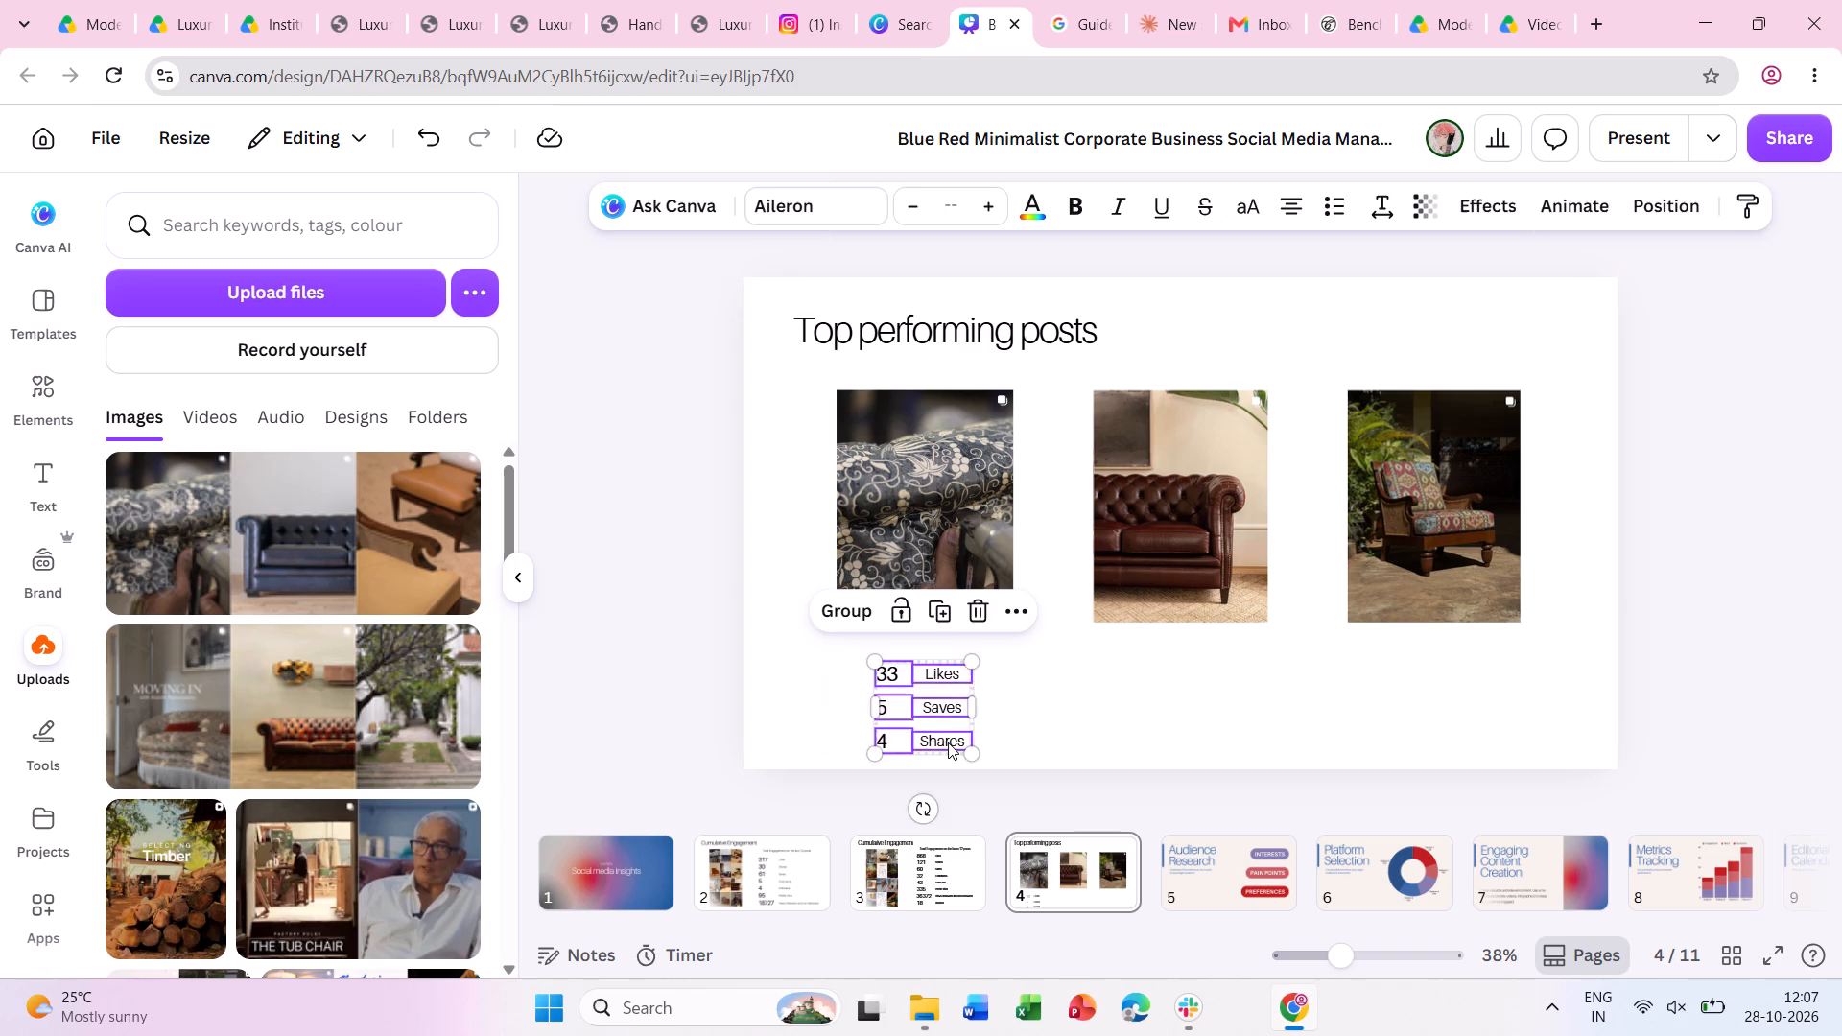
{"action": "key", "text": "shift+Up"}
{"action": "key", "text": "shift+Up"}
{"action": "key", "text": "shift+Up"}
{"action": "key", "text": "shift+Down"}
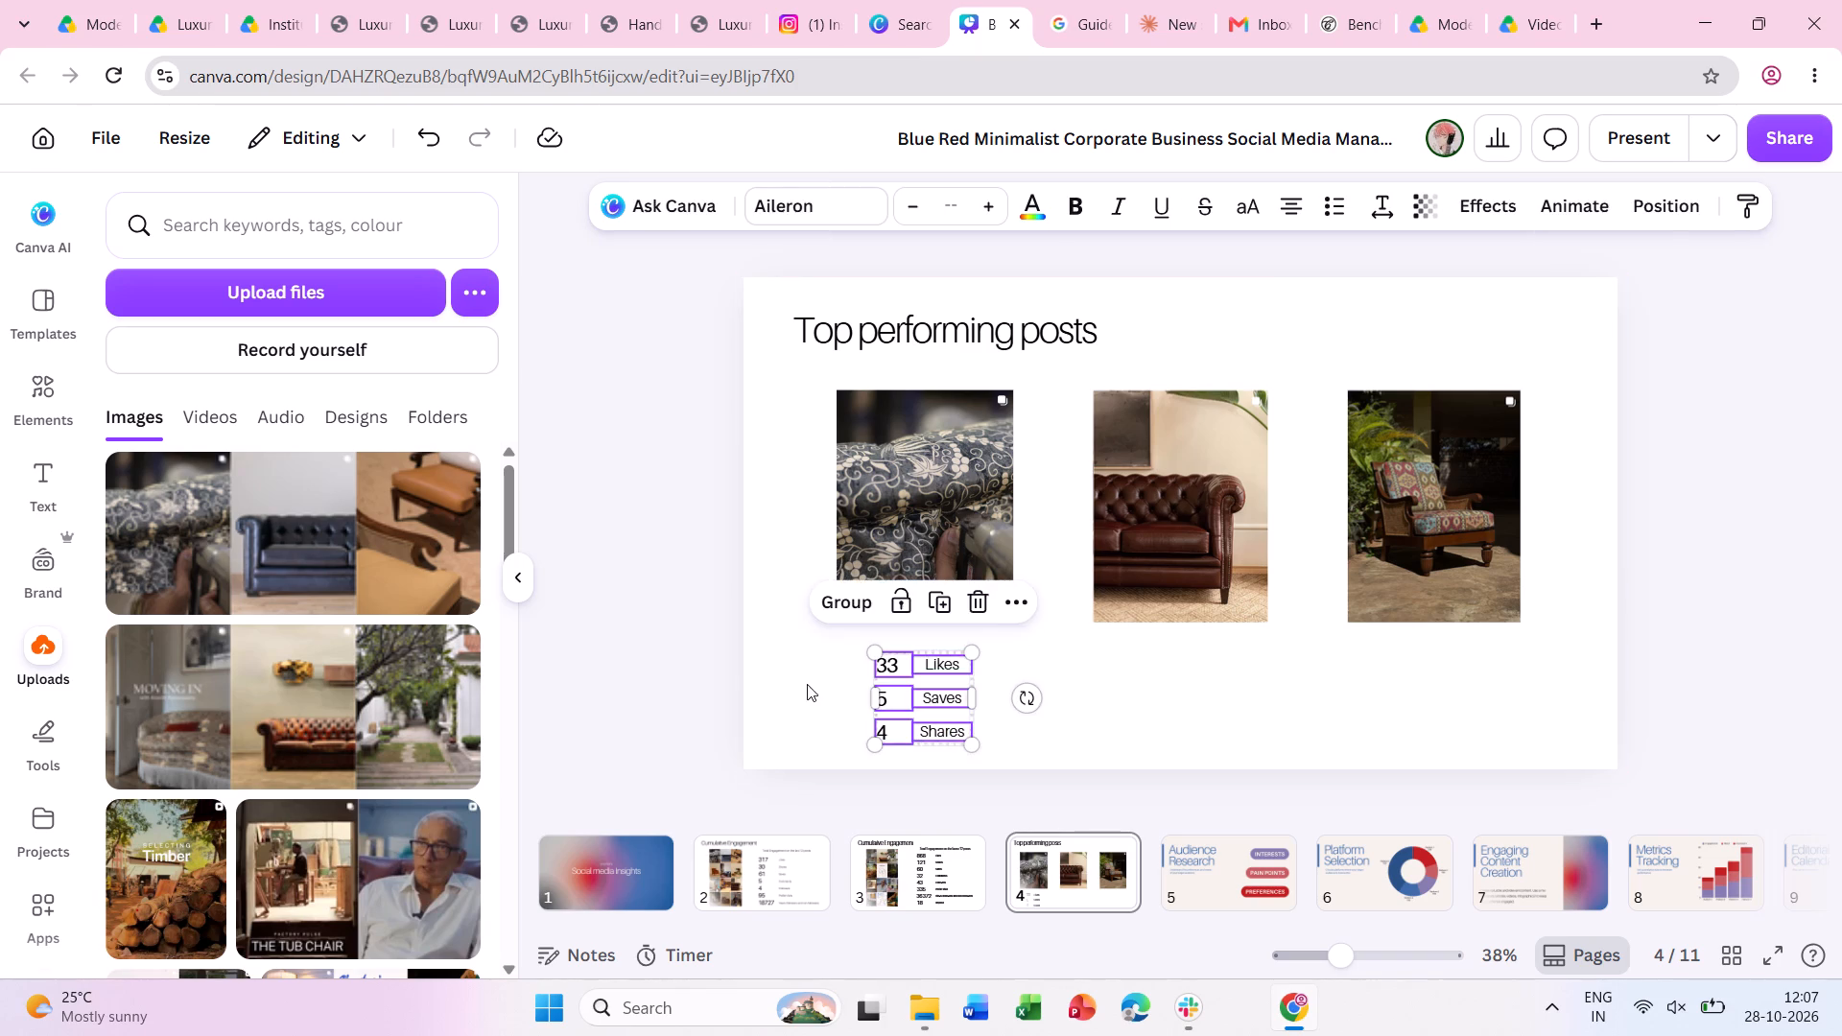
Narrow the text boxes of the three numbers to fit their digits and centre-align their text.
{"action": "left_click", "coordinate": [806, 684]}
{"action": "left_click_drag", "start_coordinate": [843, 687], "coordinate": [887, 731]}
{"action": "left_click", "coordinate": [831, 705]}
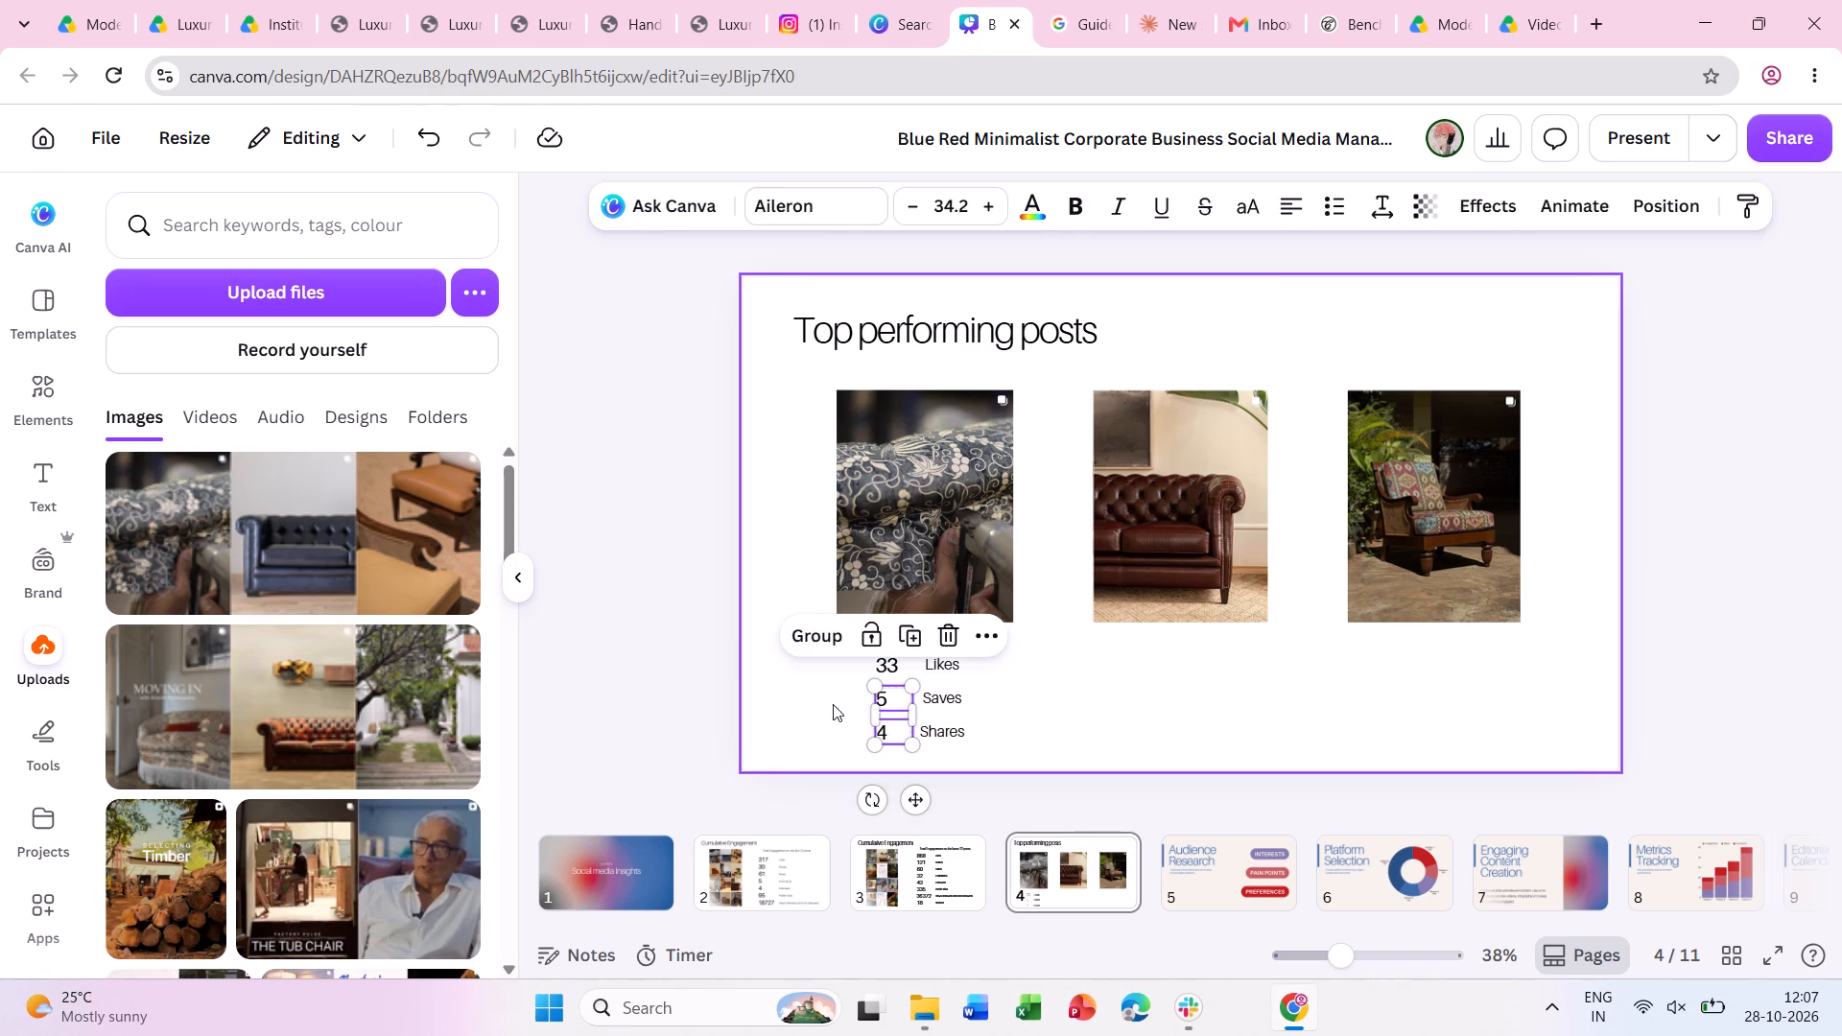
{"action": "left_click_drag", "start_coordinate": [849, 651], "coordinate": [889, 730]}
{"action": "left_click_drag", "start_coordinate": [914, 697], "coordinate": [909, 697]}
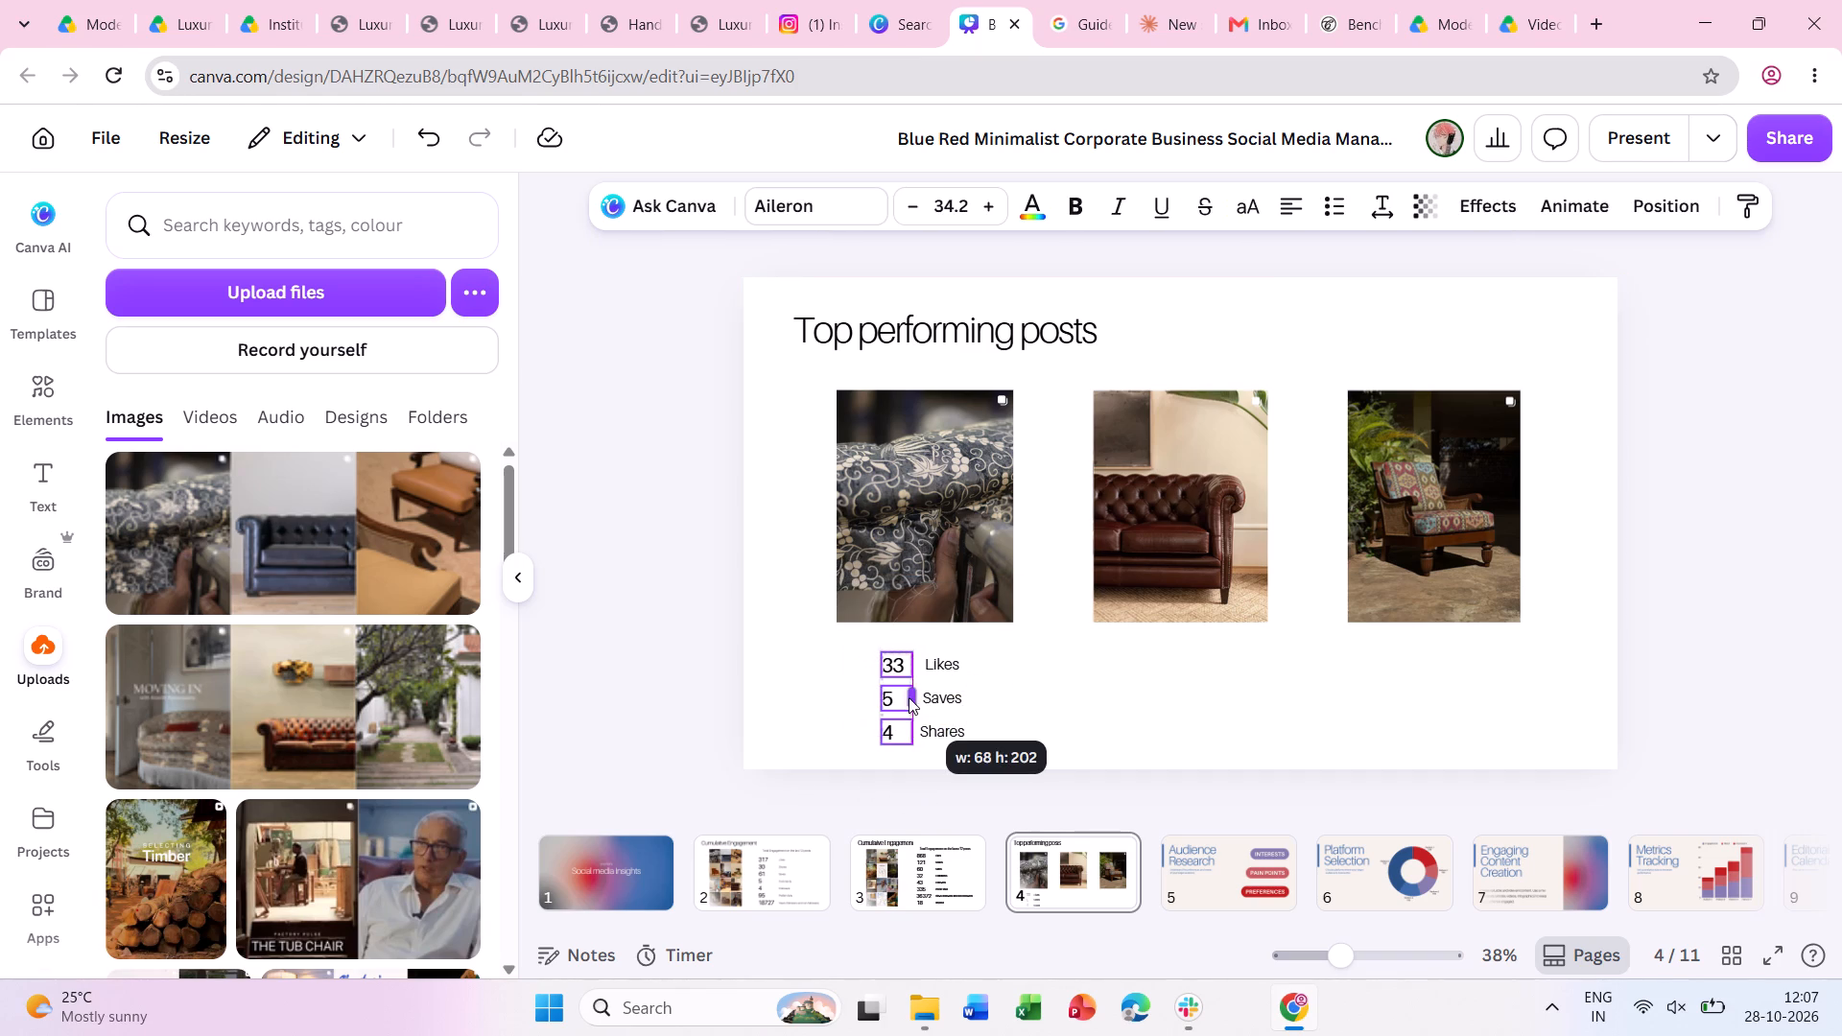
{"action": "left_click_drag", "start_coordinate": [909, 697], "coordinate": [905, 697]}
{"action": "left_click", "coordinate": [1283, 201]}
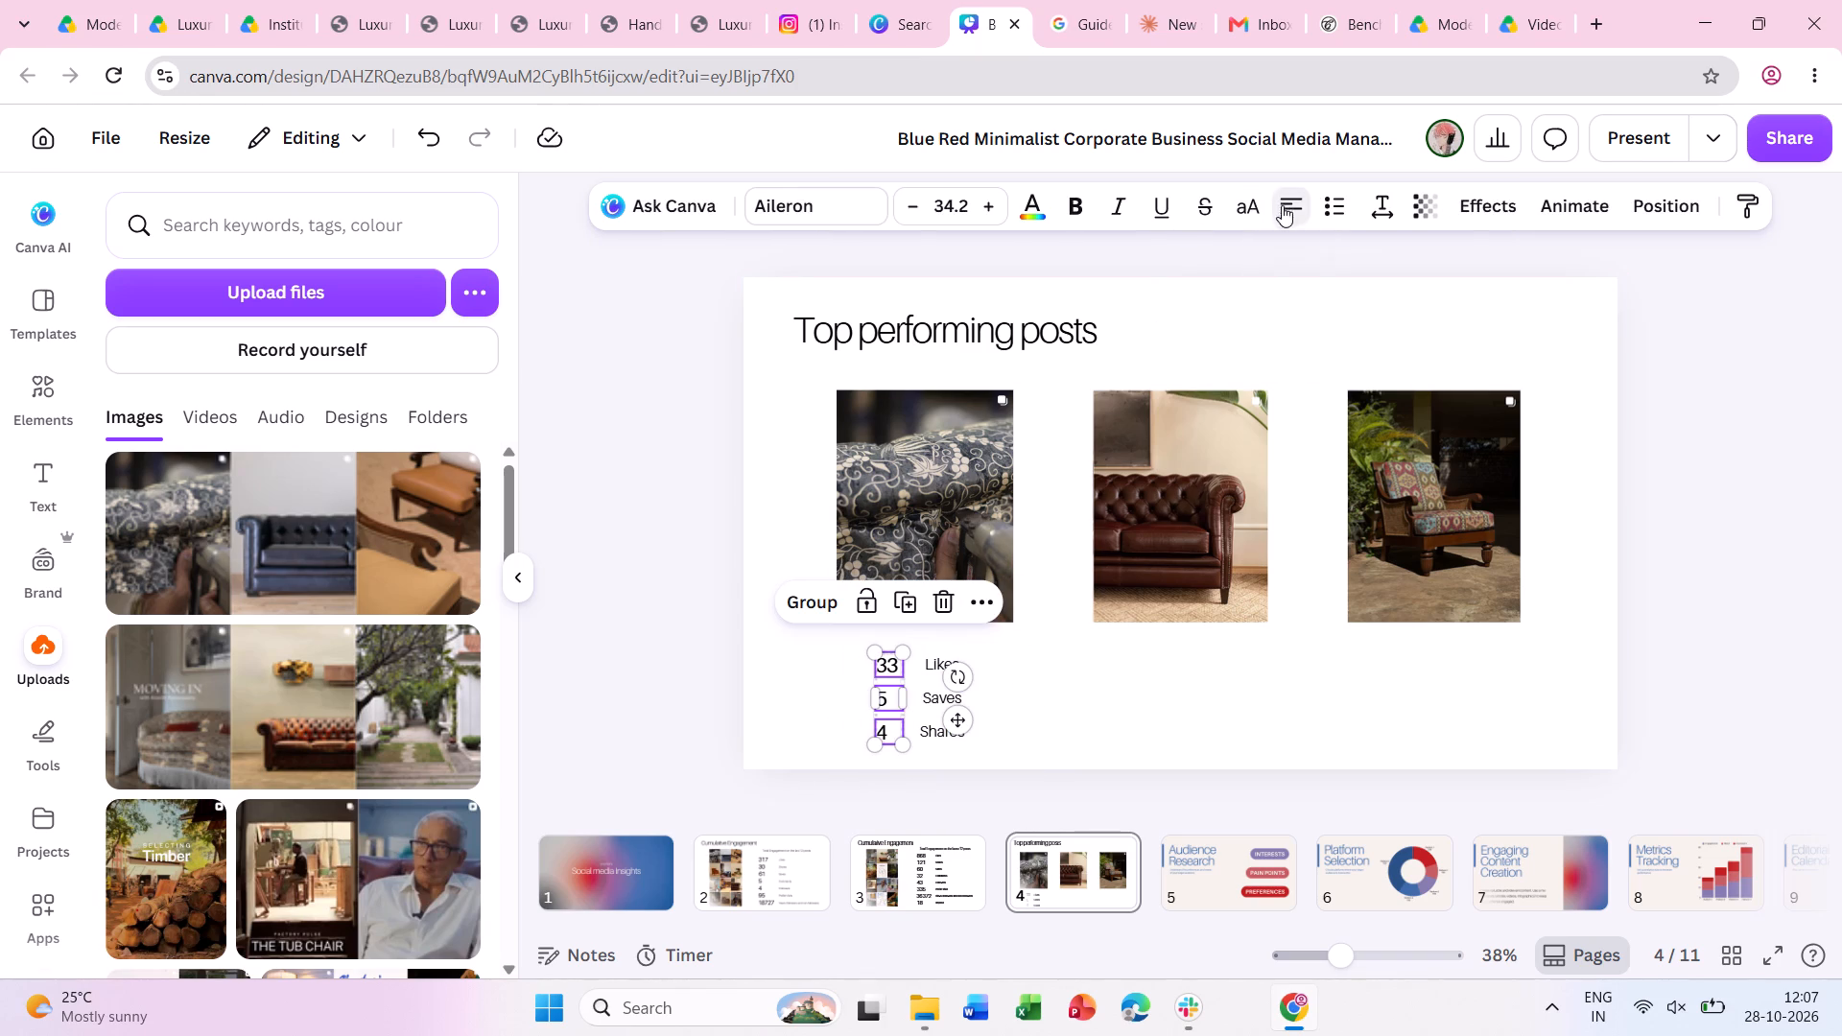
{"action": "double_click", "coordinate": [1184, 686]}
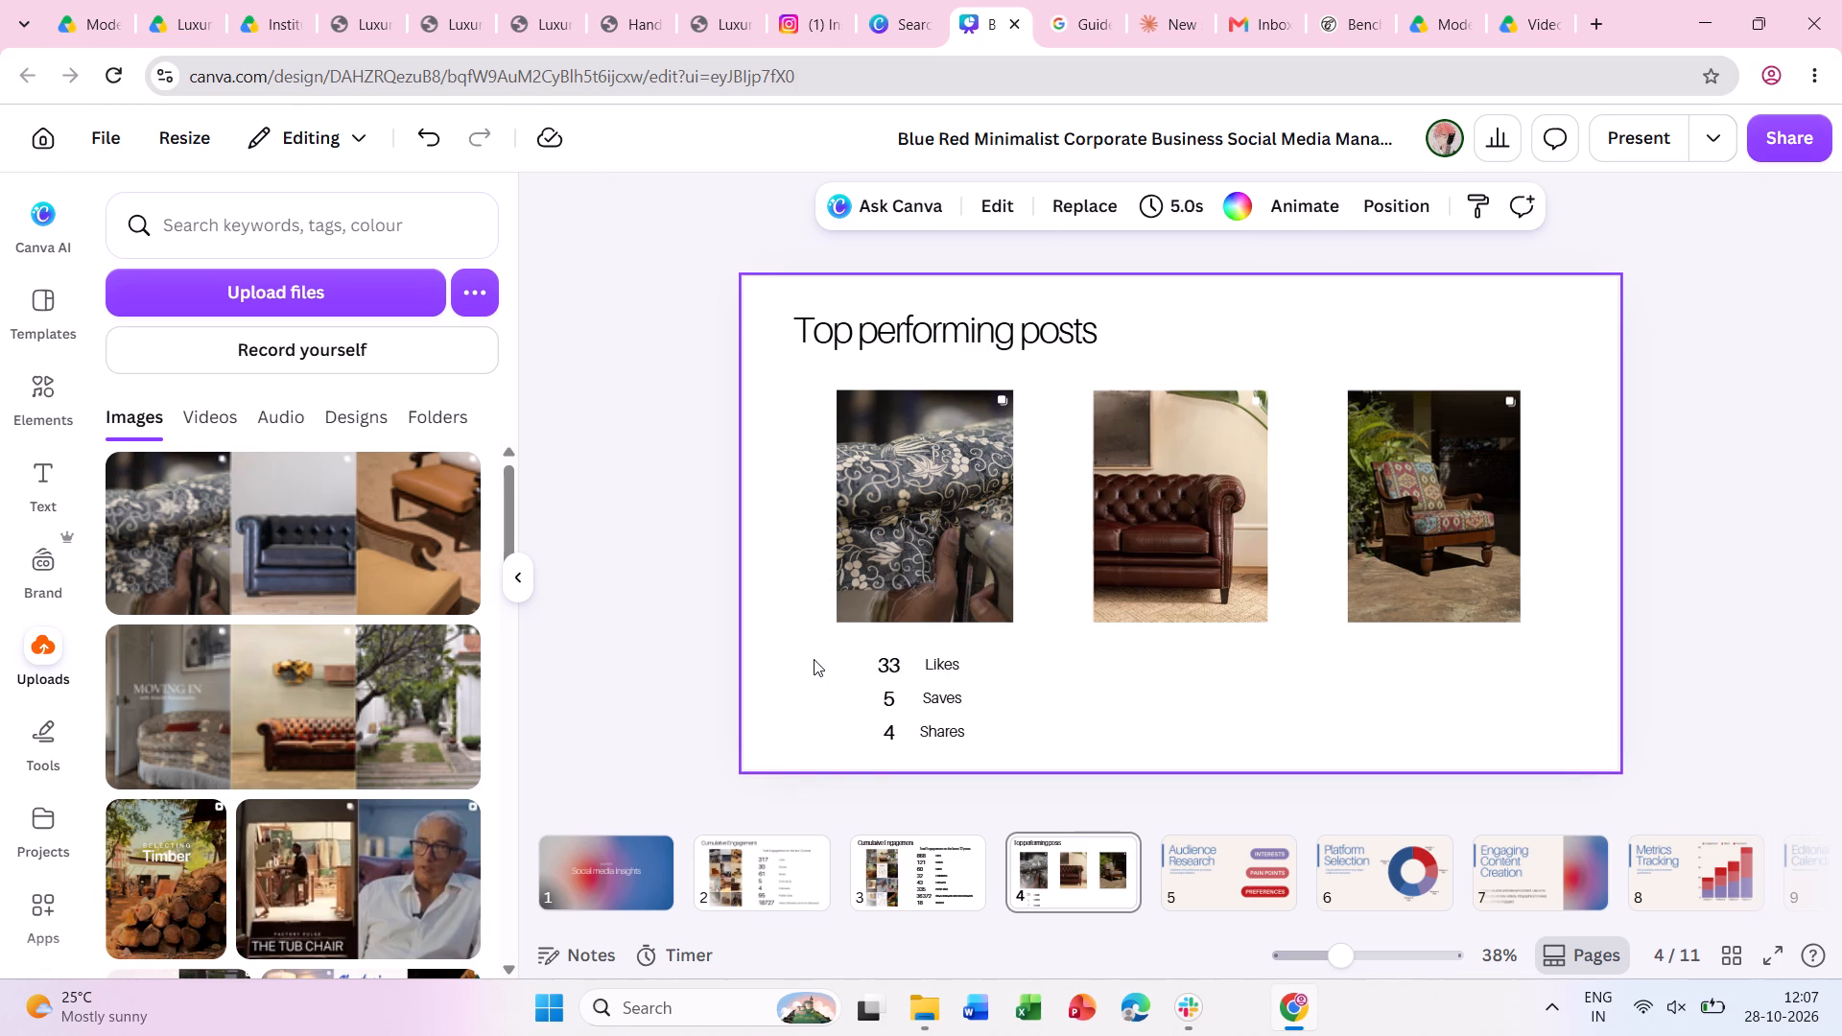
On page 3, narrow the Views number box to fit its digits and the Reposts number box to about 105 wide, checking the other number boxes.
{"action": "left_click", "coordinate": [905, 903]}
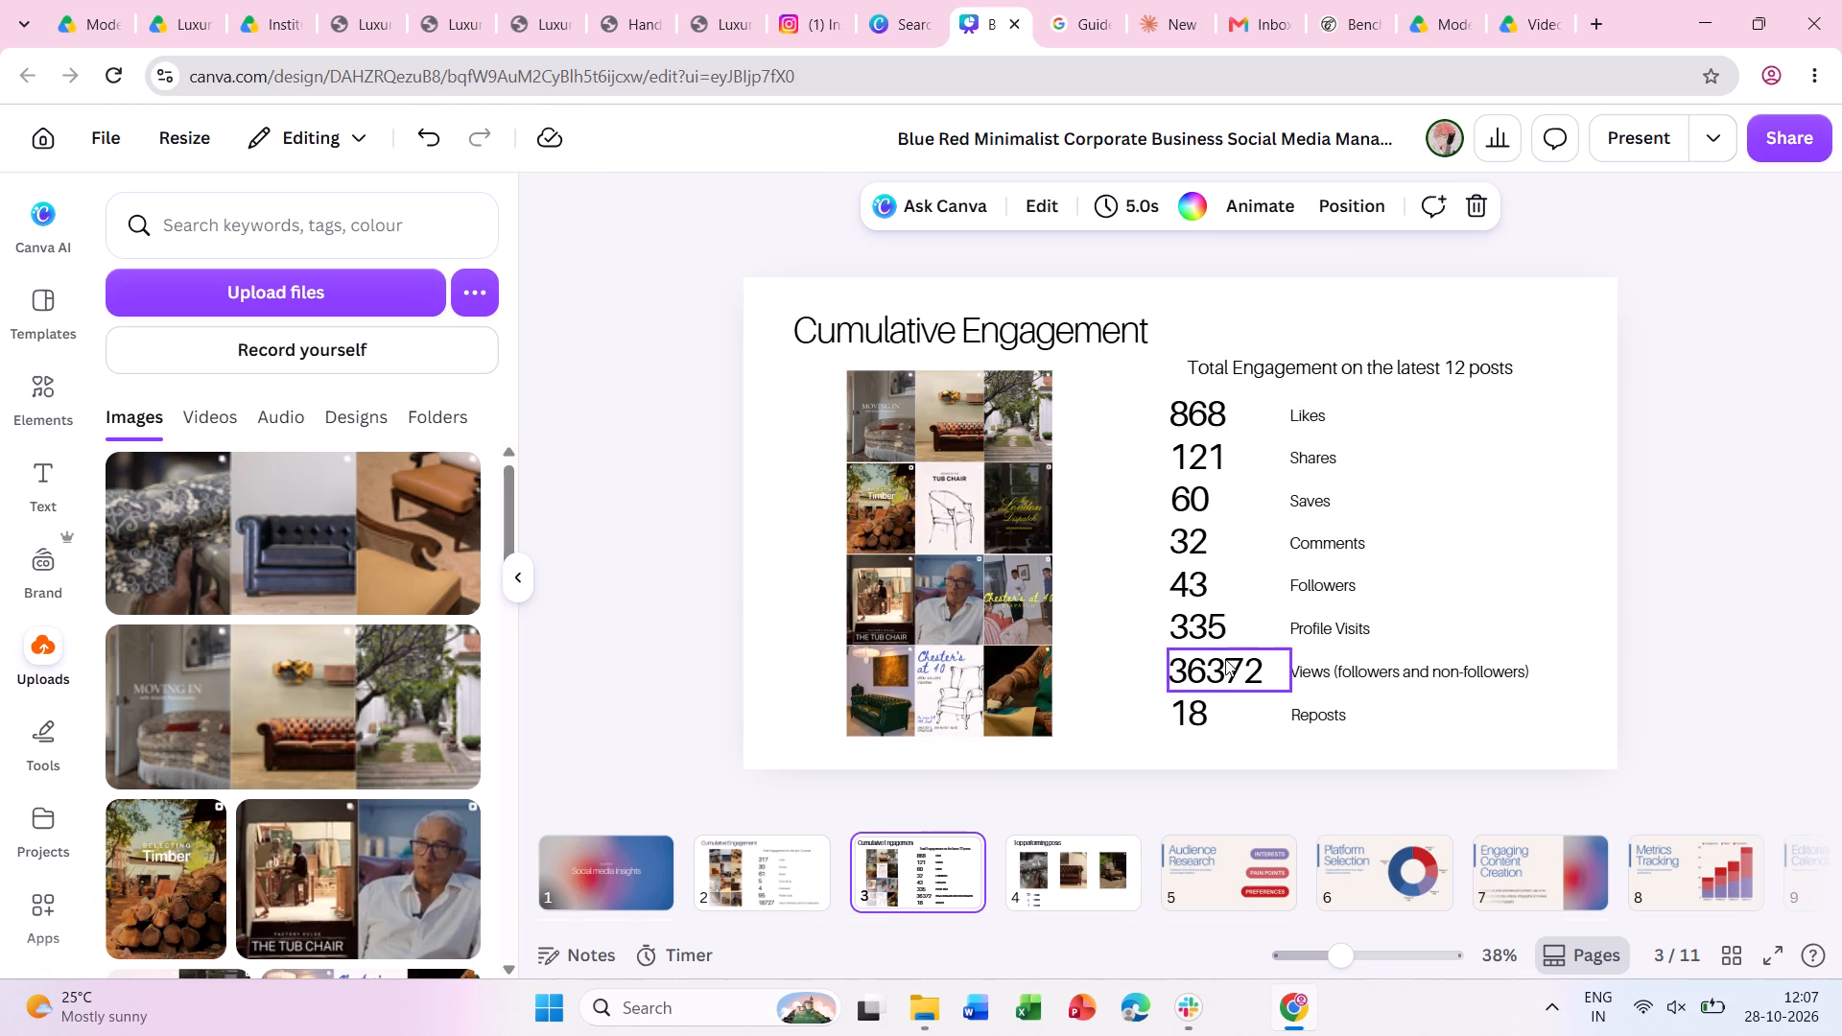
{"action": "left_click", "coordinate": [1225, 659]}
{"action": "left_click_drag", "start_coordinate": [1298, 671], "coordinate": [1273, 675]}
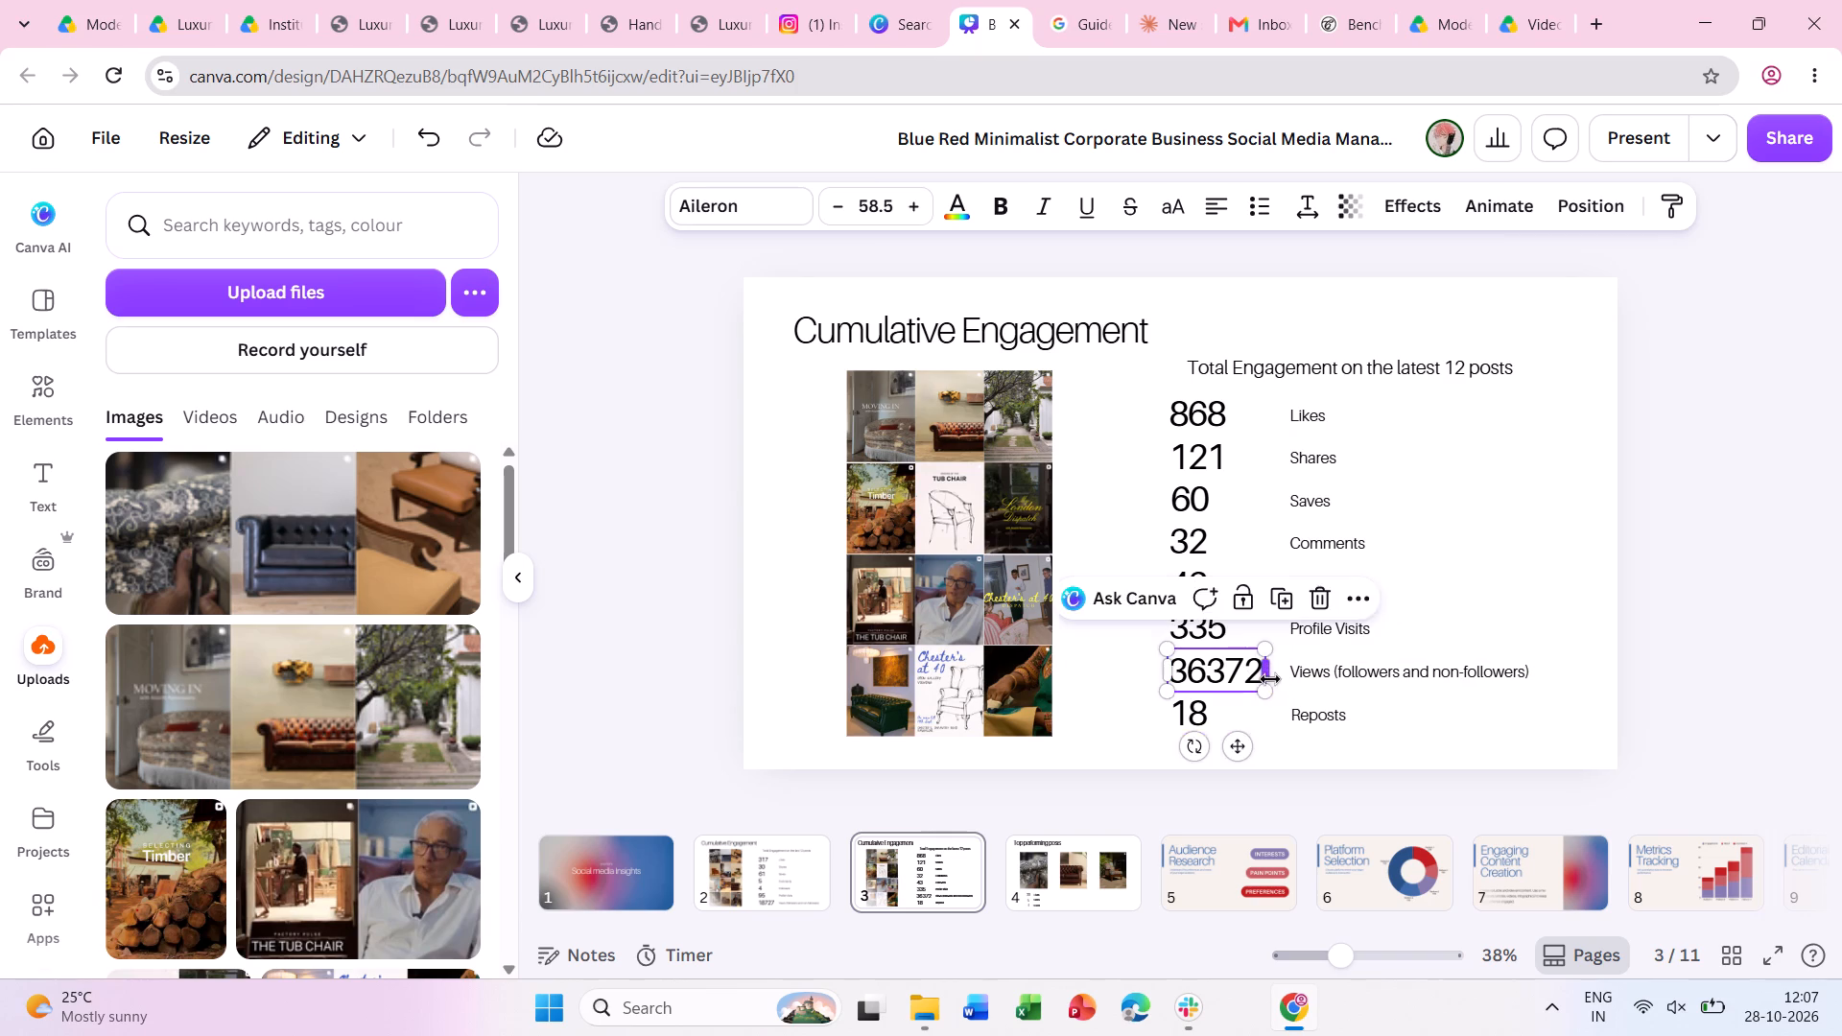
{"action": "left_click", "coordinate": [1211, 709]}
{"action": "left_click_drag", "start_coordinate": [1298, 711], "coordinate": [1216, 715]}
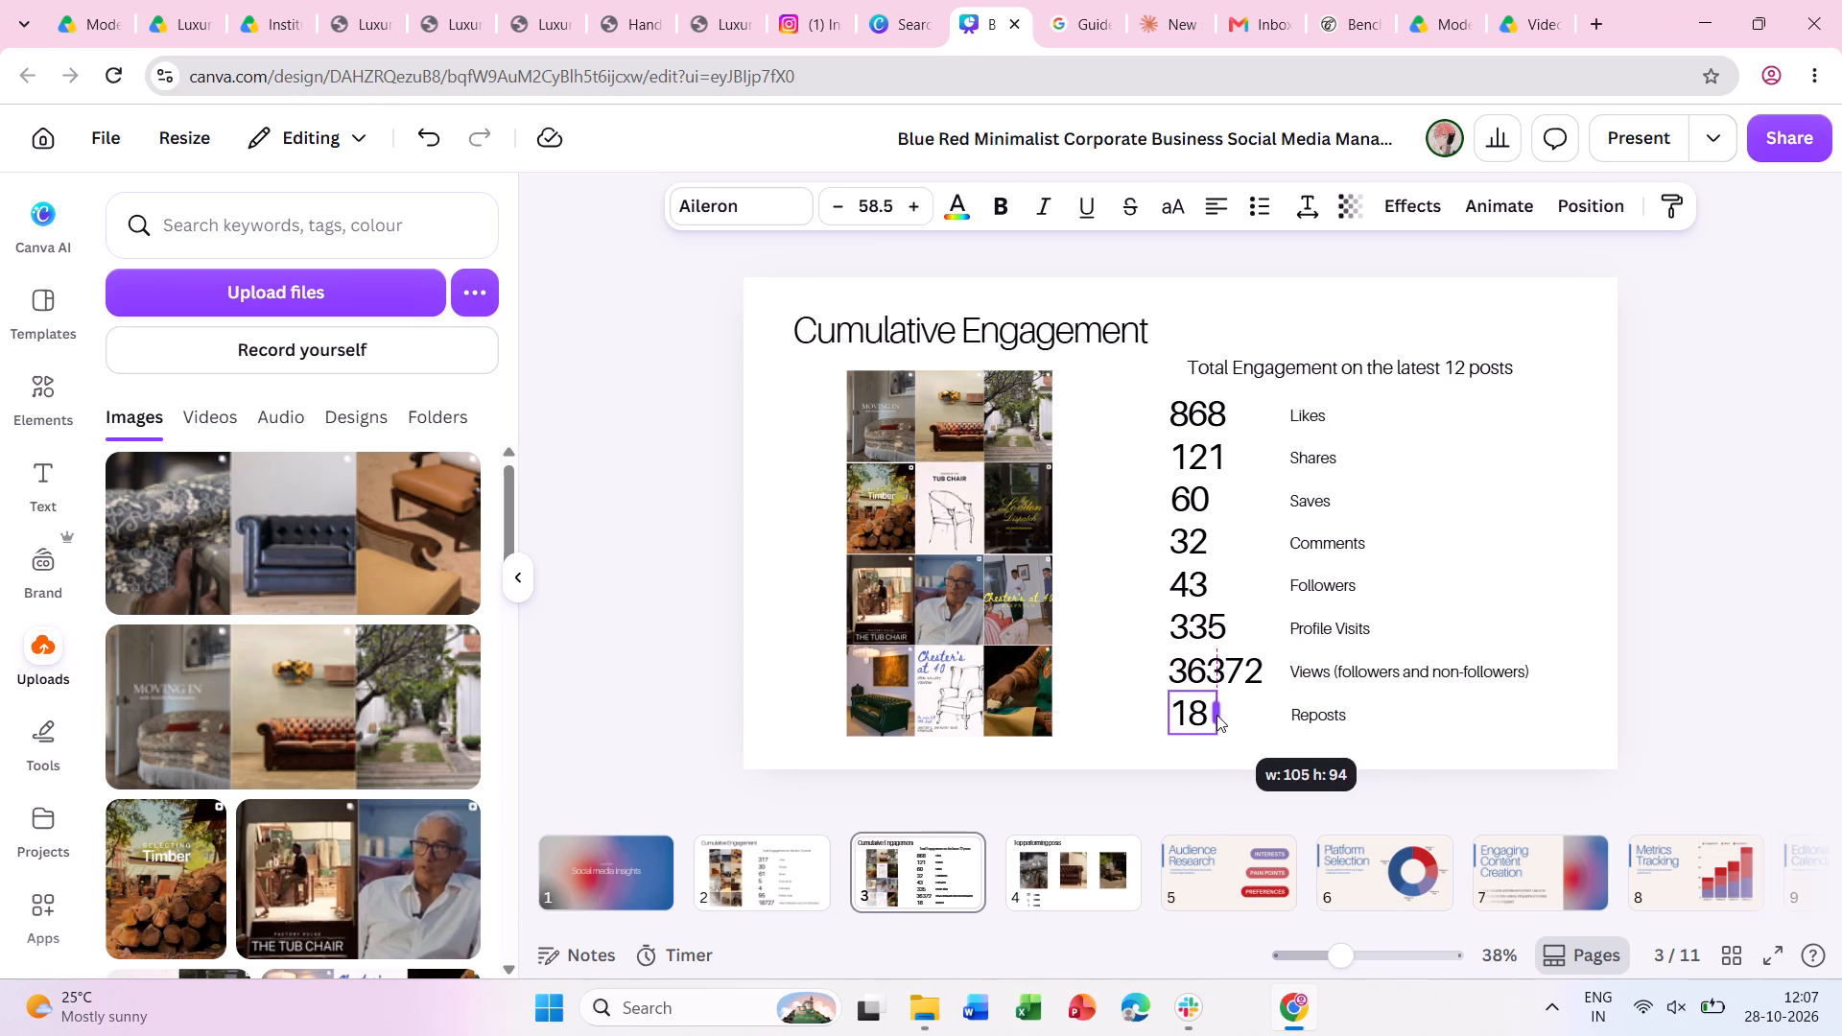
{"action": "left_click_drag", "start_coordinate": [1216, 715], "coordinate": [1218, 715]}
{"action": "left_click", "coordinate": [1210, 614]}
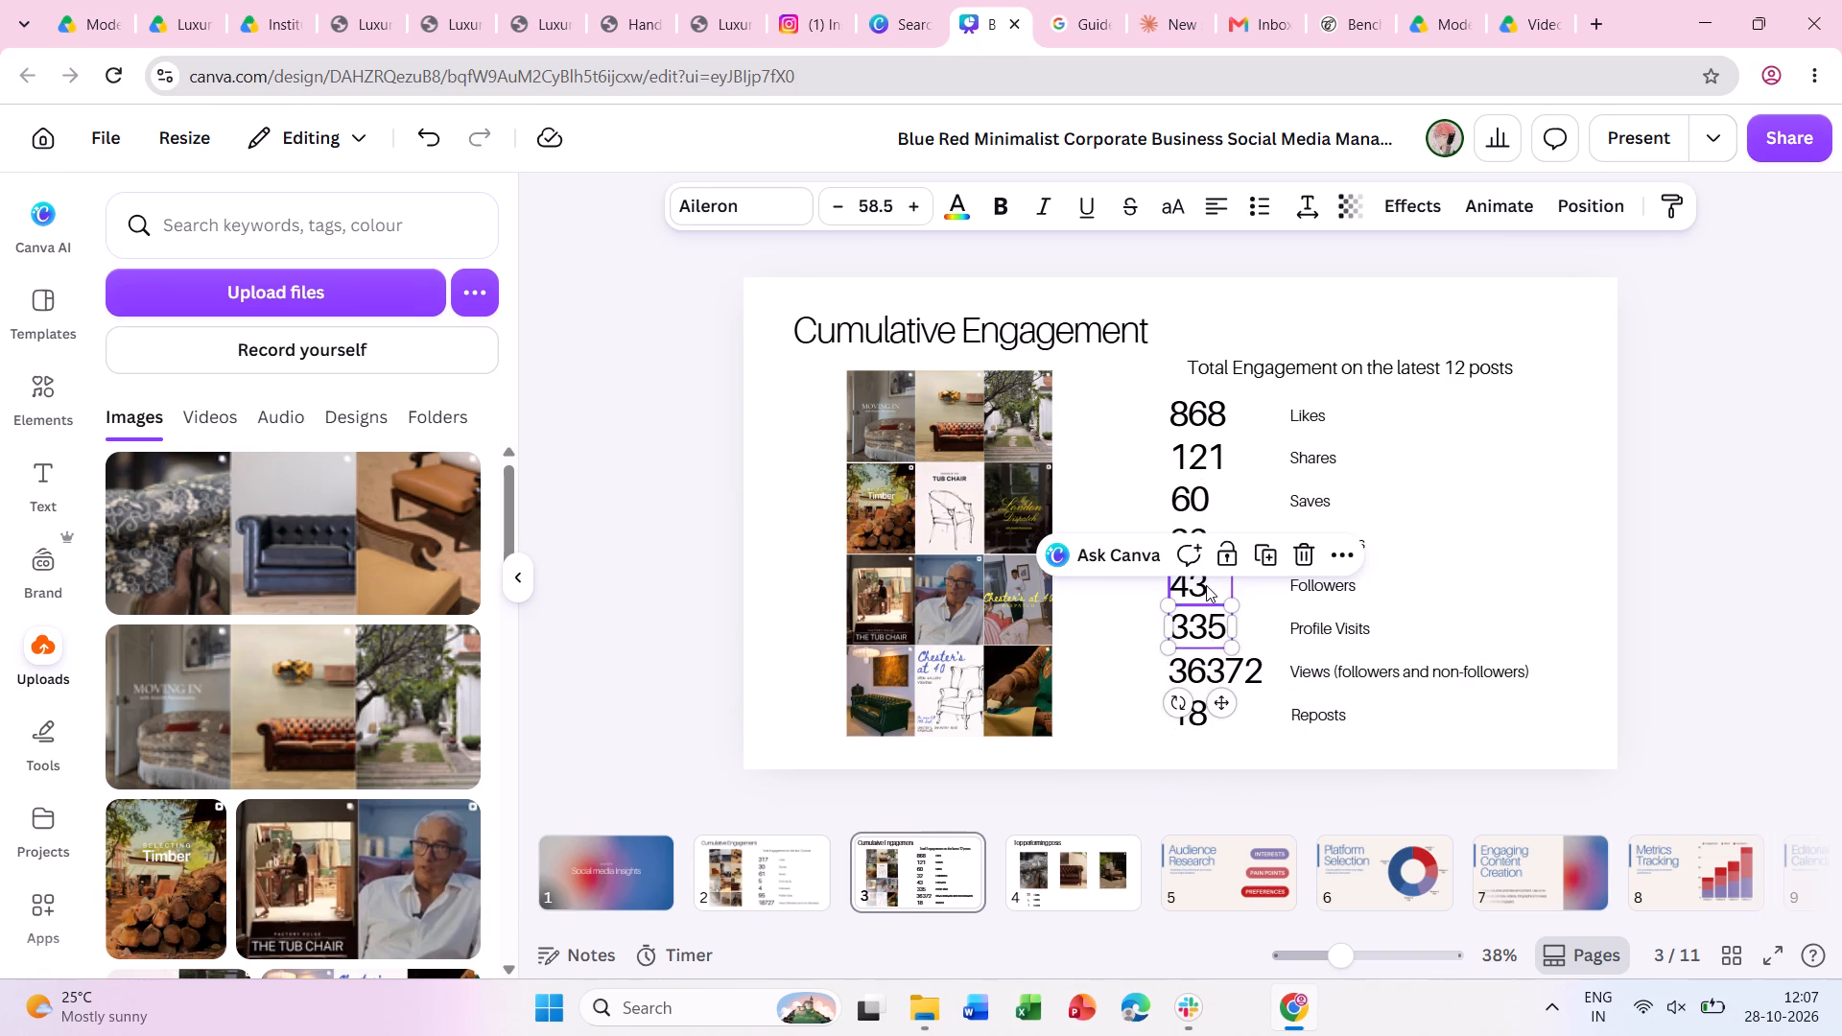
{"action": "left_click", "coordinate": [1206, 585]}
{"action": "left_click", "coordinate": [1198, 546]}
{"action": "left_click", "coordinate": [1197, 510]}
{"action": "left_click", "coordinate": [1192, 467]}
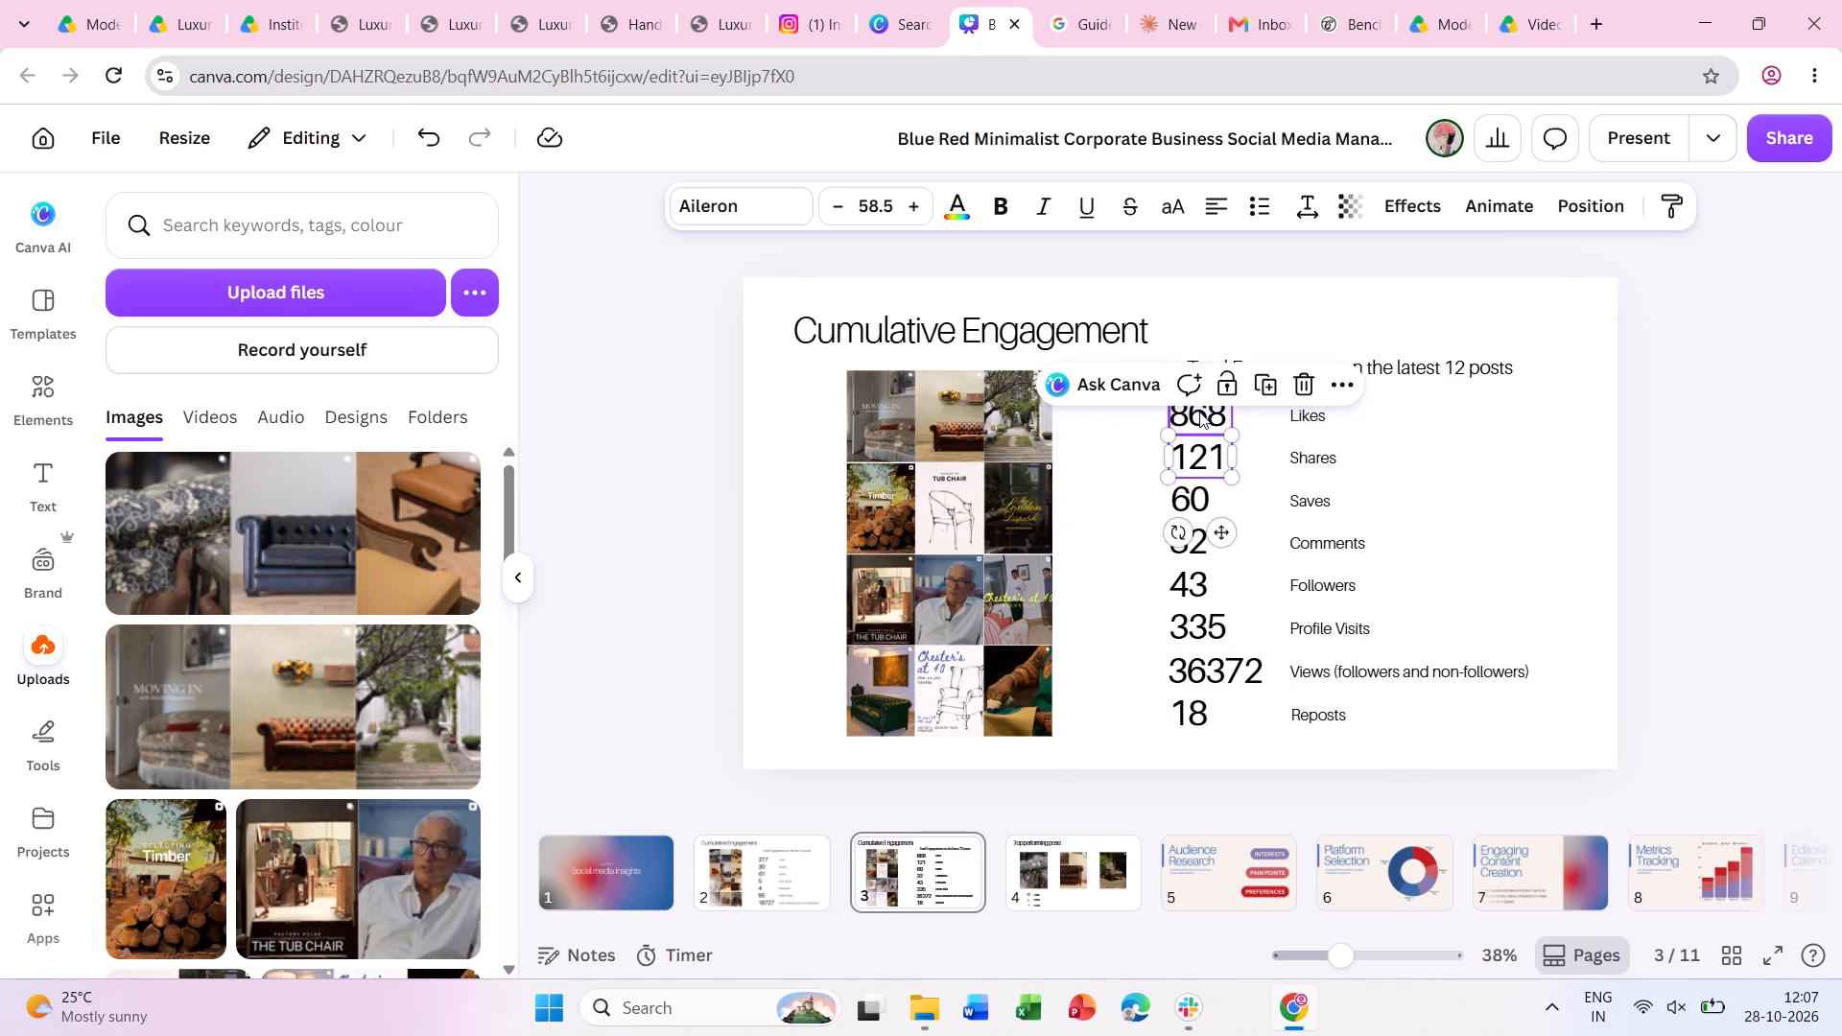
{"action": "left_click", "coordinate": [1199, 412]}
{"action": "left_click", "coordinate": [705, 579]}
{"action": "left_click", "coordinate": [1102, 884]}
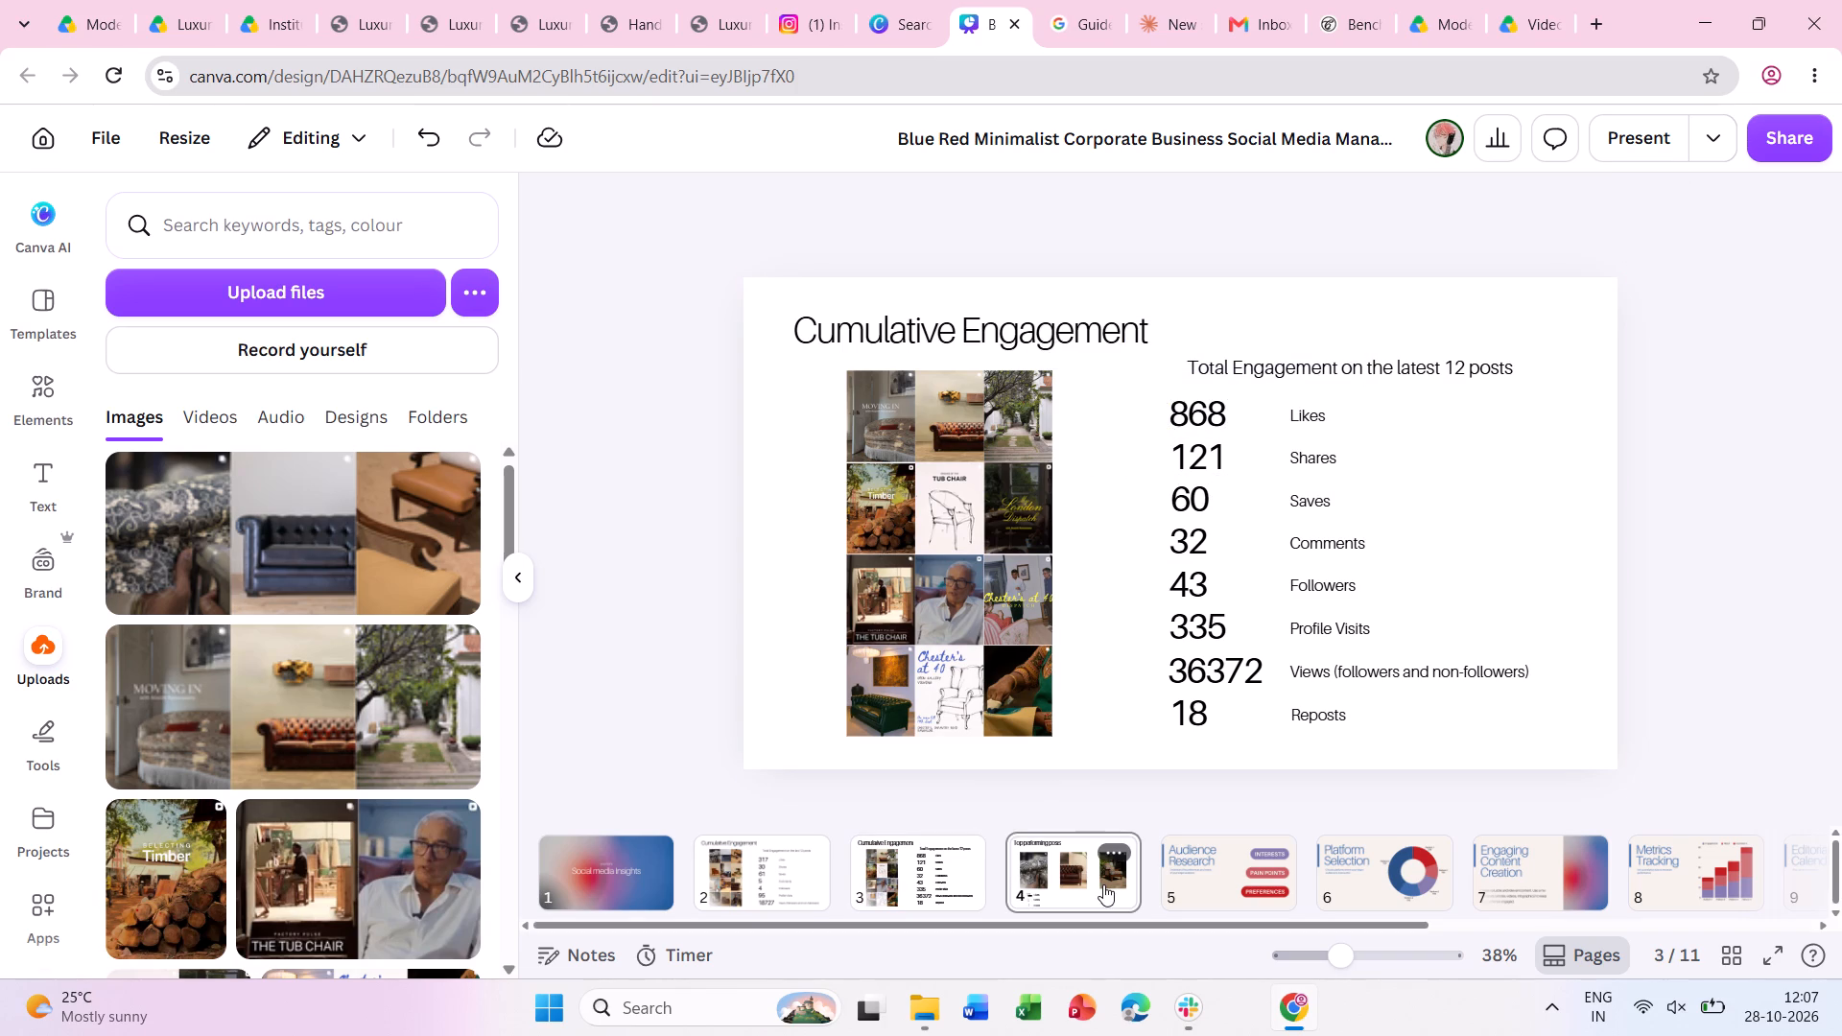
{"action": "left_click", "coordinate": [920, 883]}
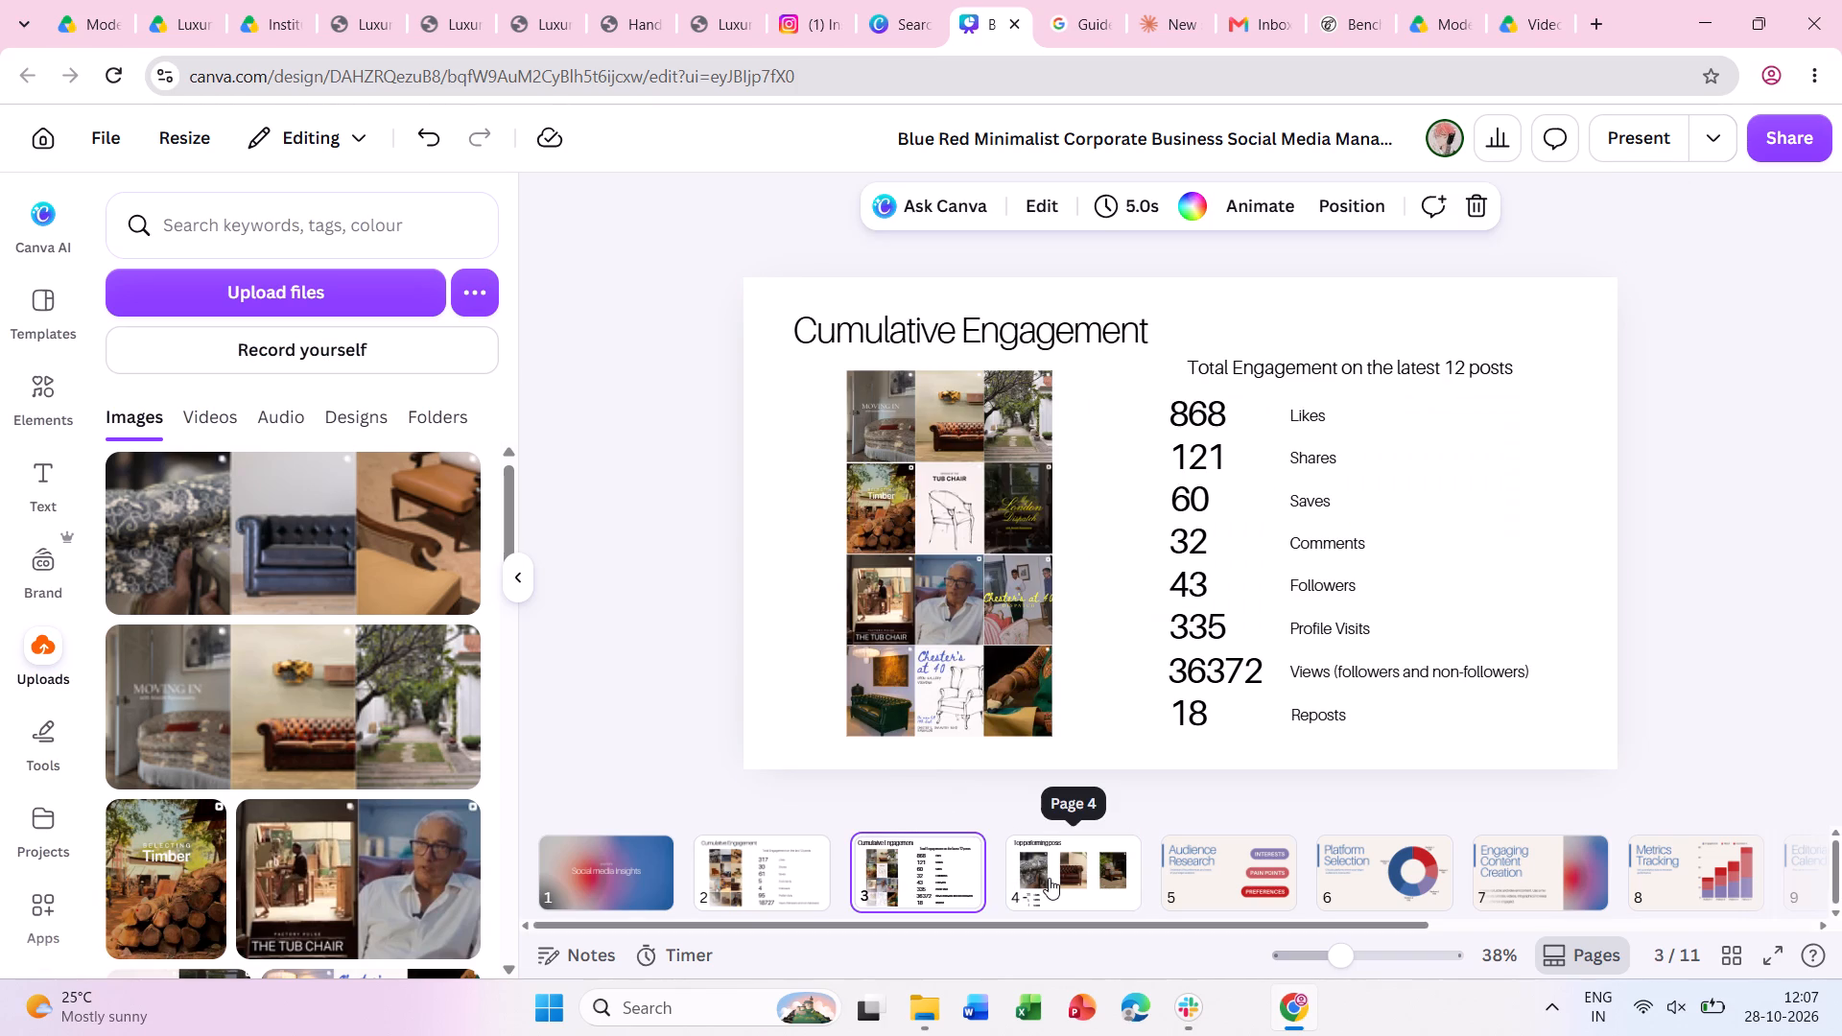
On page 4, move the first post's statistics up beneath its image and tighten the spacing between the Likes, Saves and Shares rows.
{"action": "left_click", "coordinate": [1049, 878]}
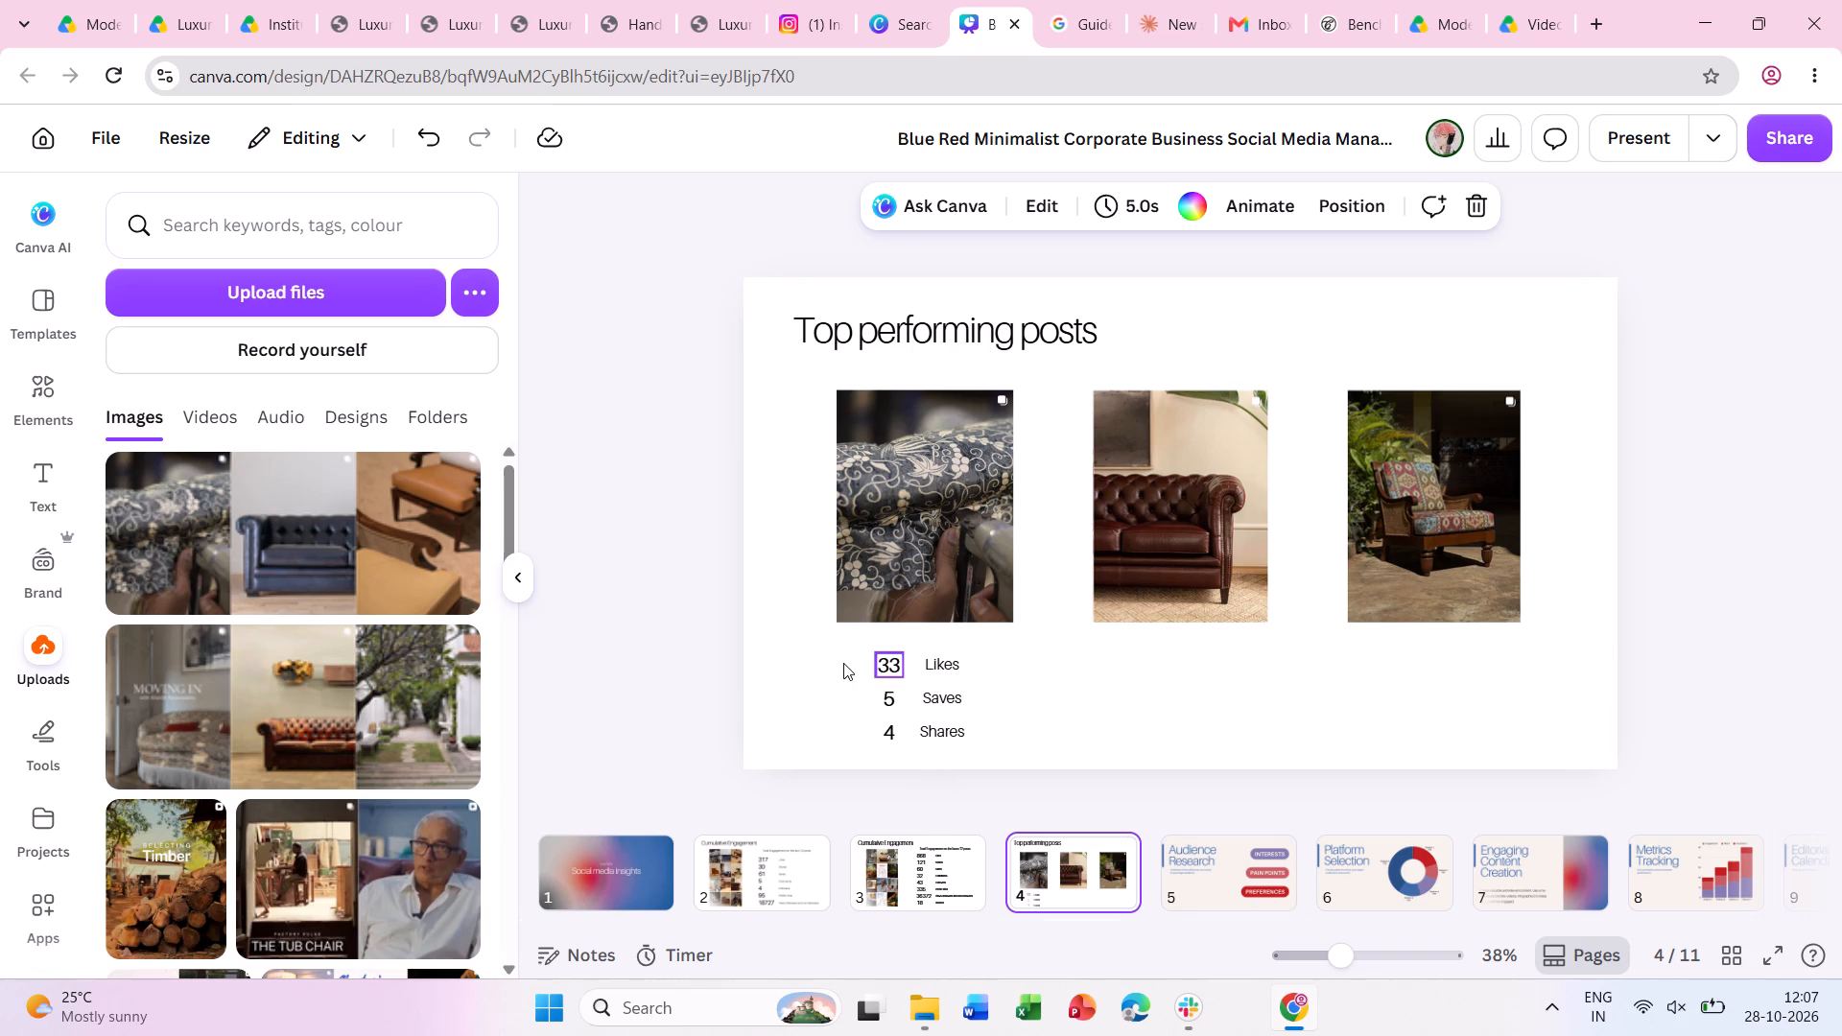
{"action": "left_click_drag", "start_coordinate": [845, 662], "coordinate": [957, 747]}
{"action": "key", "text": "shift+Up"}
{"action": "key", "text": "shift+Up"}
{"action": "key", "text": "shift+Up"}
{"action": "key", "text": "shift+Up"}
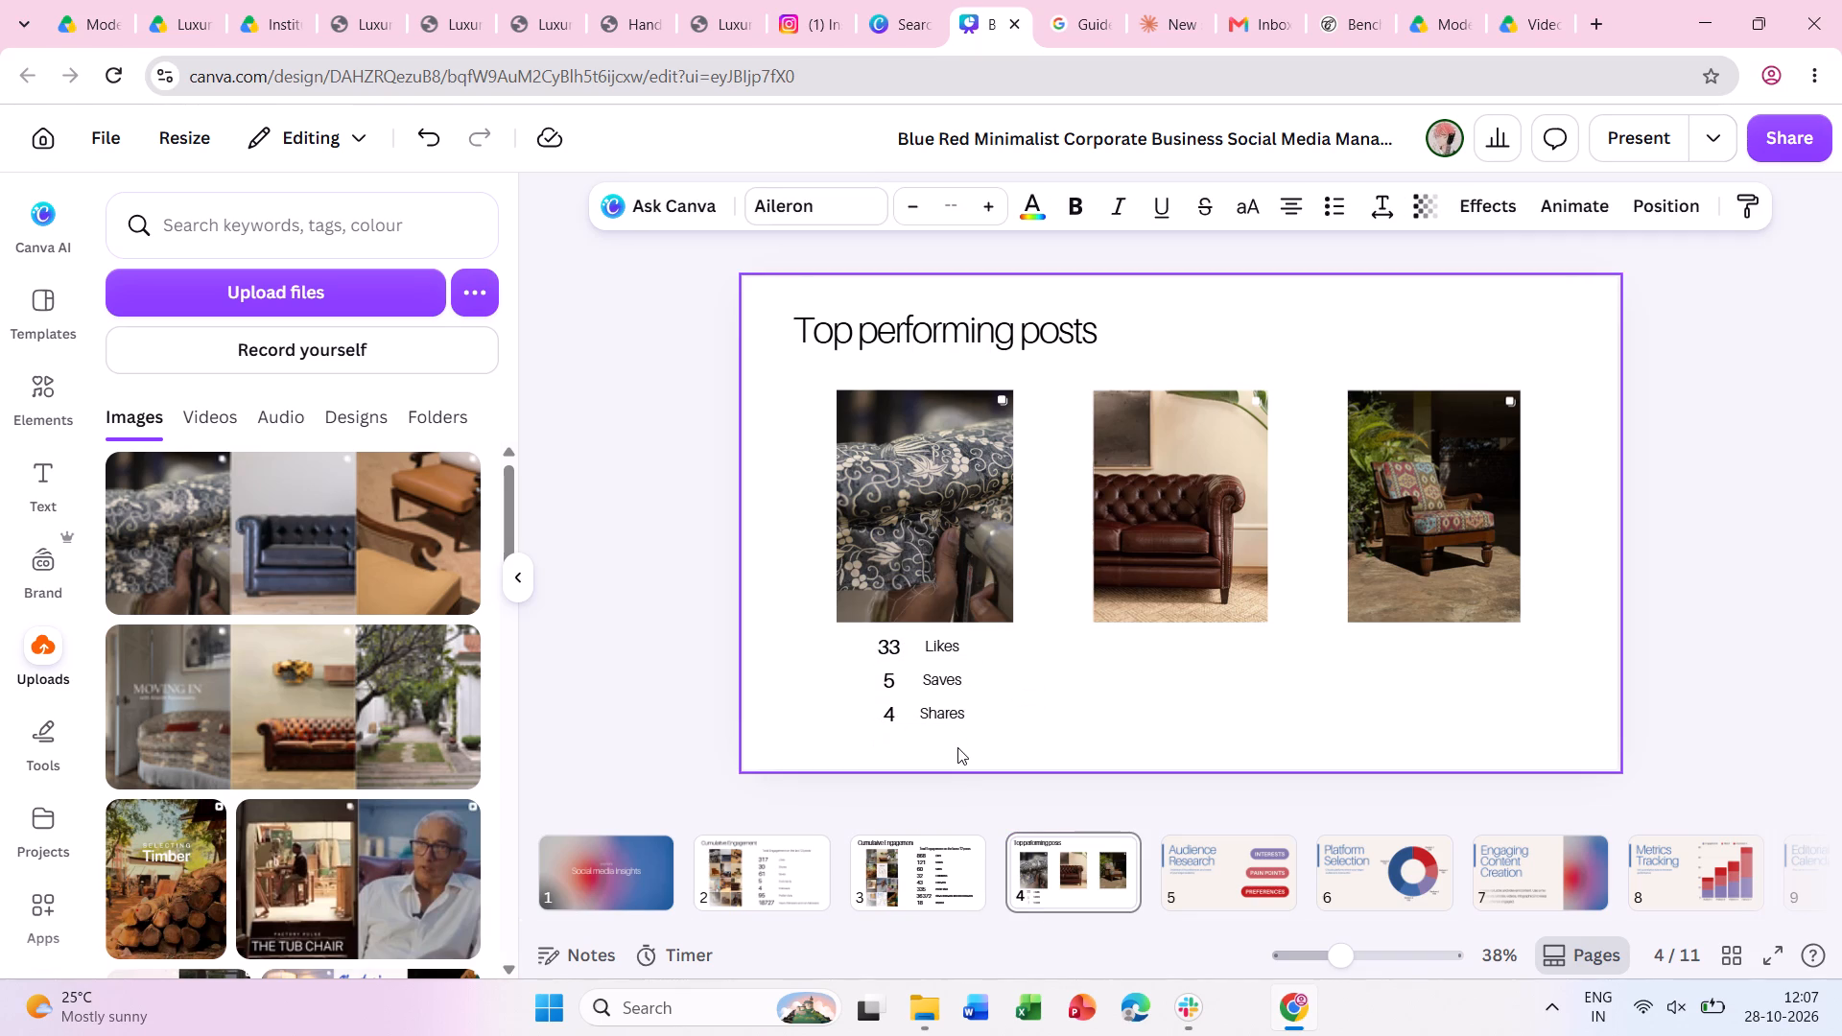
{"action": "left_click", "coordinate": [1052, 723]}
{"action": "left_click_drag", "start_coordinate": [841, 668], "coordinate": [956, 729]}
{"action": "key", "text": "shift+Up"}
{"action": "key", "text": "shift+Up"}
{"action": "key", "text": "Down"}
{"action": "key", "text": "Down"}
{"action": "key", "text": "Down"}
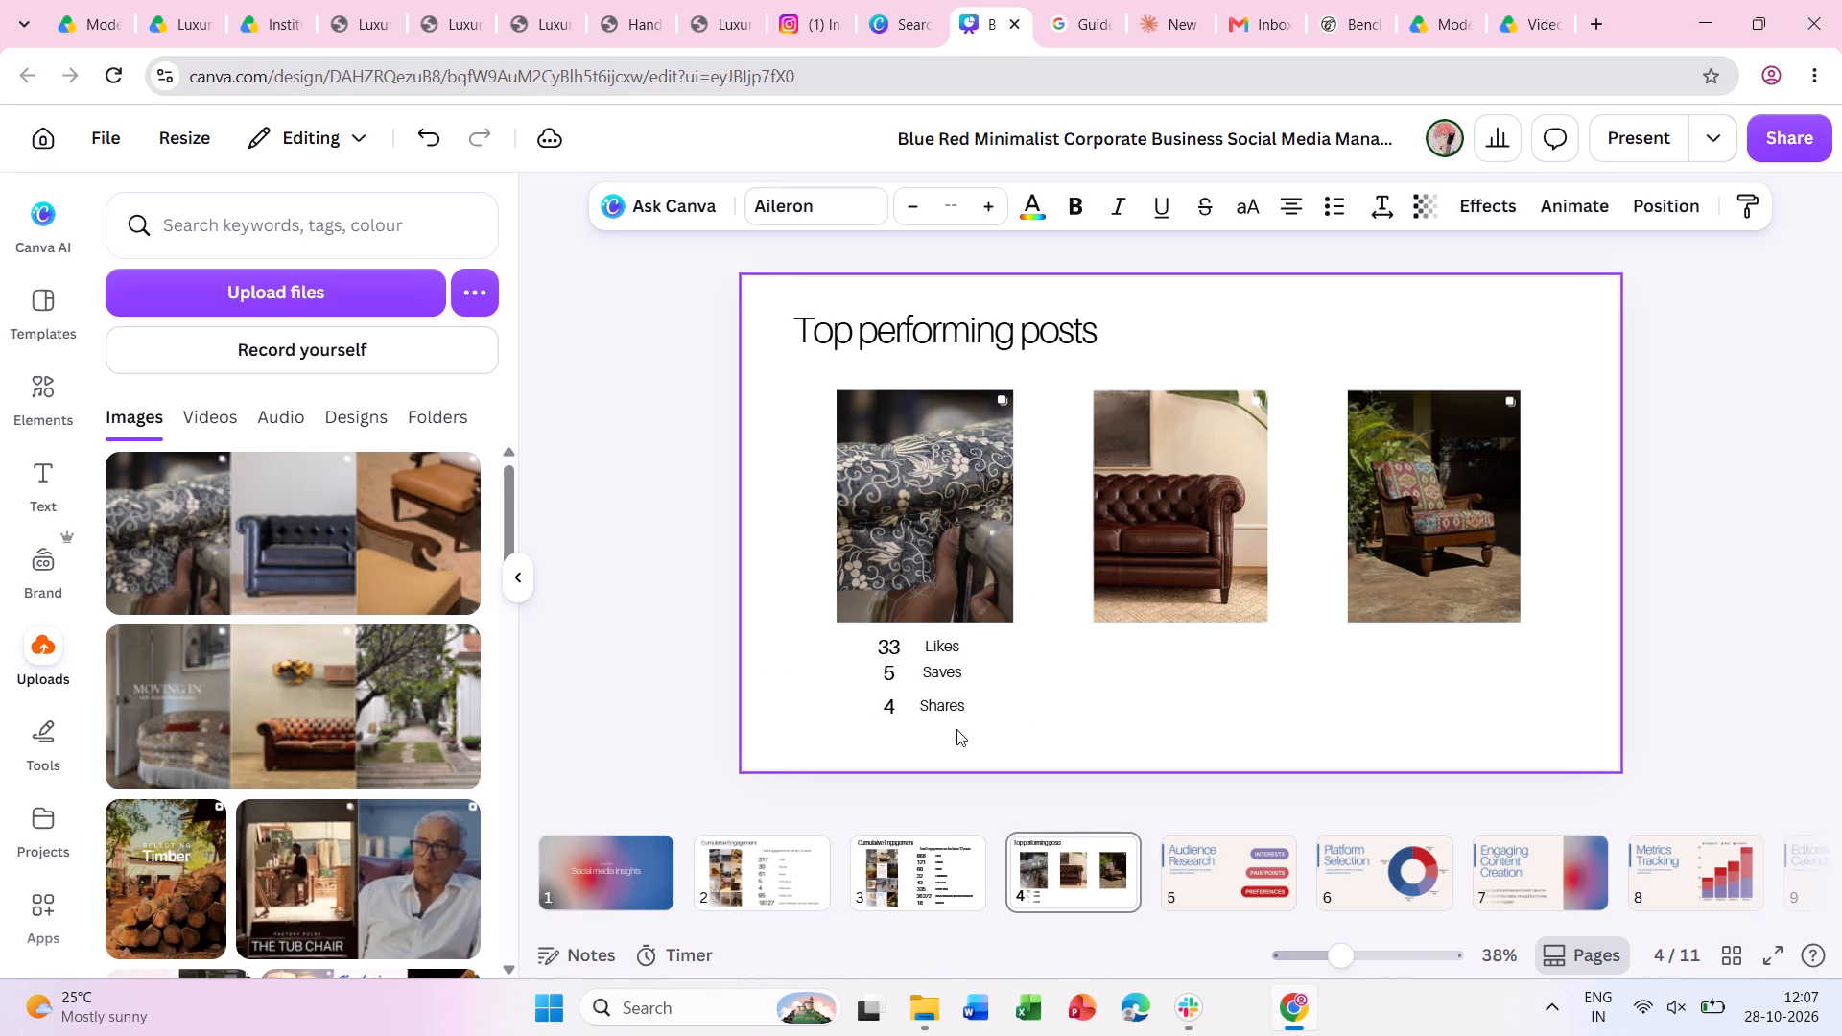
{"action": "left_click", "coordinate": [1038, 722]}
{"action": "left_click_drag", "start_coordinate": [1044, 734], "coordinate": [853, 701]}
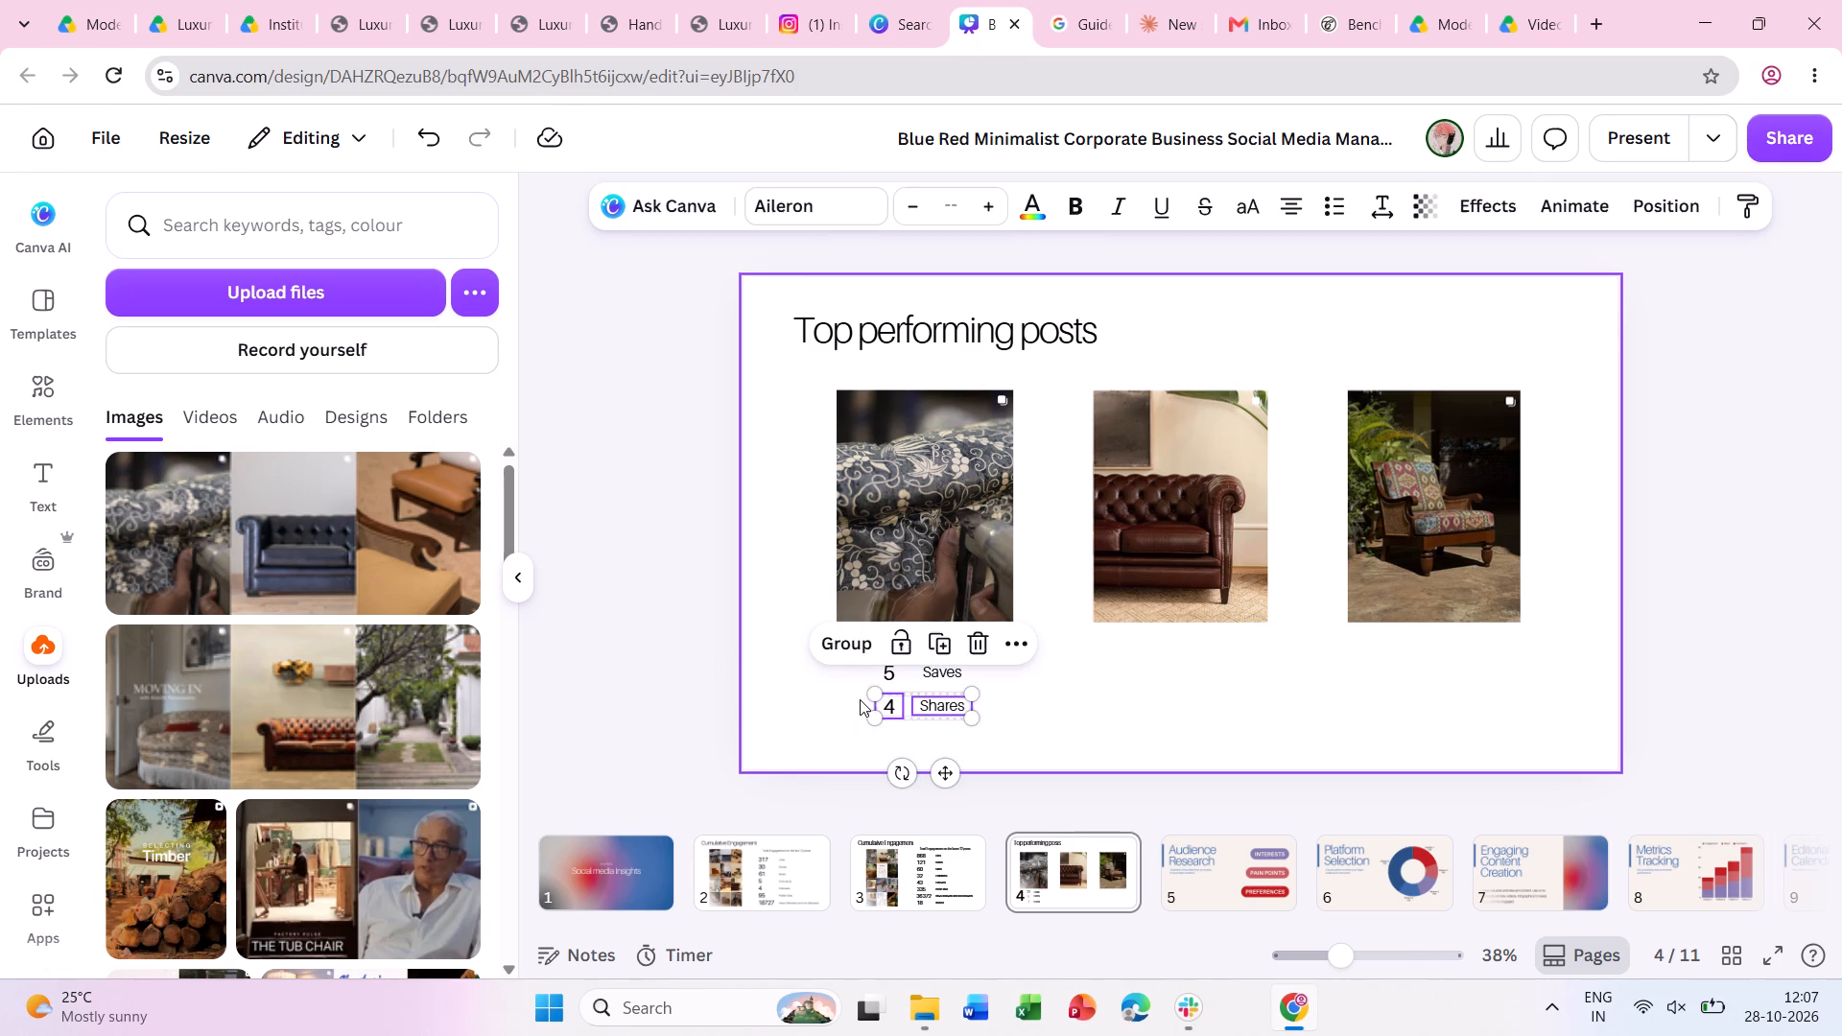
{"action": "key", "text": "shift+Up"}
Duplicate the Shares row below itself, relabel the copy Profile visits and widen the label box to fit on one line.
{"action": "key", "text": "ctrl+c"}
{"action": "key", "text": "ctrl+v"}
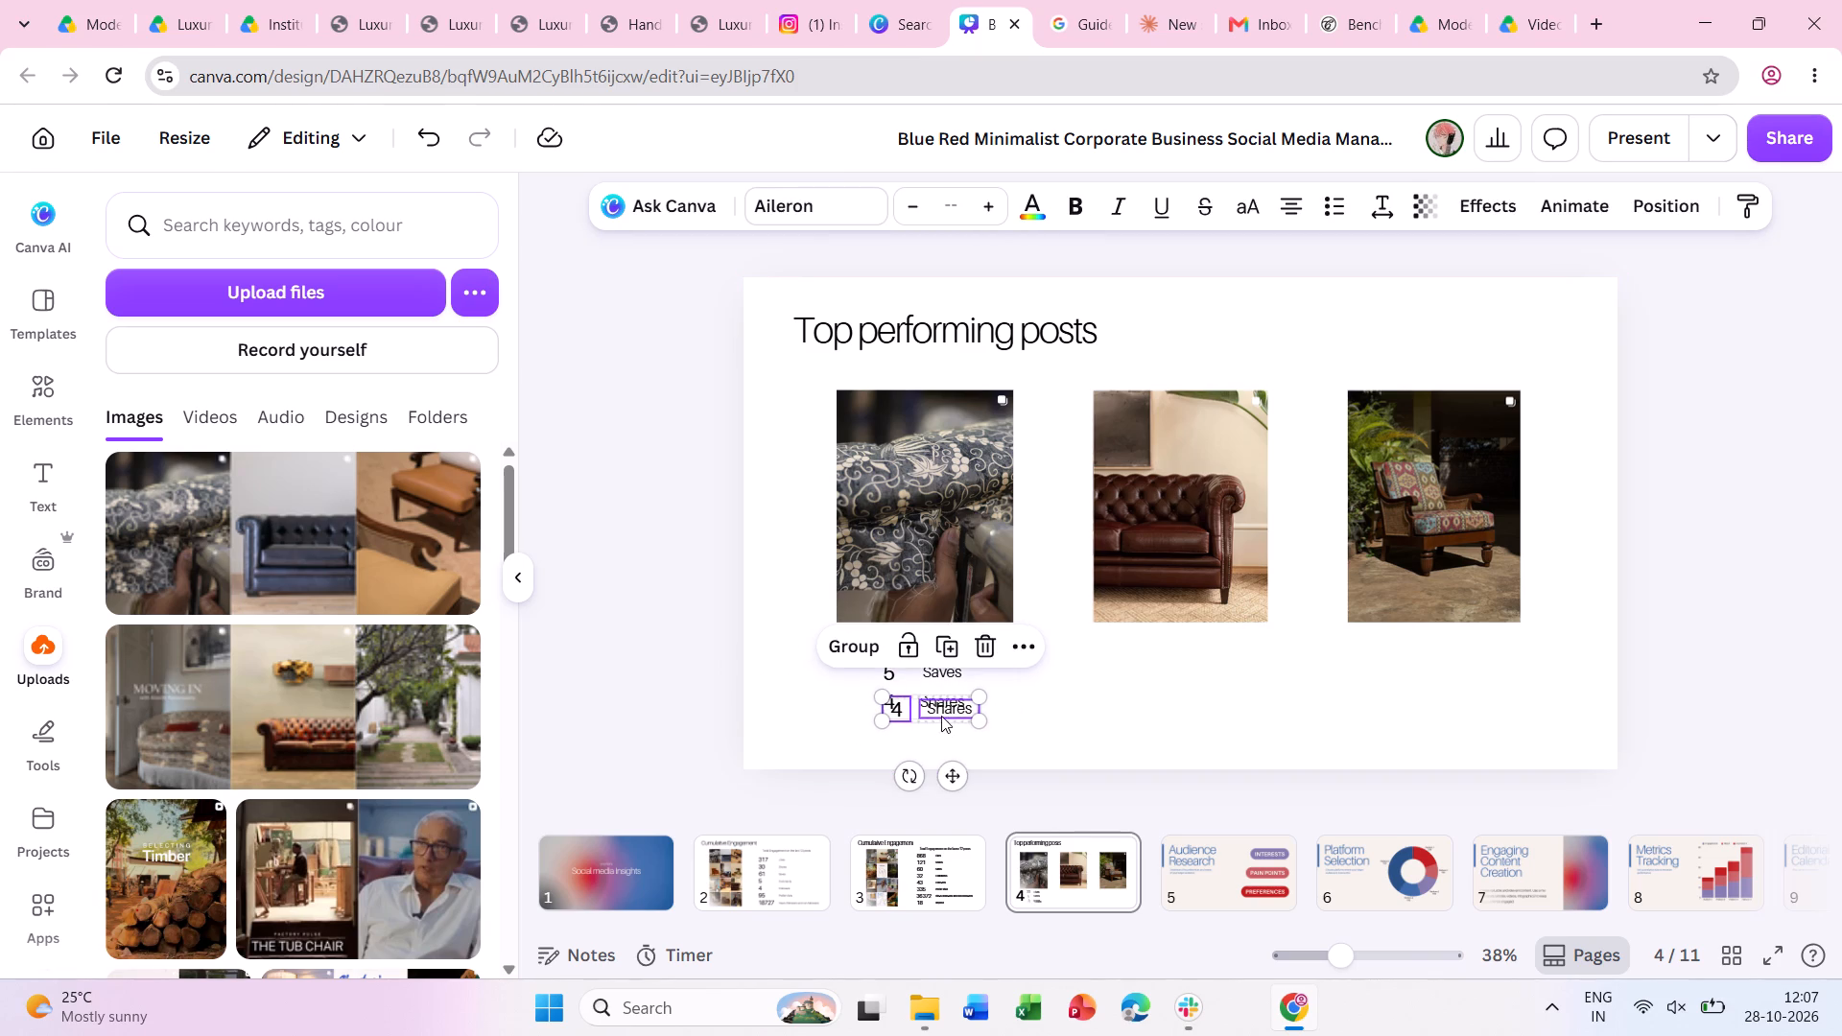
{"action": "left_click_drag", "start_coordinate": [938, 712], "coordinate": [928, 733]}
{"action": "left_click", "coordinate": [1103, 727]}
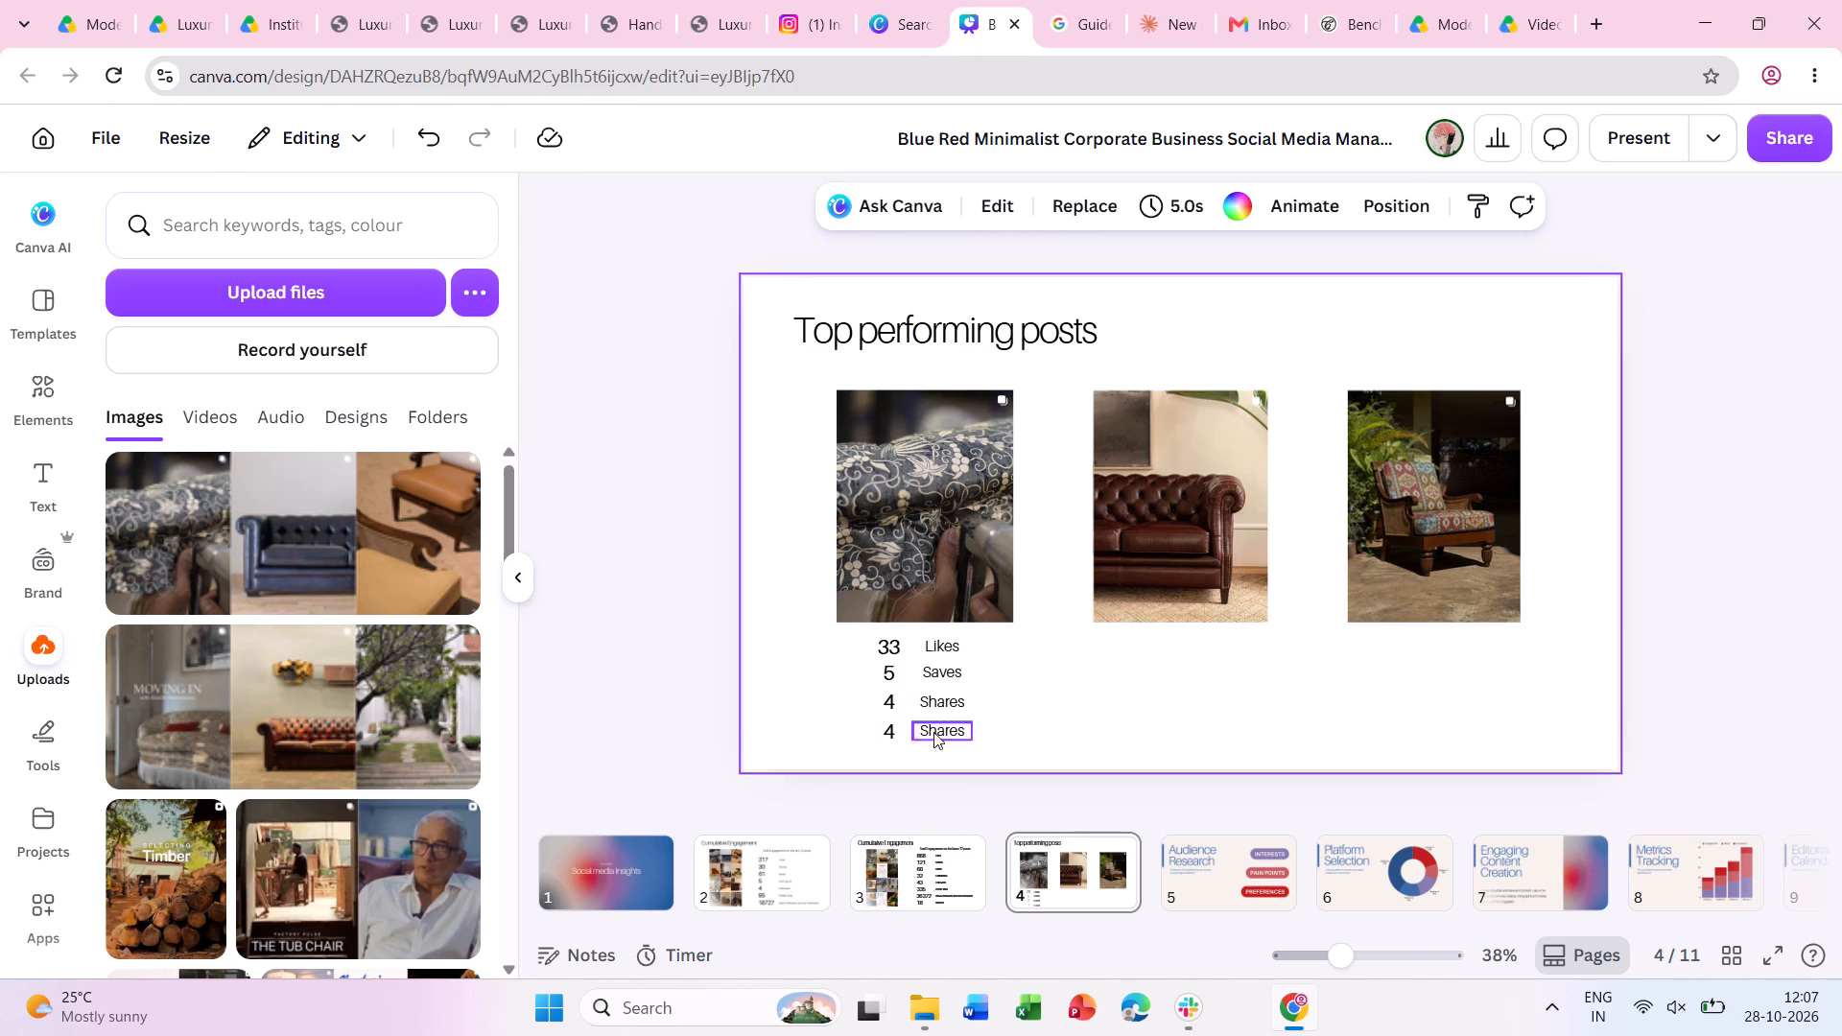
{"action": "double_click", "coordinate": [938, 733]}
{"action": "type", "text": "Profile visits"}
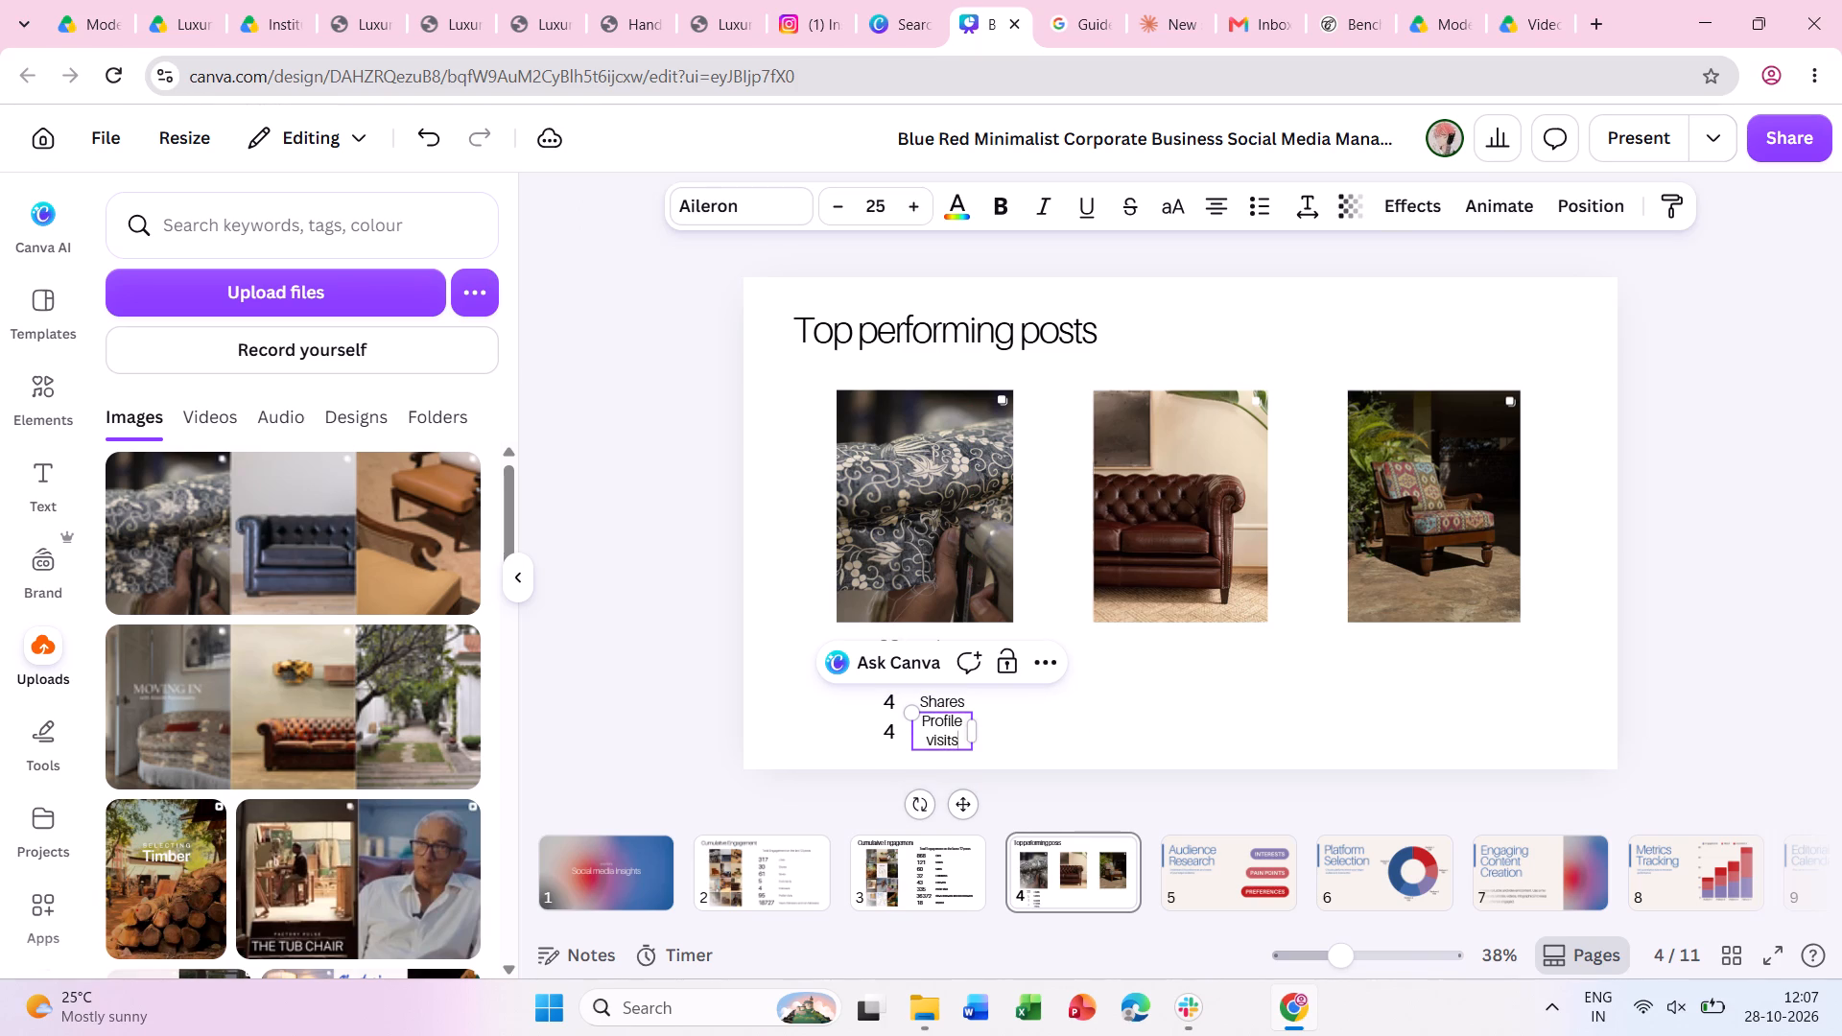
{"action": "left_click_drag", "start_coordinate": [976, 734], "coordinate": [995, 733]}
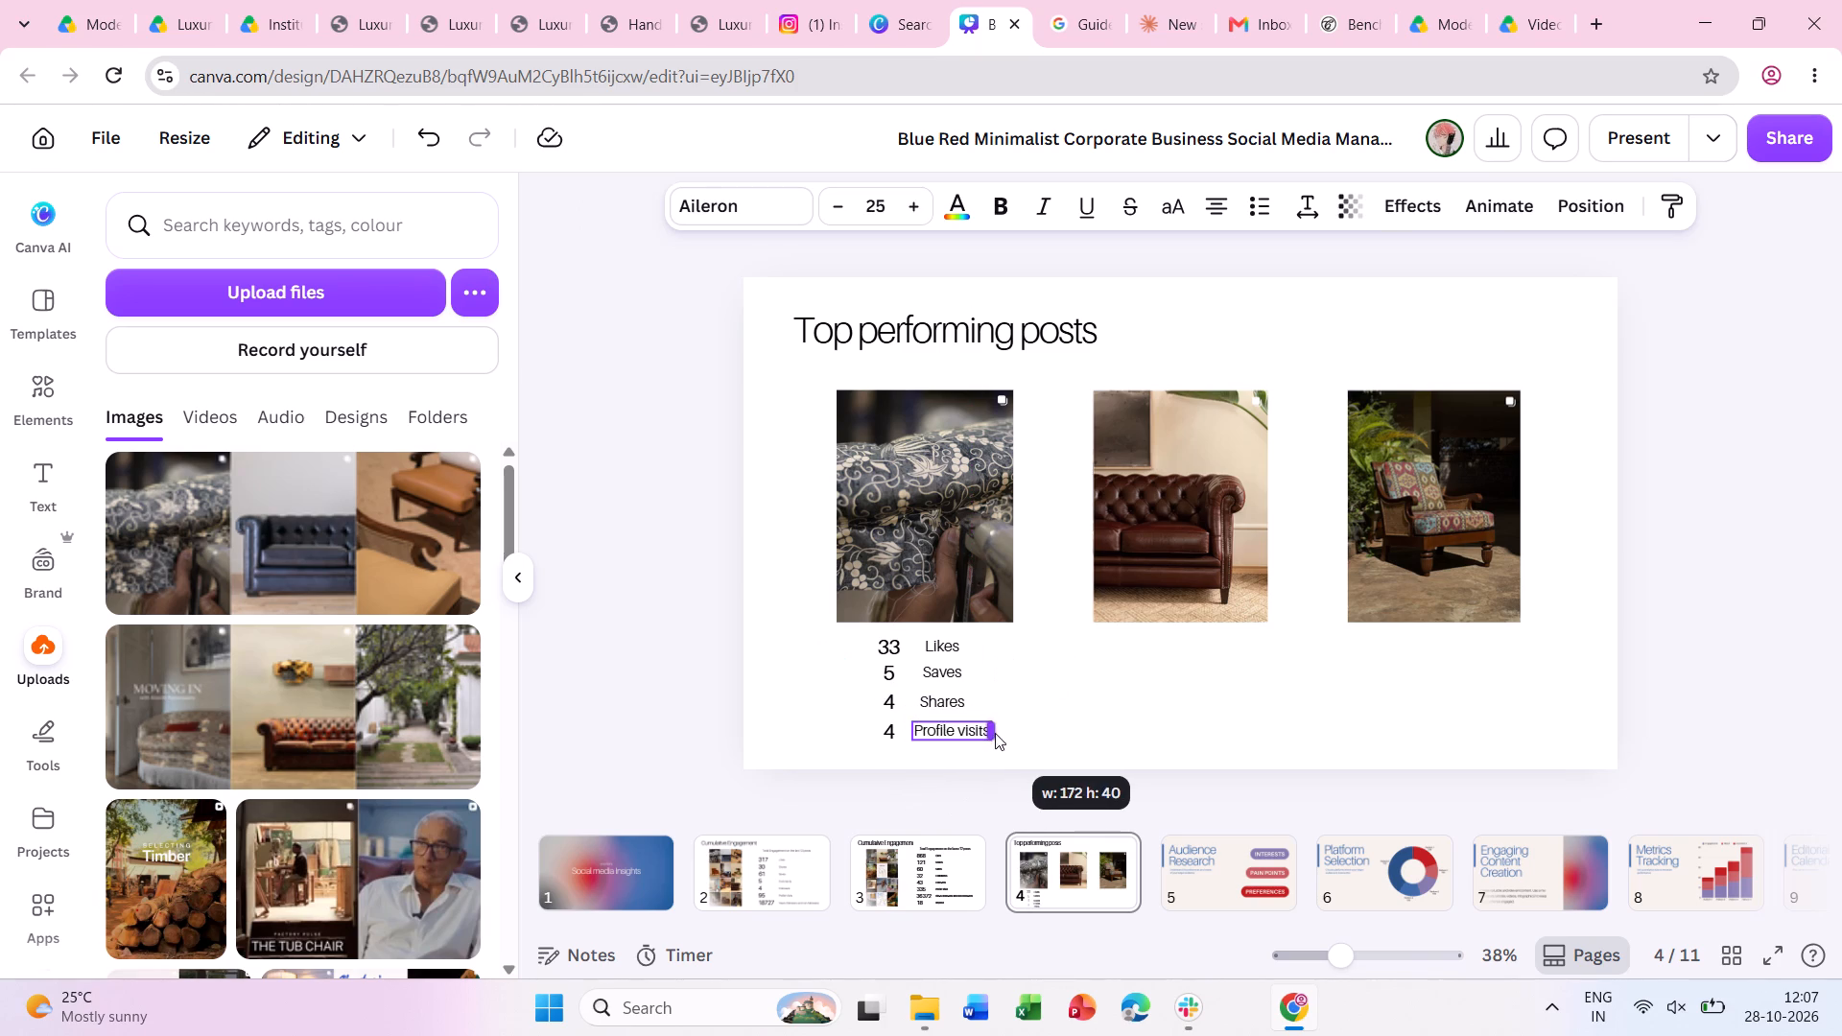
{"action": "left_click_drag", "start_coordinate": [995, 733], "coordinate": [992, 733]}
{"action": "left_click", "coordinate": [1048, 741]}
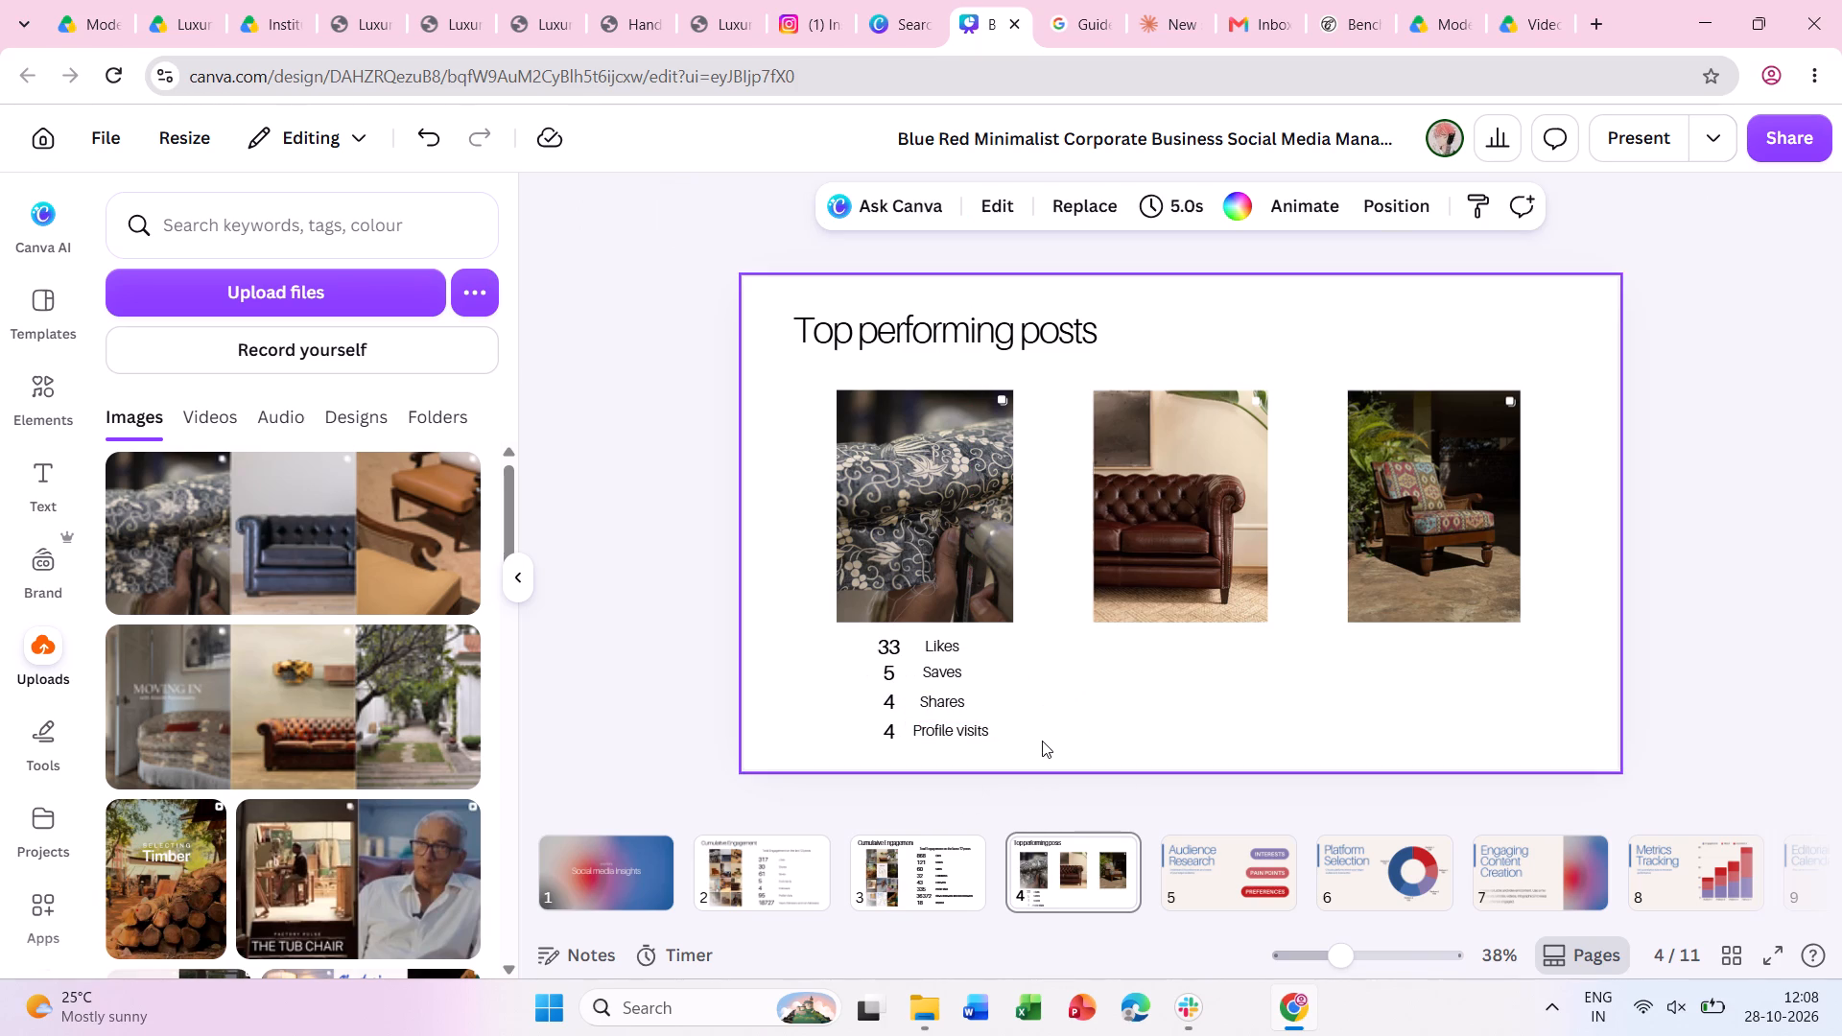
Shift the first post's Likes, Saves and Shares labels slightly right so they centre over the Profile visits label.
{"action": "left_click_drag", "start_coordinate": [1006, 715], "coordinate": [941, 641]}
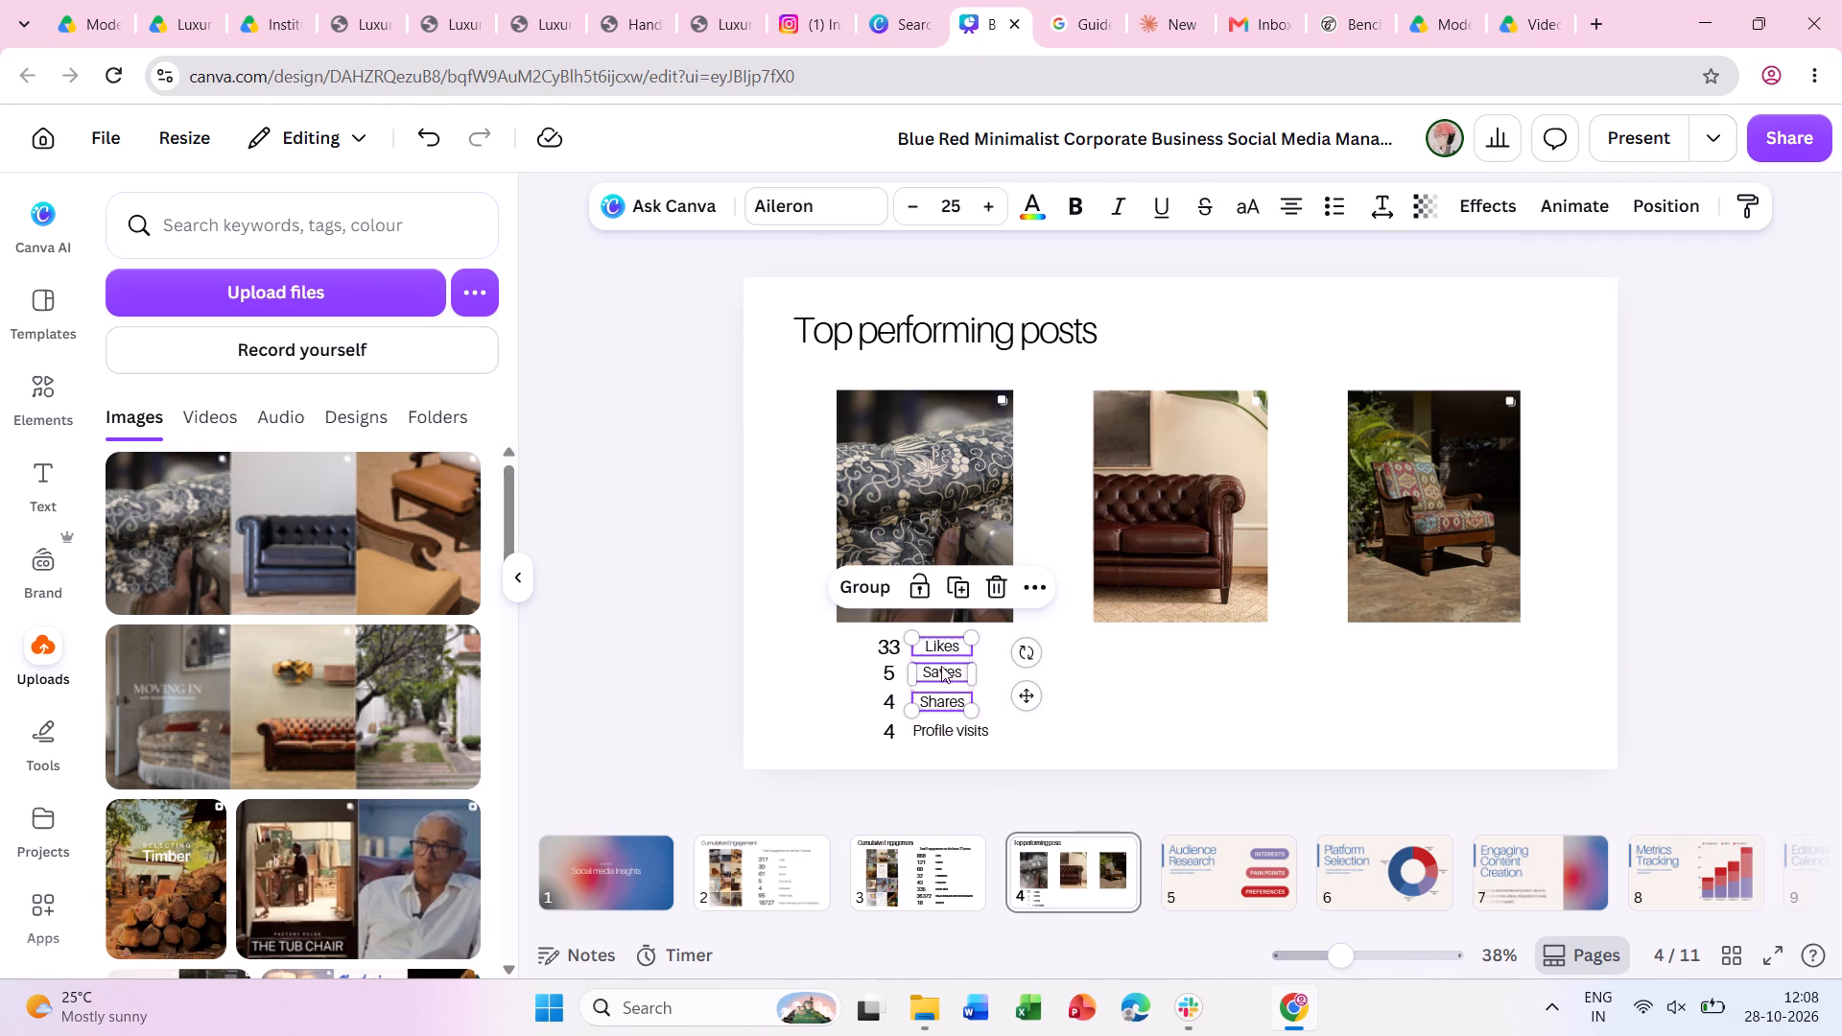
{"action": "left_click", "coordinate": [940, 669]}
{"action": "left_click", "coordinate": [1073, 711]}
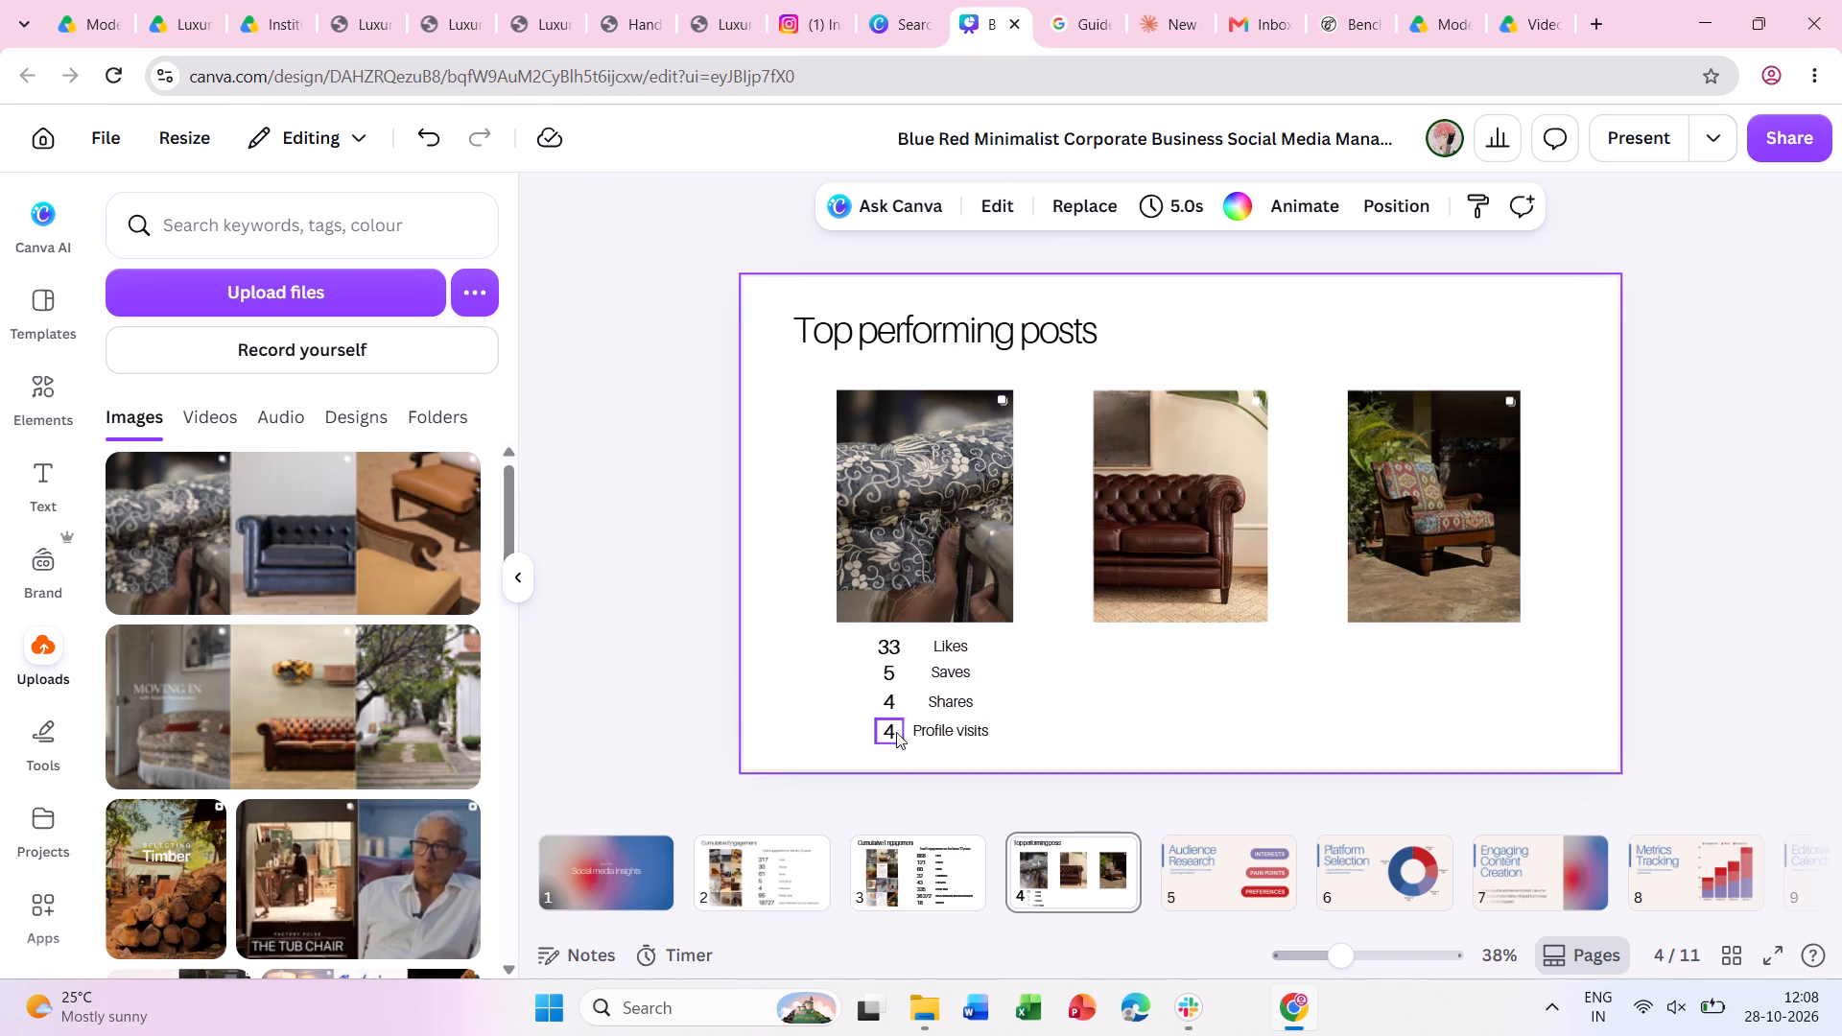
Set the first post's Profile visits number to 11.
{"action": "double_click", "coordinate": [896, 732]}
{"action": "type", "text": "11"}
{"action": "left_click", "coordinate": [1098, 730]}
Copy the first post's four-row statistics block and place copies beneath the second and third post images.
{"action": "left_click_drag", "start_coordinate": [1087, 751], "coordinate": [890, 671]}
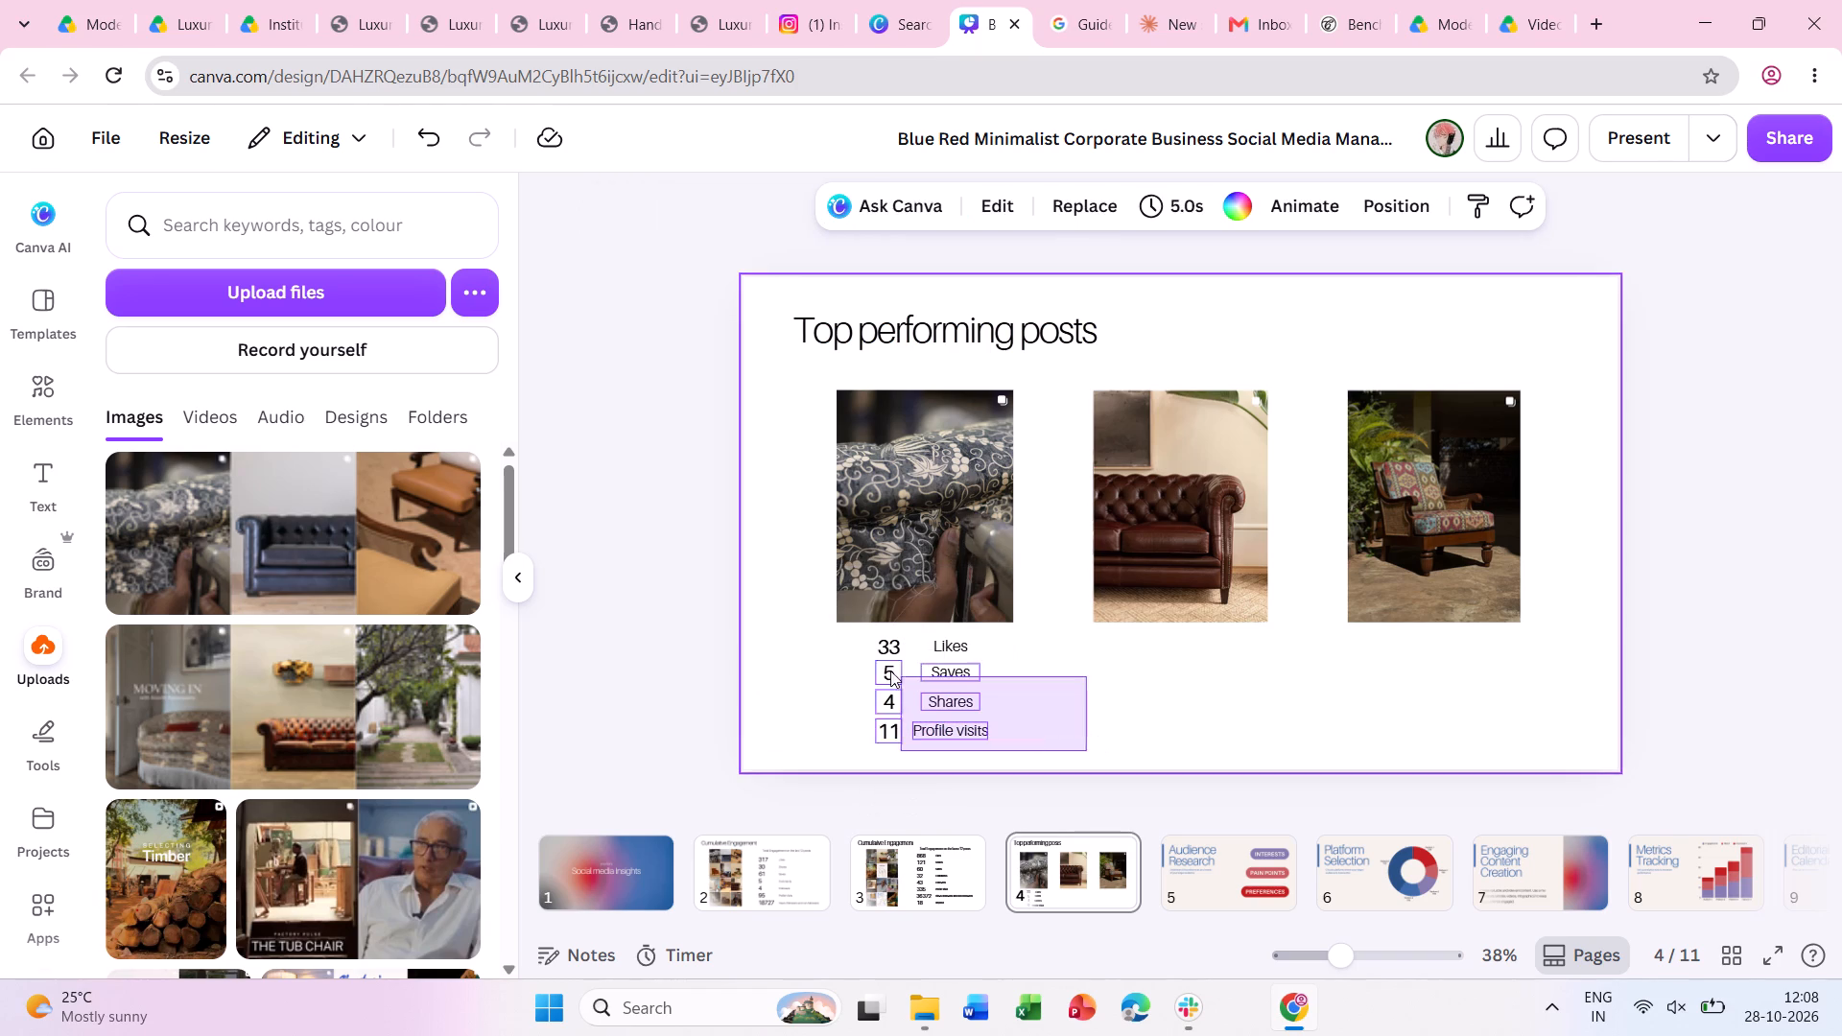
{"action": "left_click_drag", "start_coordinate": [890, 671], "coordinate": [881, 647]}
{"action": "key", "text": "ctrl+c"}
{"action": "key", "text": "ctrl+v"}
{"action": "left_click_drag", "start_coordinate": [949, 679], "coordinate": [1141, 693]}
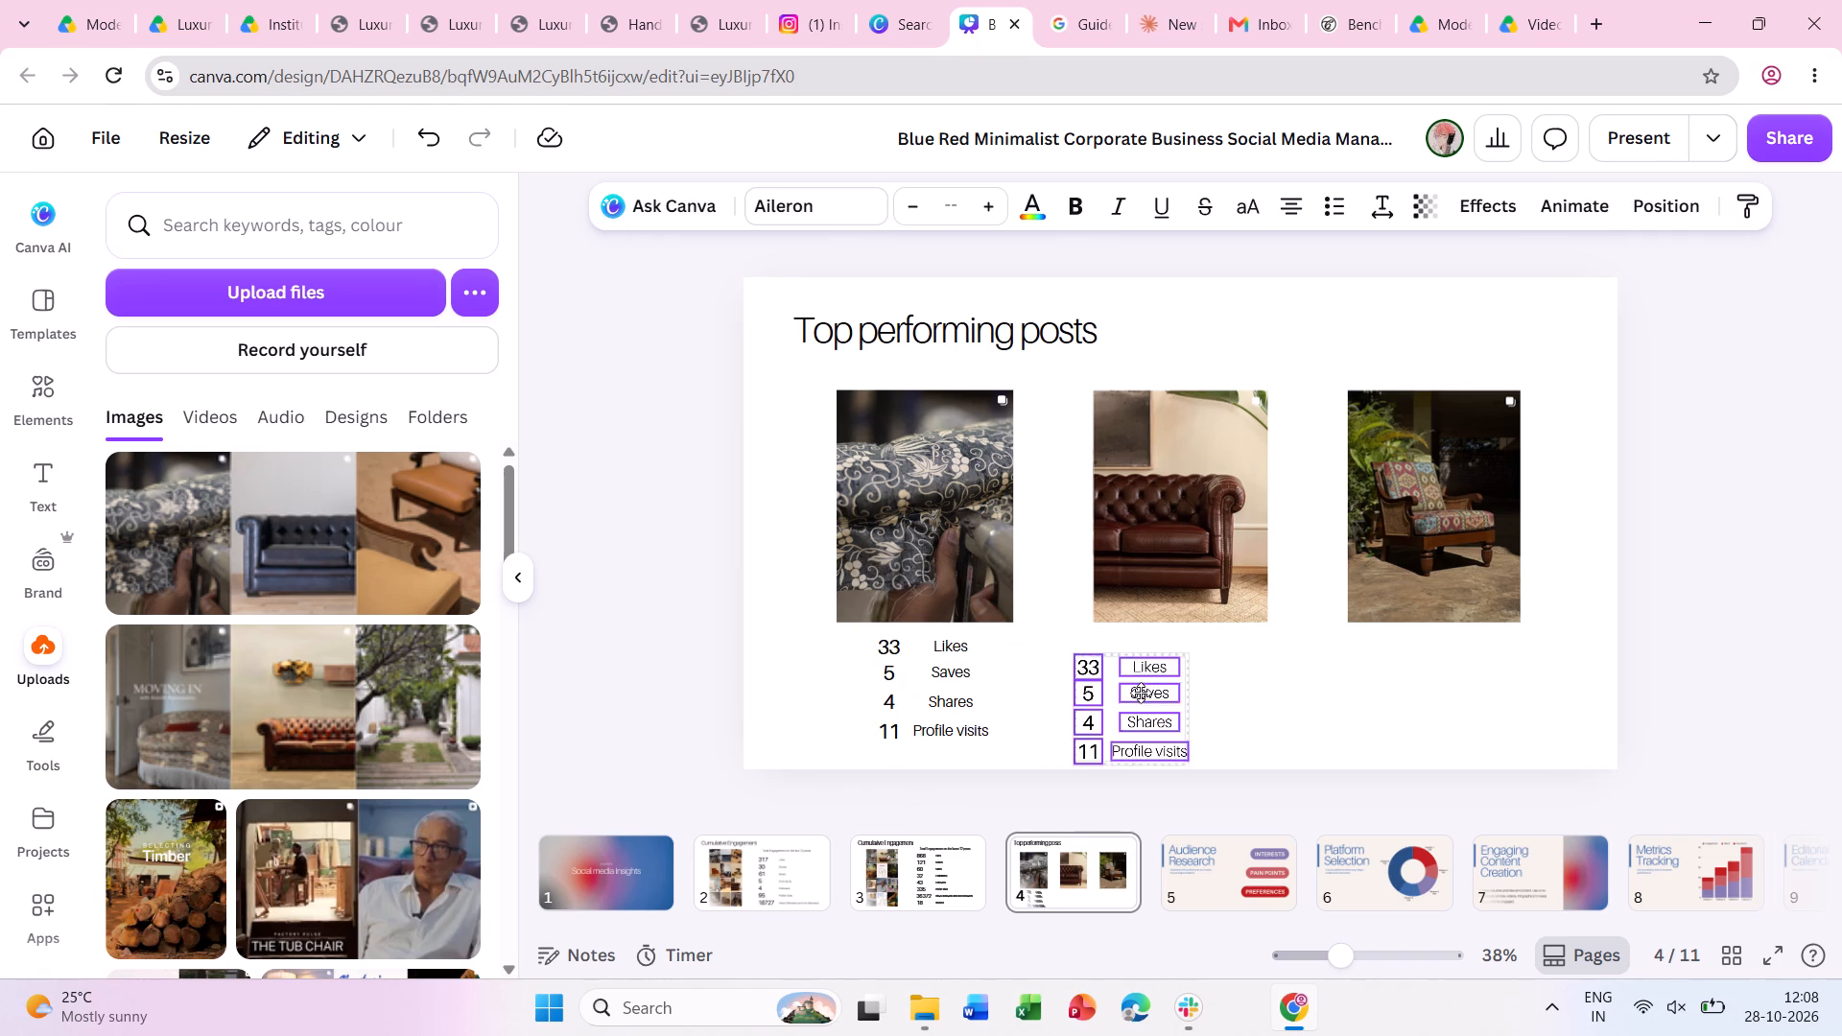
{"action": "left_click_drag", "start_coordinate": [1141, 693], "coordinate": [1188, 674]}
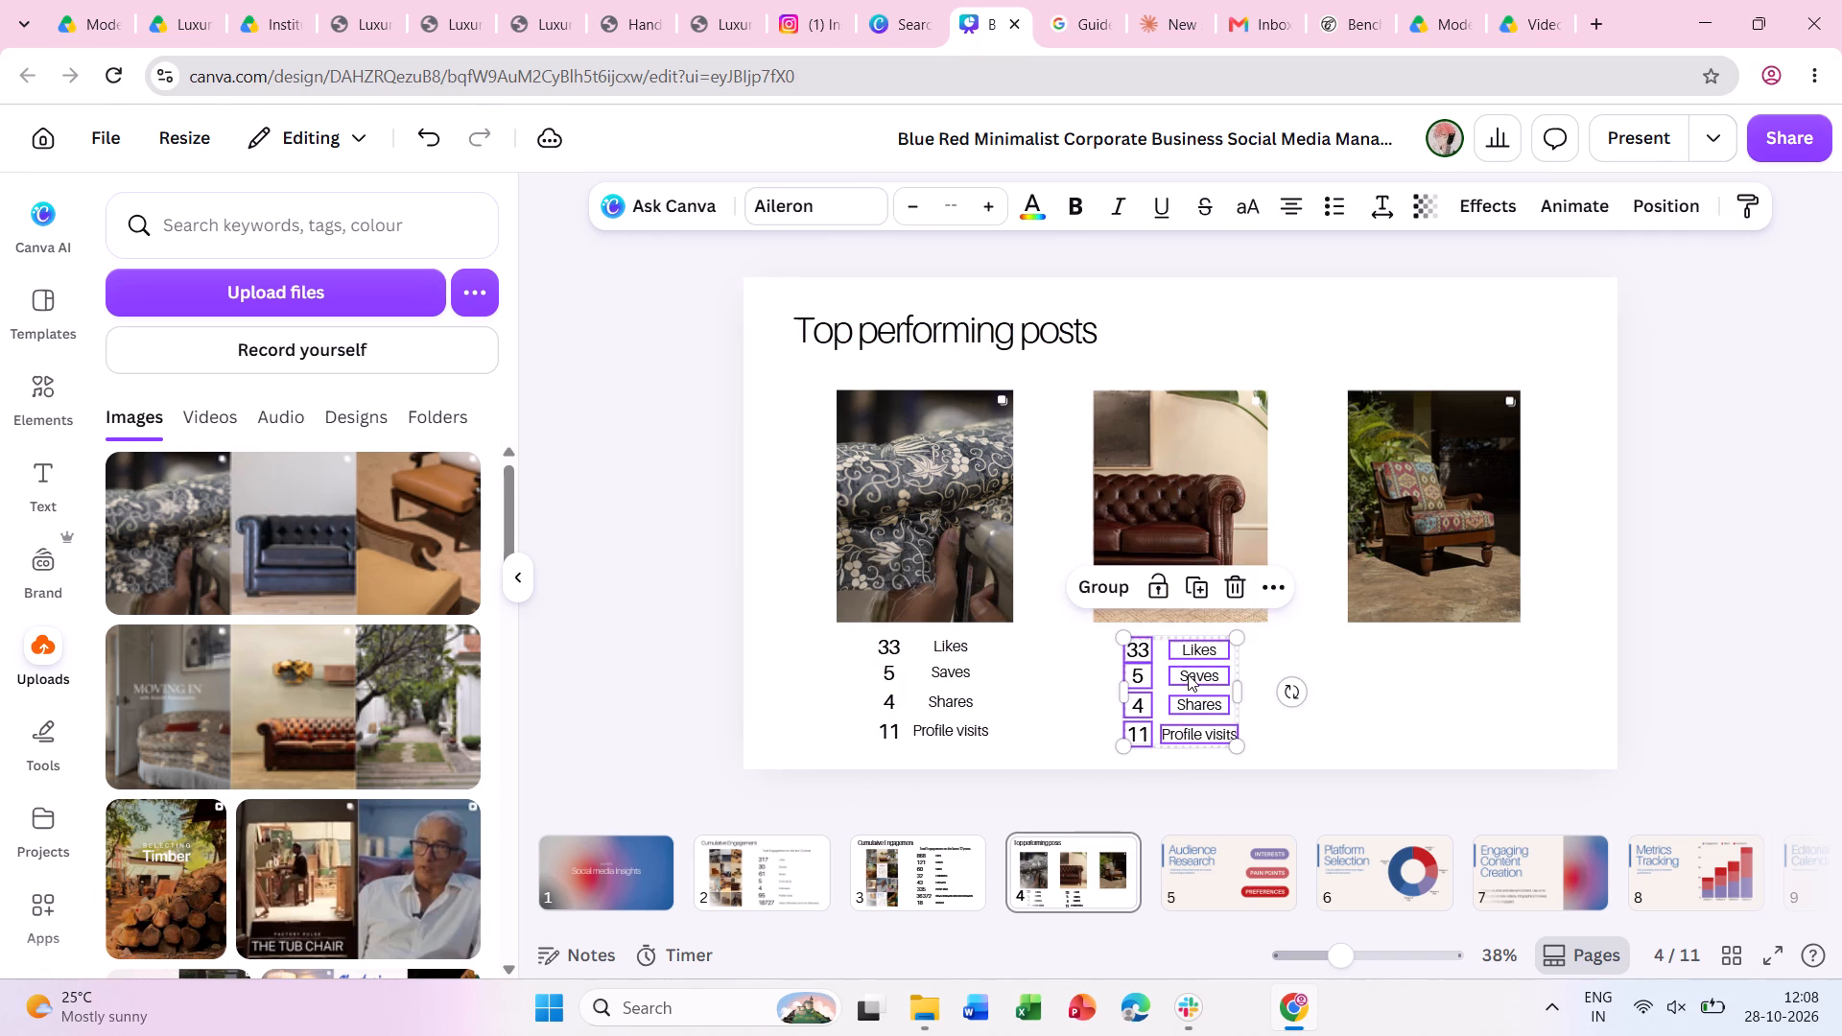
{"action": "key", "text": "ctrl+c"}
{"action": "key", "text": "ctrl+v"}
{"action": "left_click_drag", "start_coordinate": [1191, 678], "coordinate": [1407, 689]}
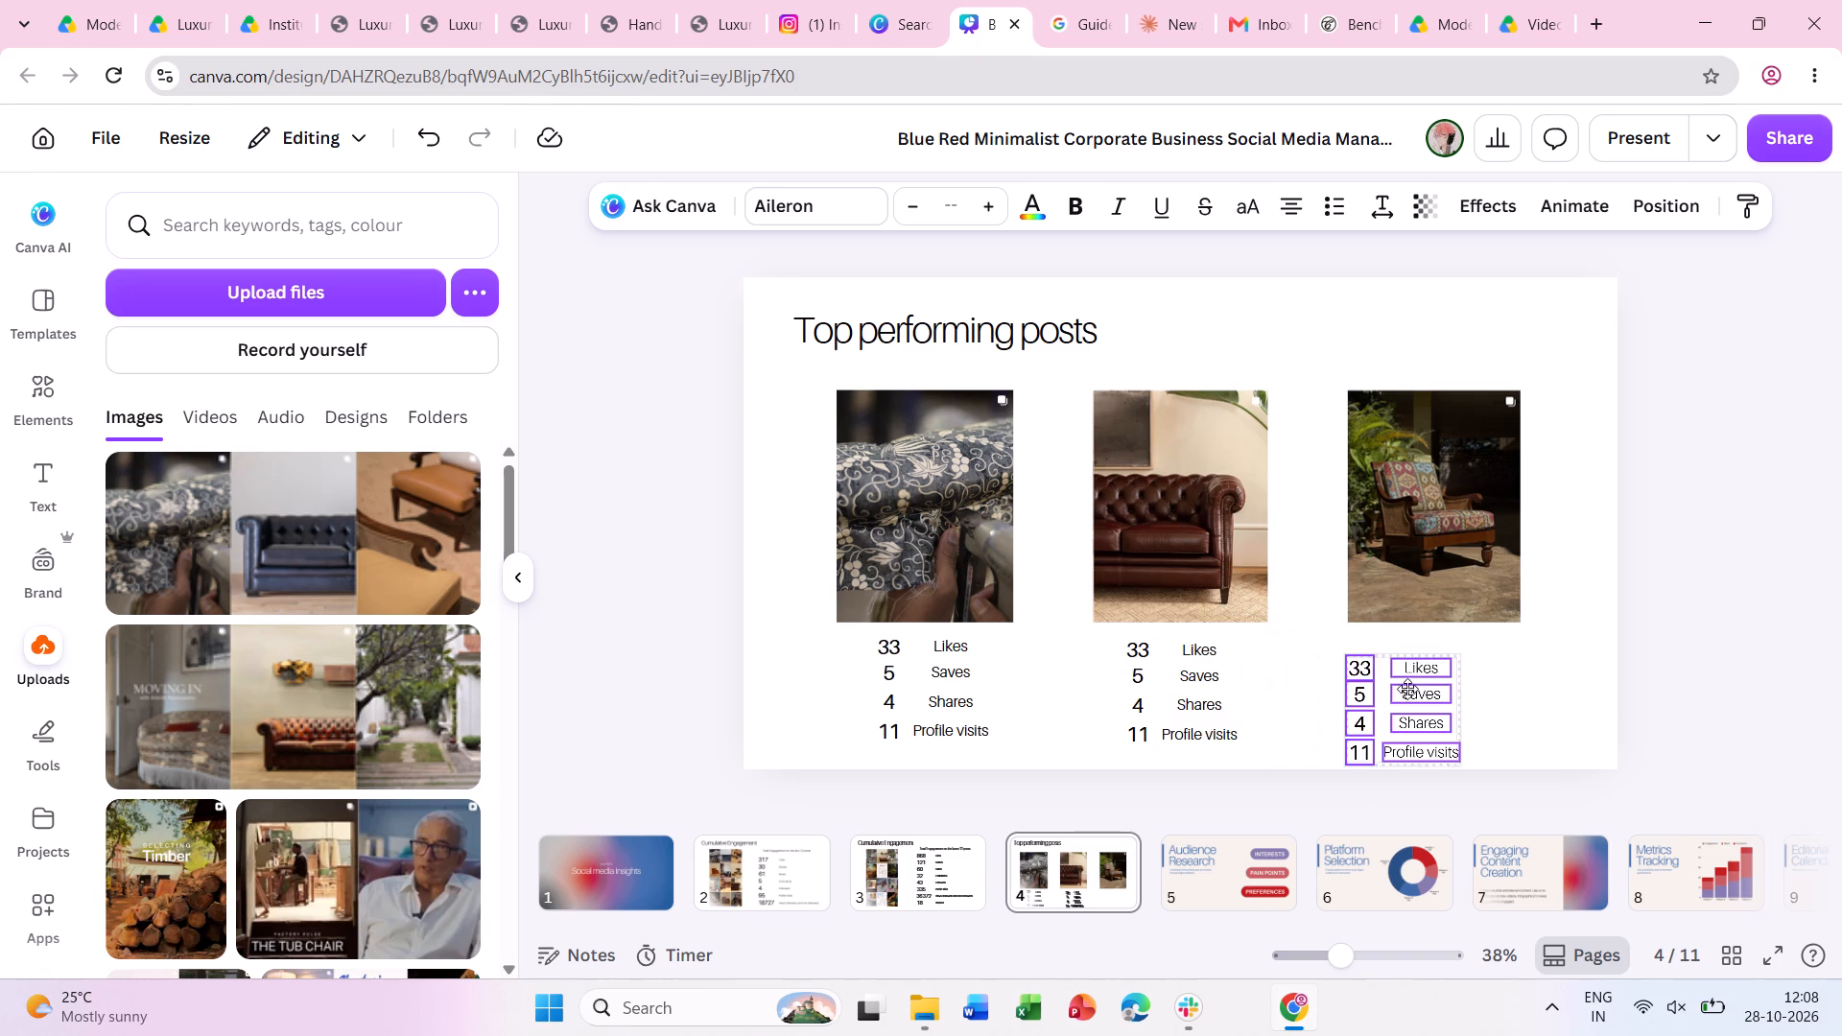
{"action": "left_click_drag", "start_coordinate": [1407, 689], "coordinate": [1437, 671]}
{"action": "left_click", "coordinate": [1651, 689]}
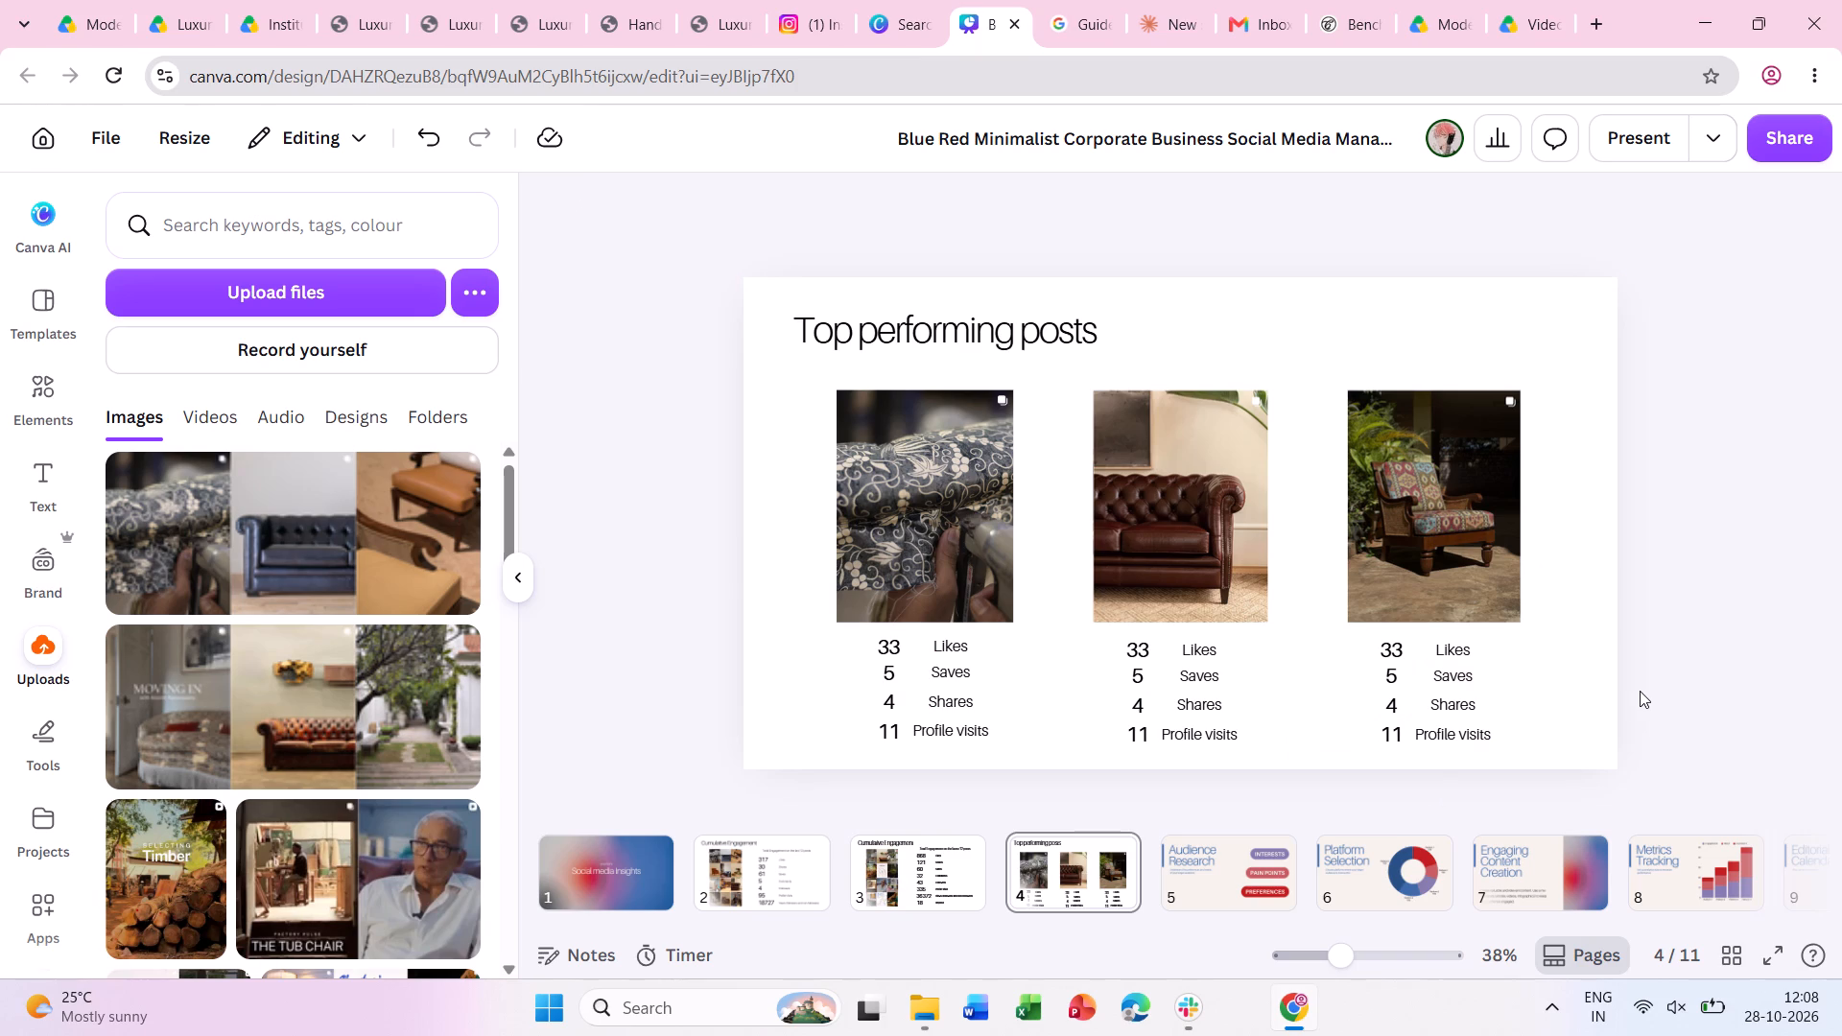
Set the second post's statistics to 34 Likes, 11 Saves, 6 Shares and 15 Profile visits.
{"action": "double_click", "coordinate": [1143, 648]}
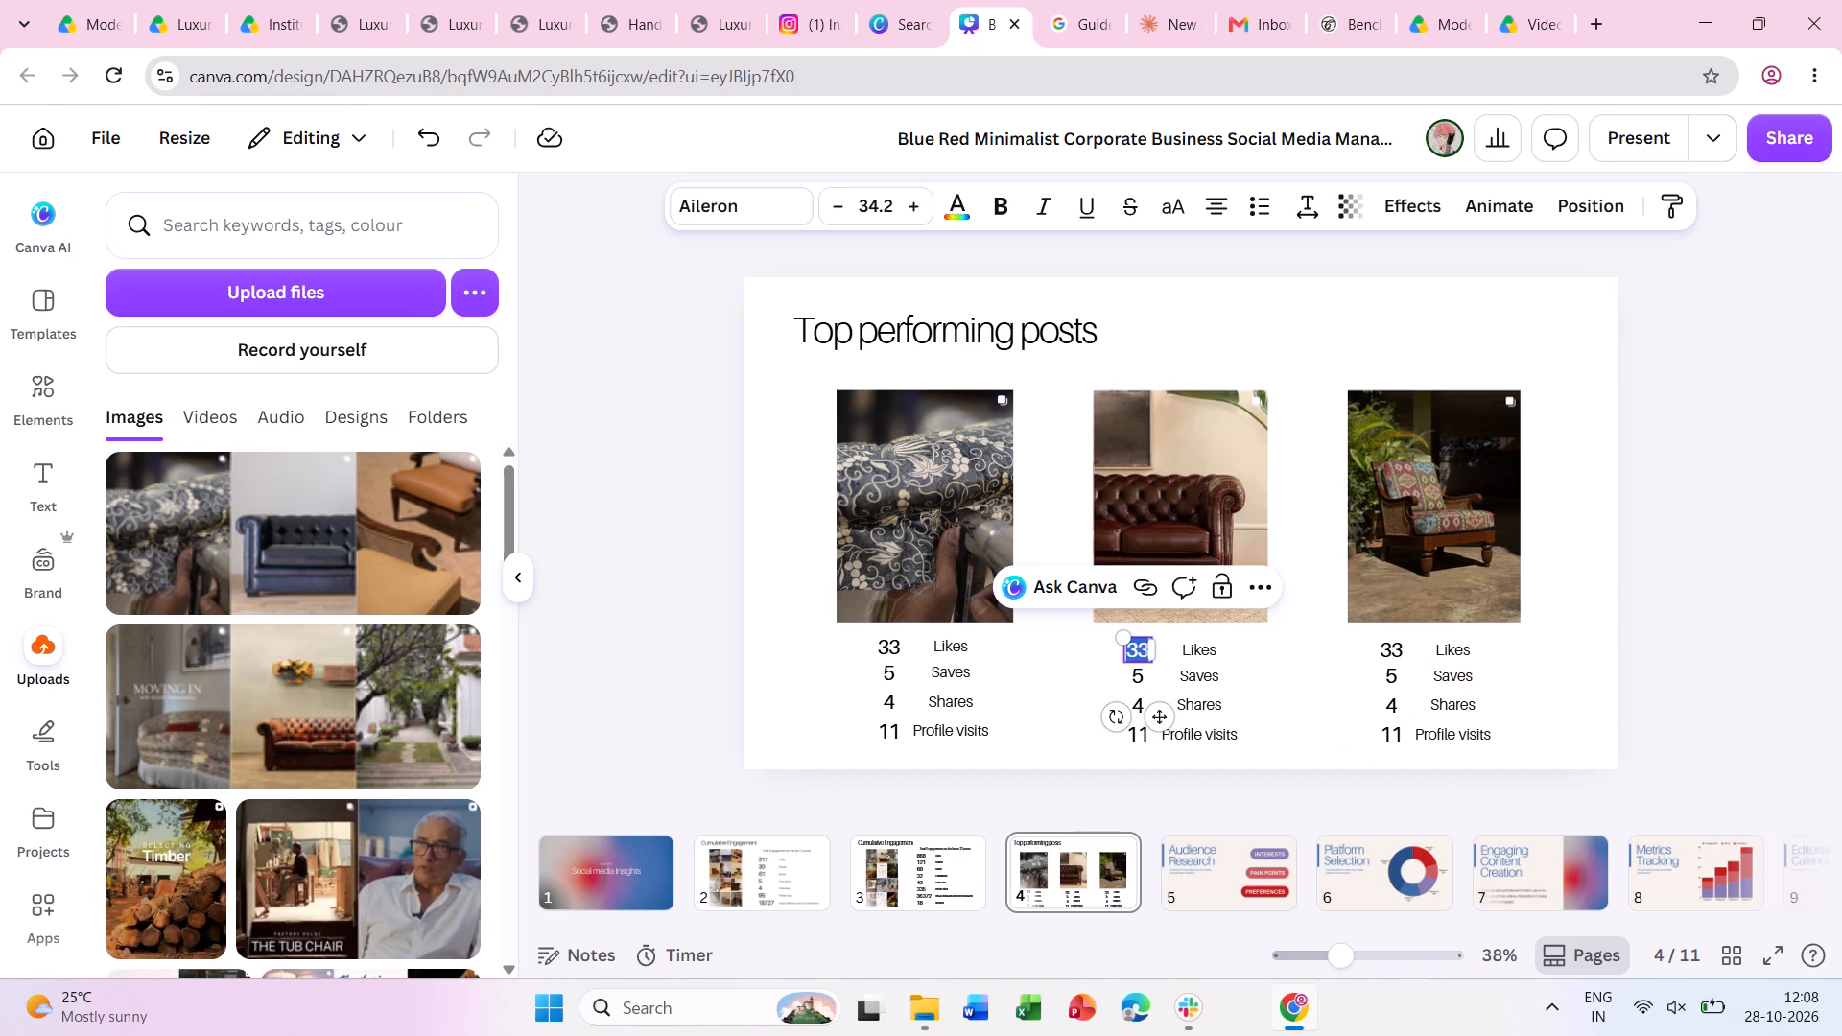
{"action": "type", "text": "34"}
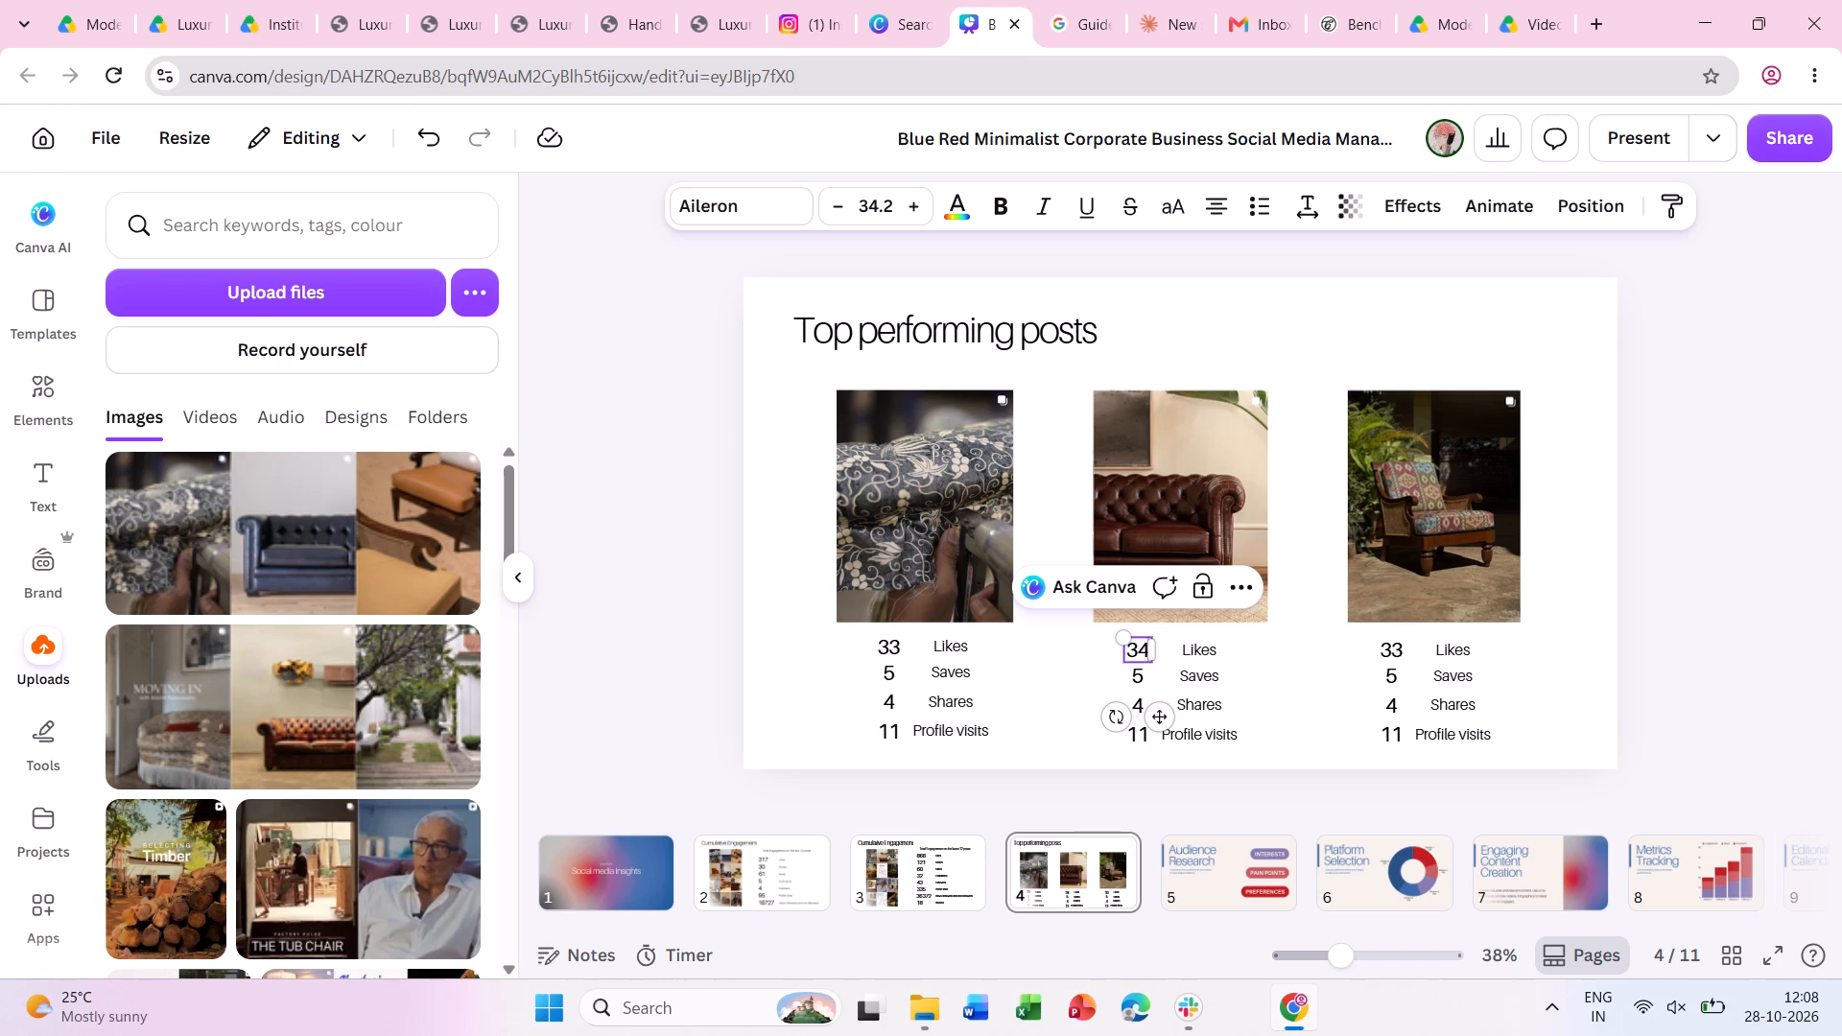
{"action": "double_click", "coordinate": [1141, 676]}
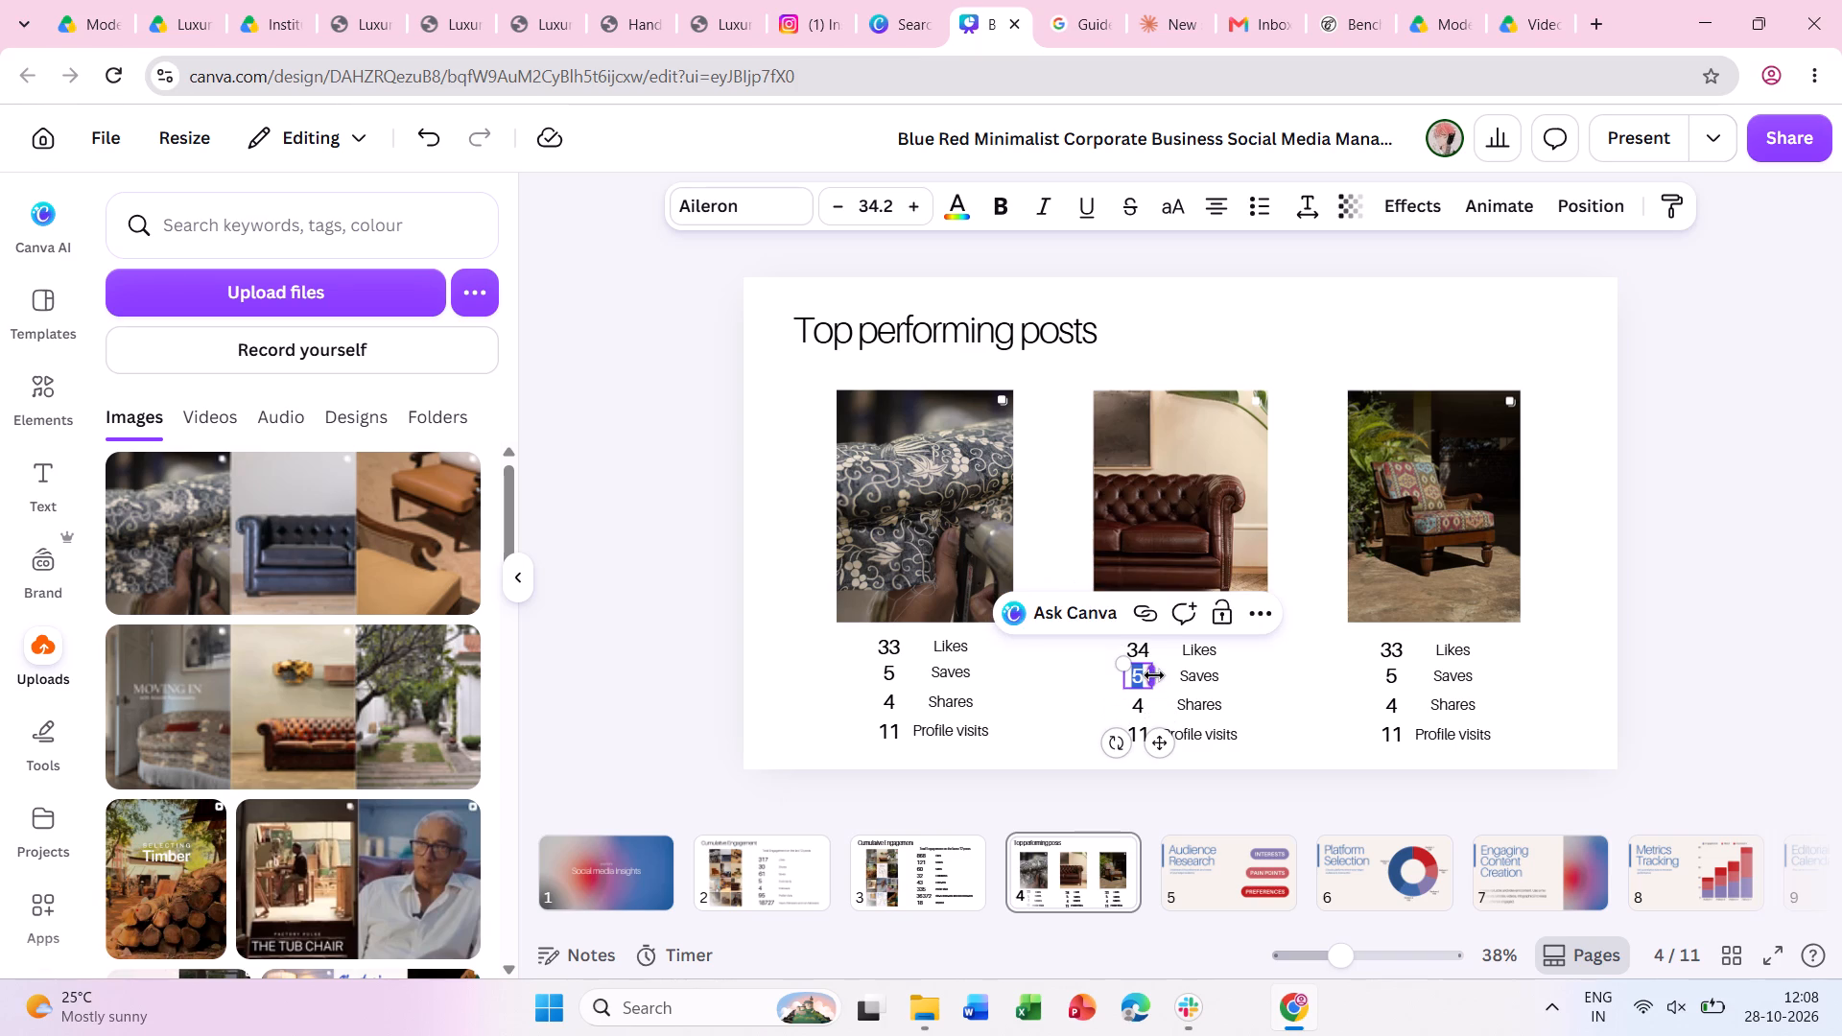
{"action": "type", "text": "11"}
{"action": "double_click", "coordinate": [1136, 702]}
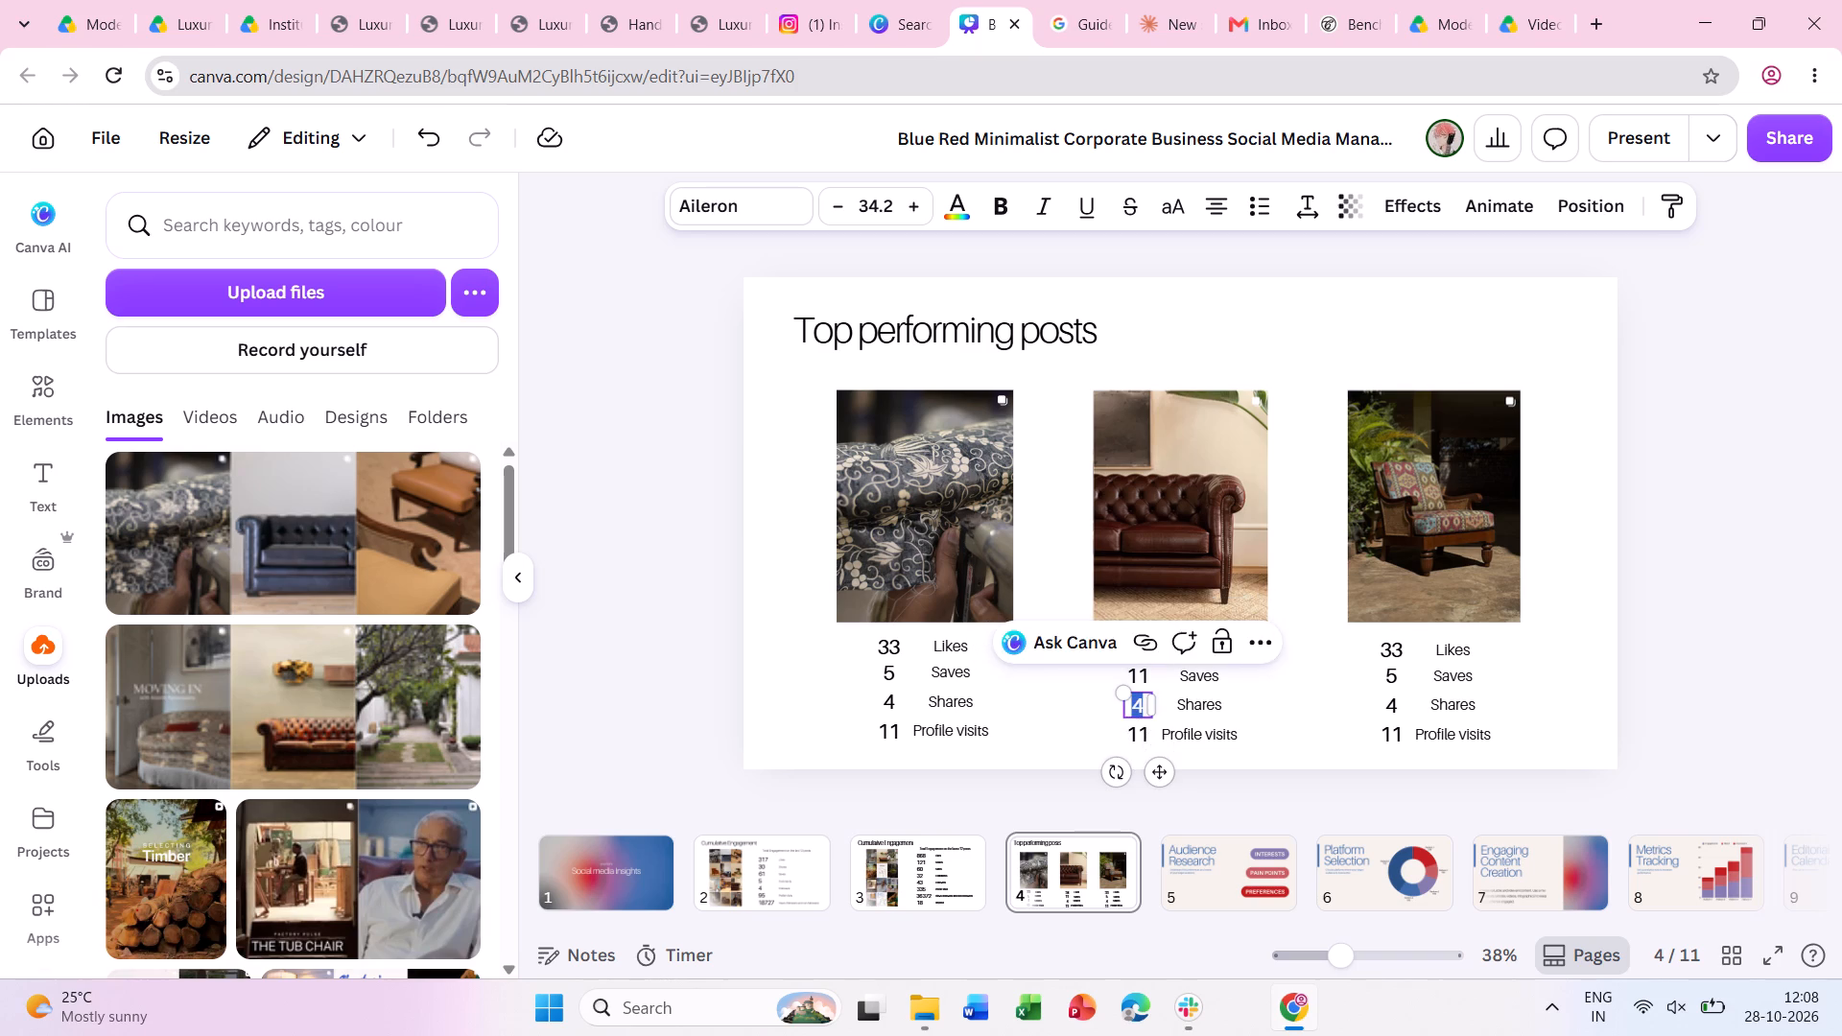
{"action": "key", "text": "6"}
{"action": "double_click", "coordinate": [1144, 733]}
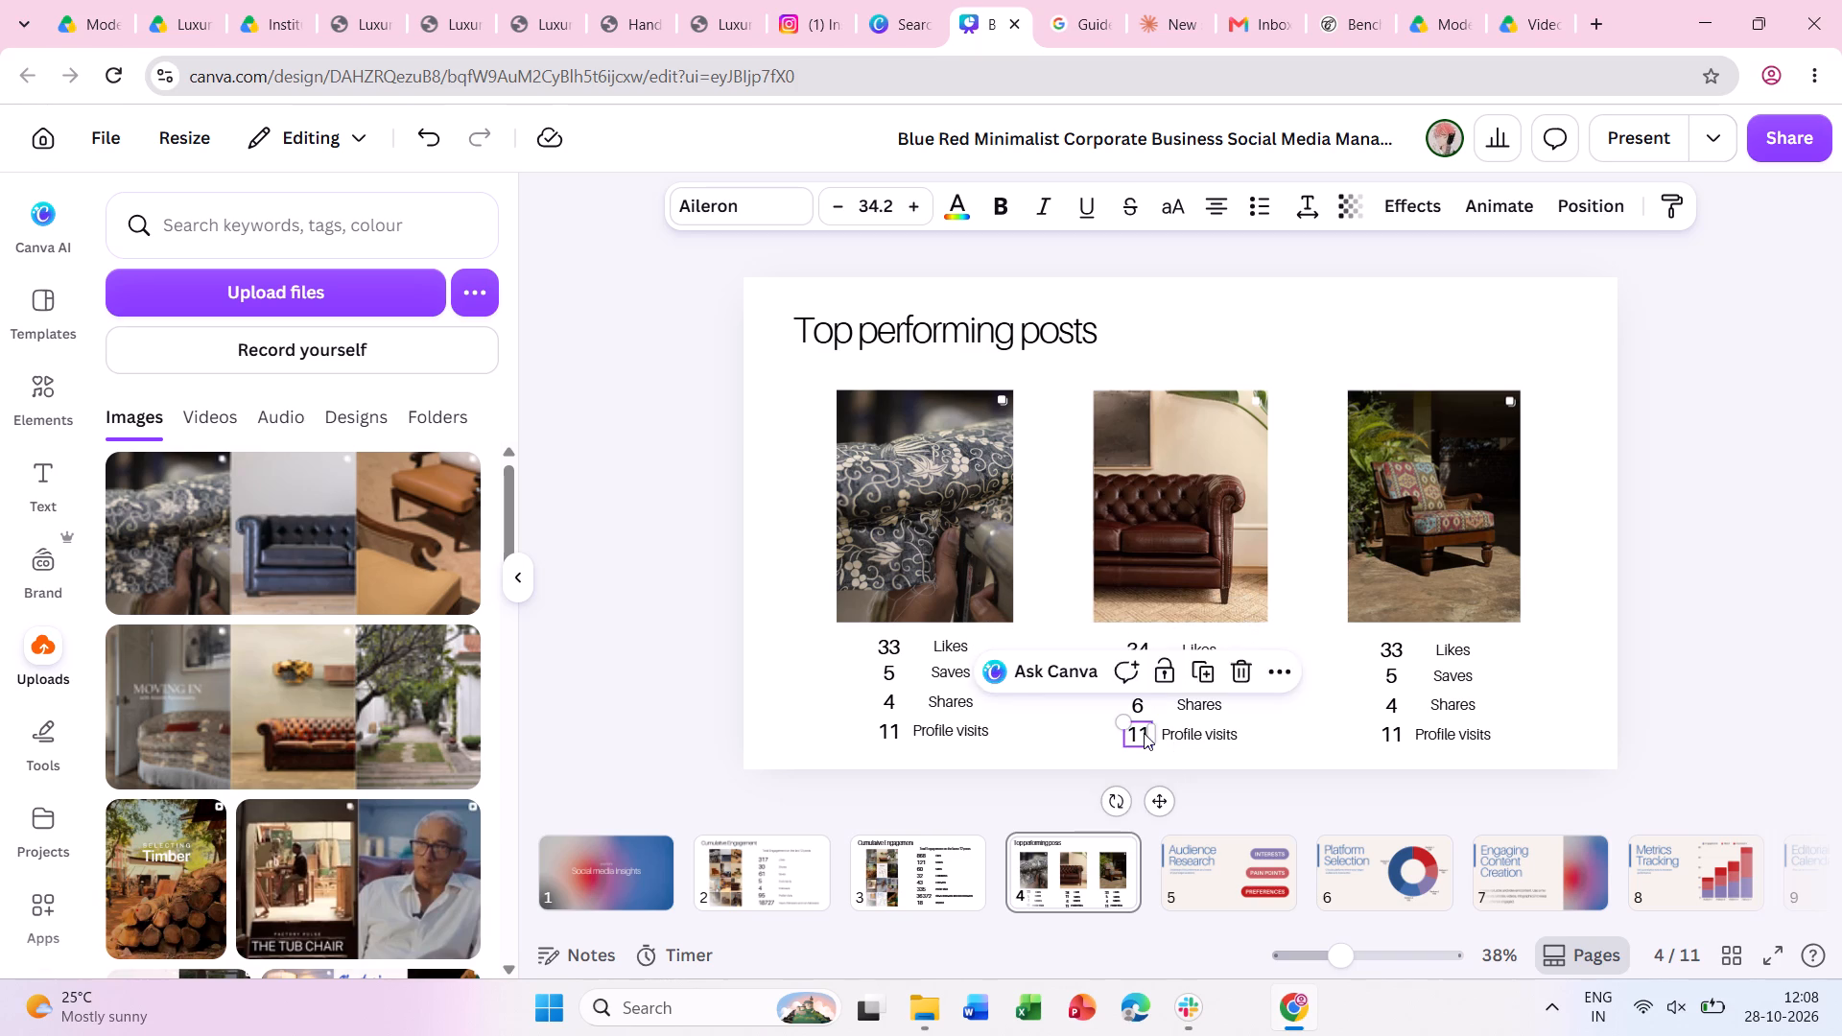
{"action": "type", "text": "15"}
{"action": "left_click", "coordinate": [1682, 691]}
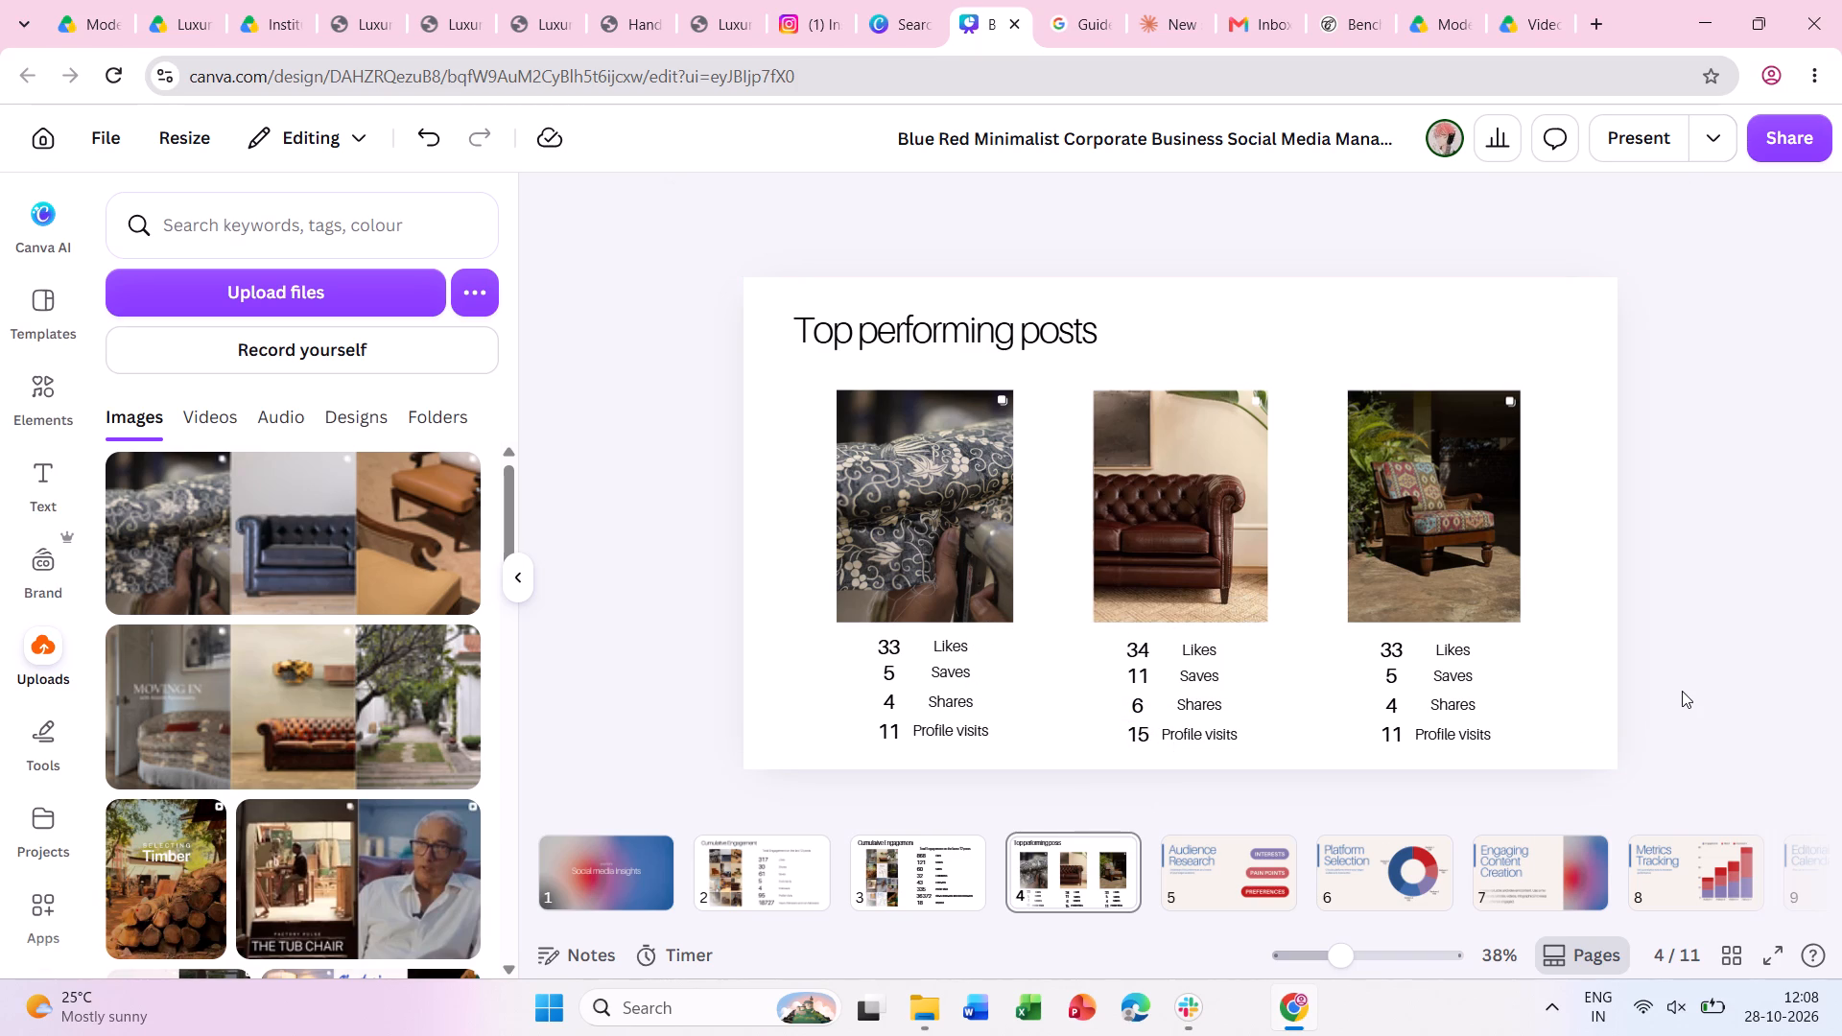
Set the third post's statistics to 34 Likes, 9 Saves, 8 Shares and 18 Profile visits.
{"action": "double_click", "coordinate": [1402, 649]}
{"action": "key", "text": "3"}
{"action": "key", "text": "4"}
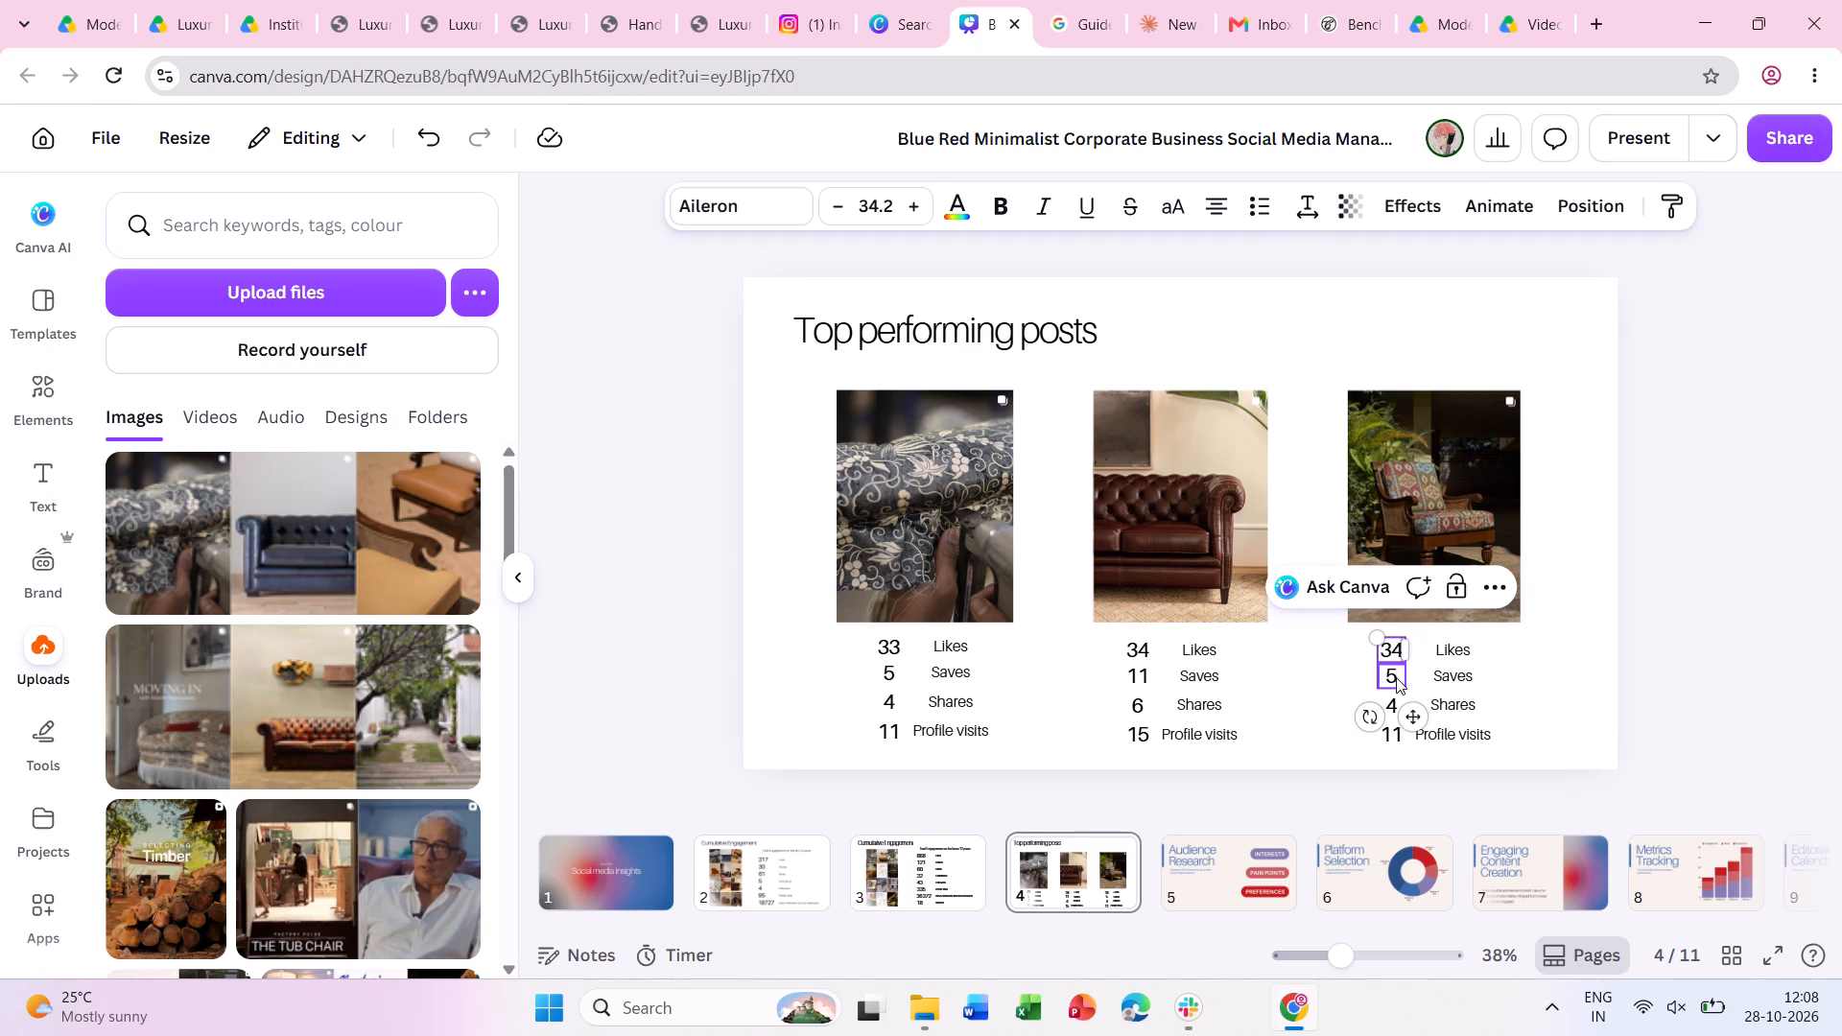
{"action": "double_click", "coordinate": [1396, 677]}
{"action": "key", "text": "9"}
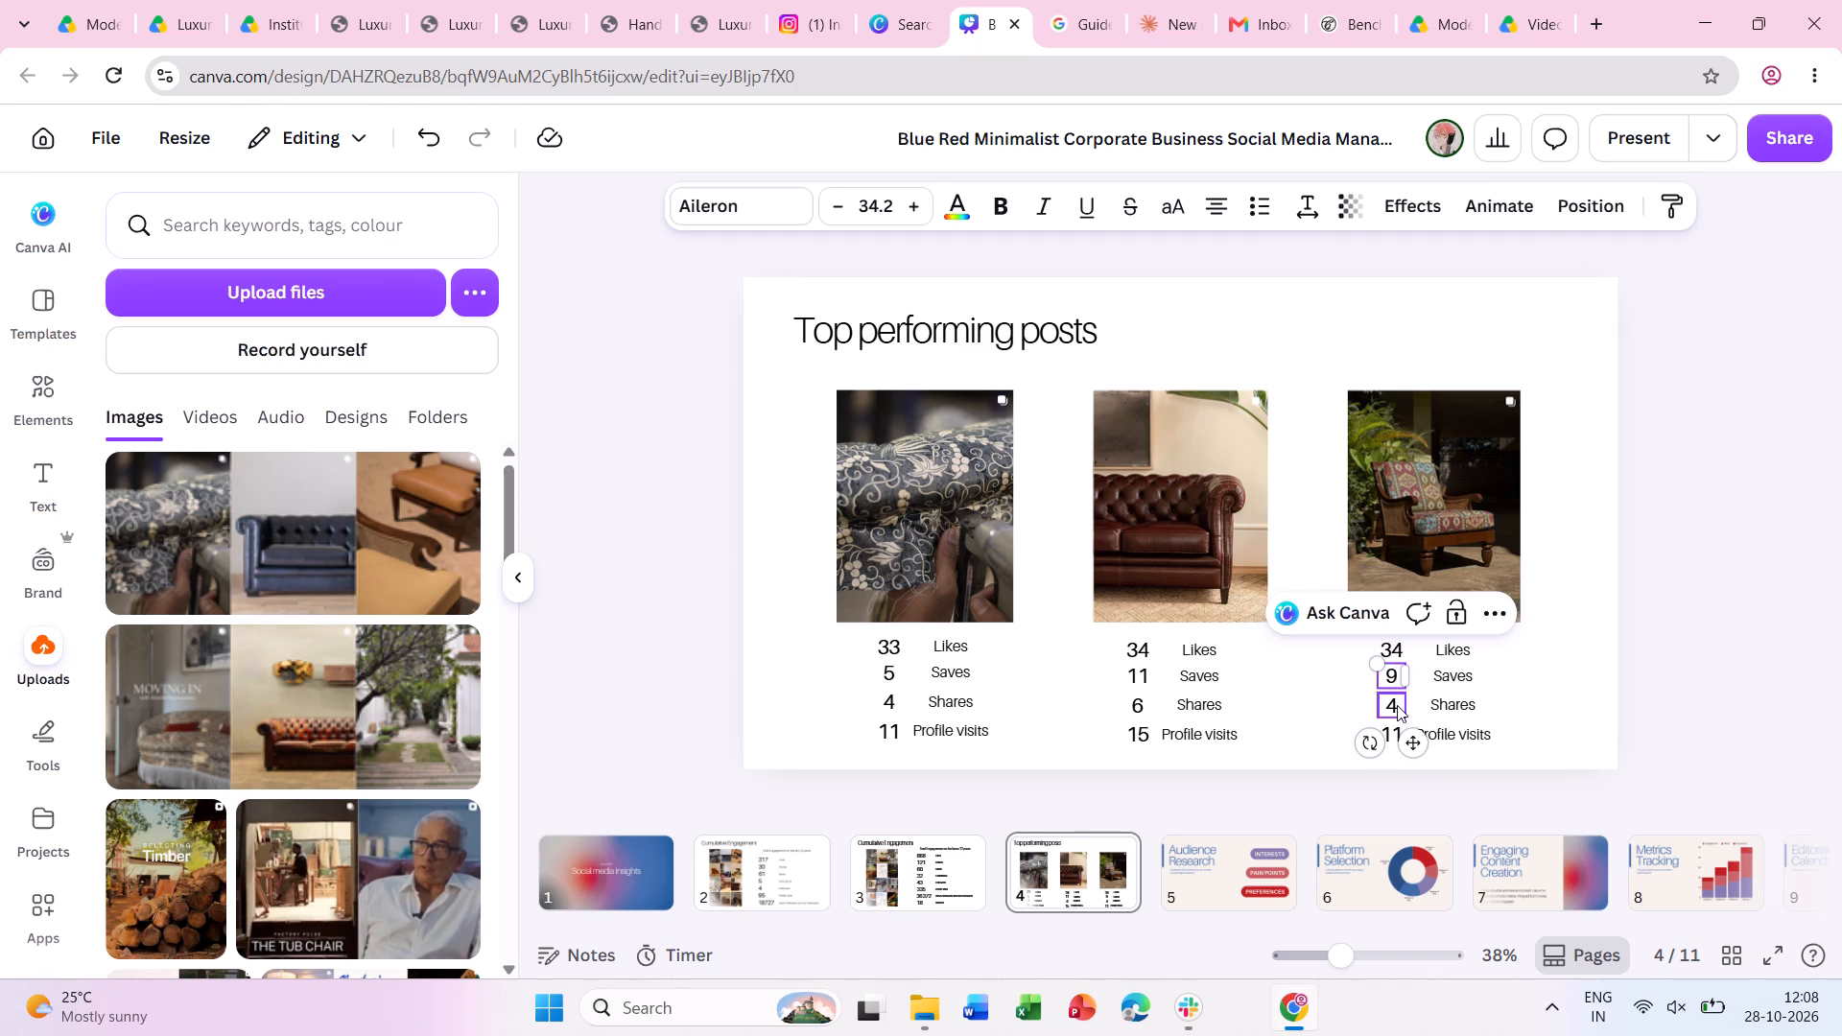
{"action": "double_click", "coordinate": [1397, 705]}
{"action": "key", "text": "8"}
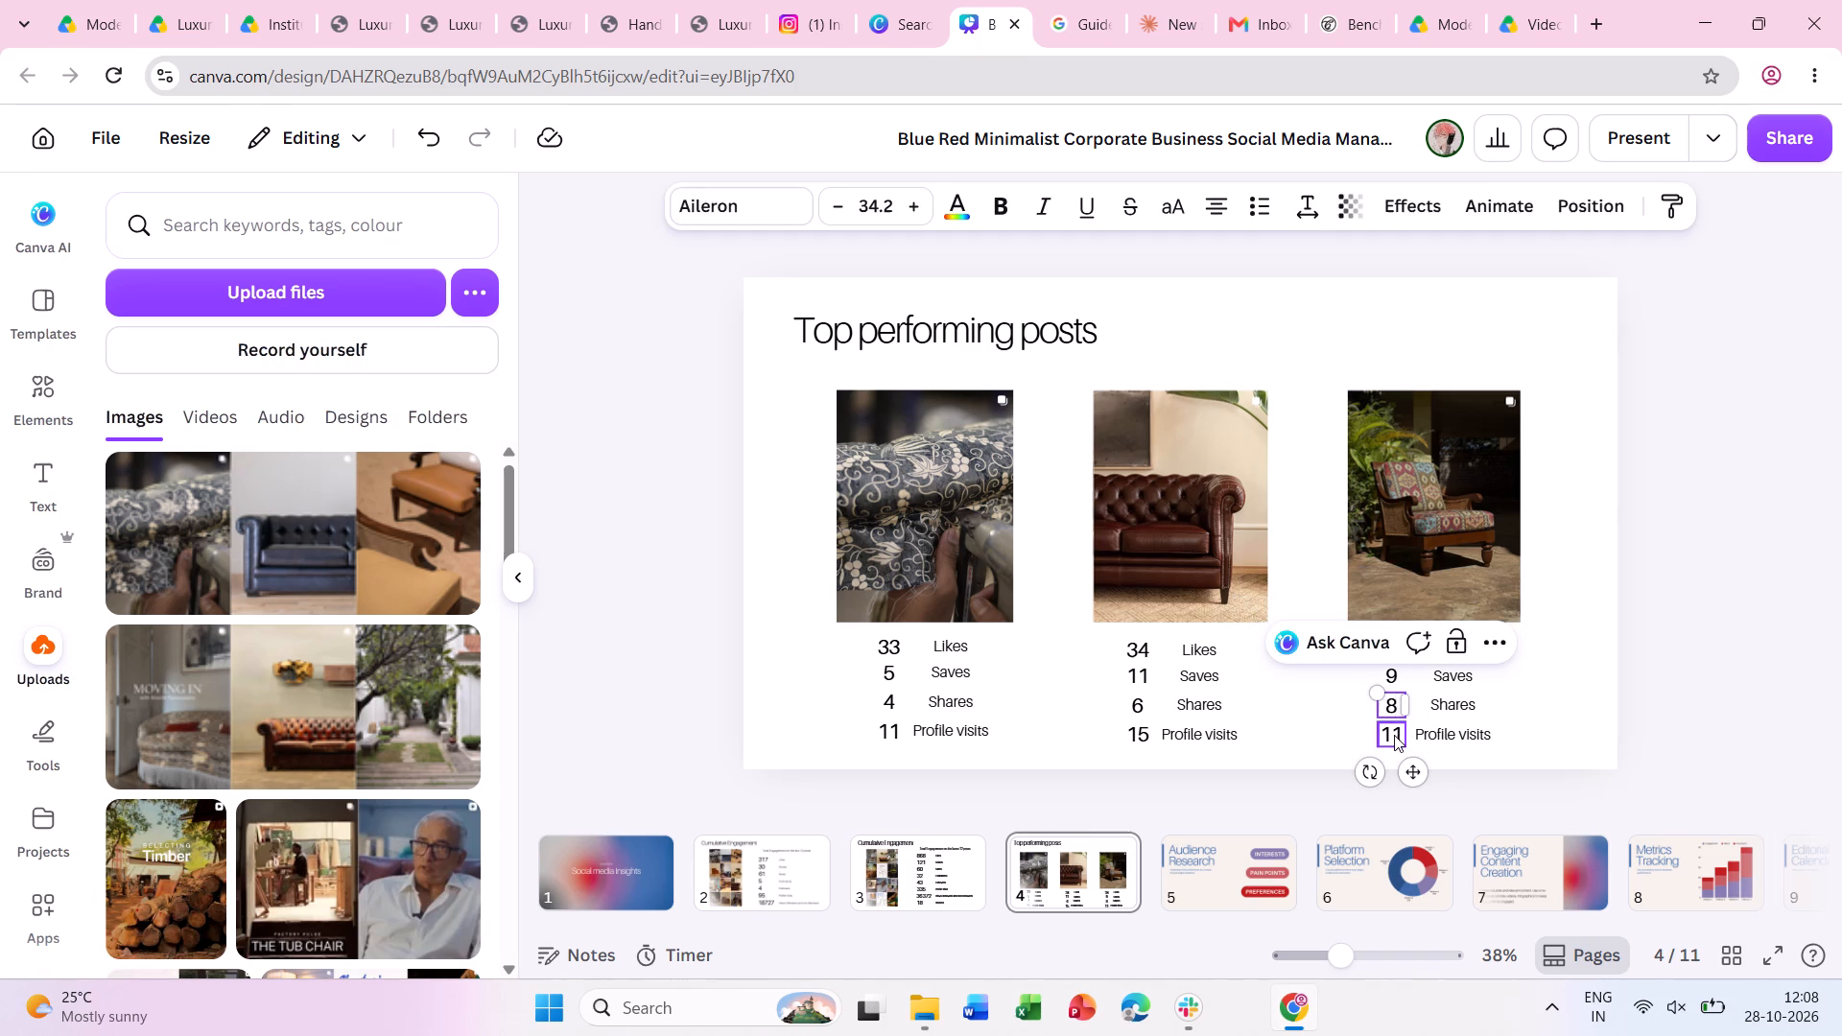
{"action": "double_click", "coordinate": [1394, 735]}
{"action": "type", "text": "18"}
{"action": "double_click", "coordinate": [1725, 696]}
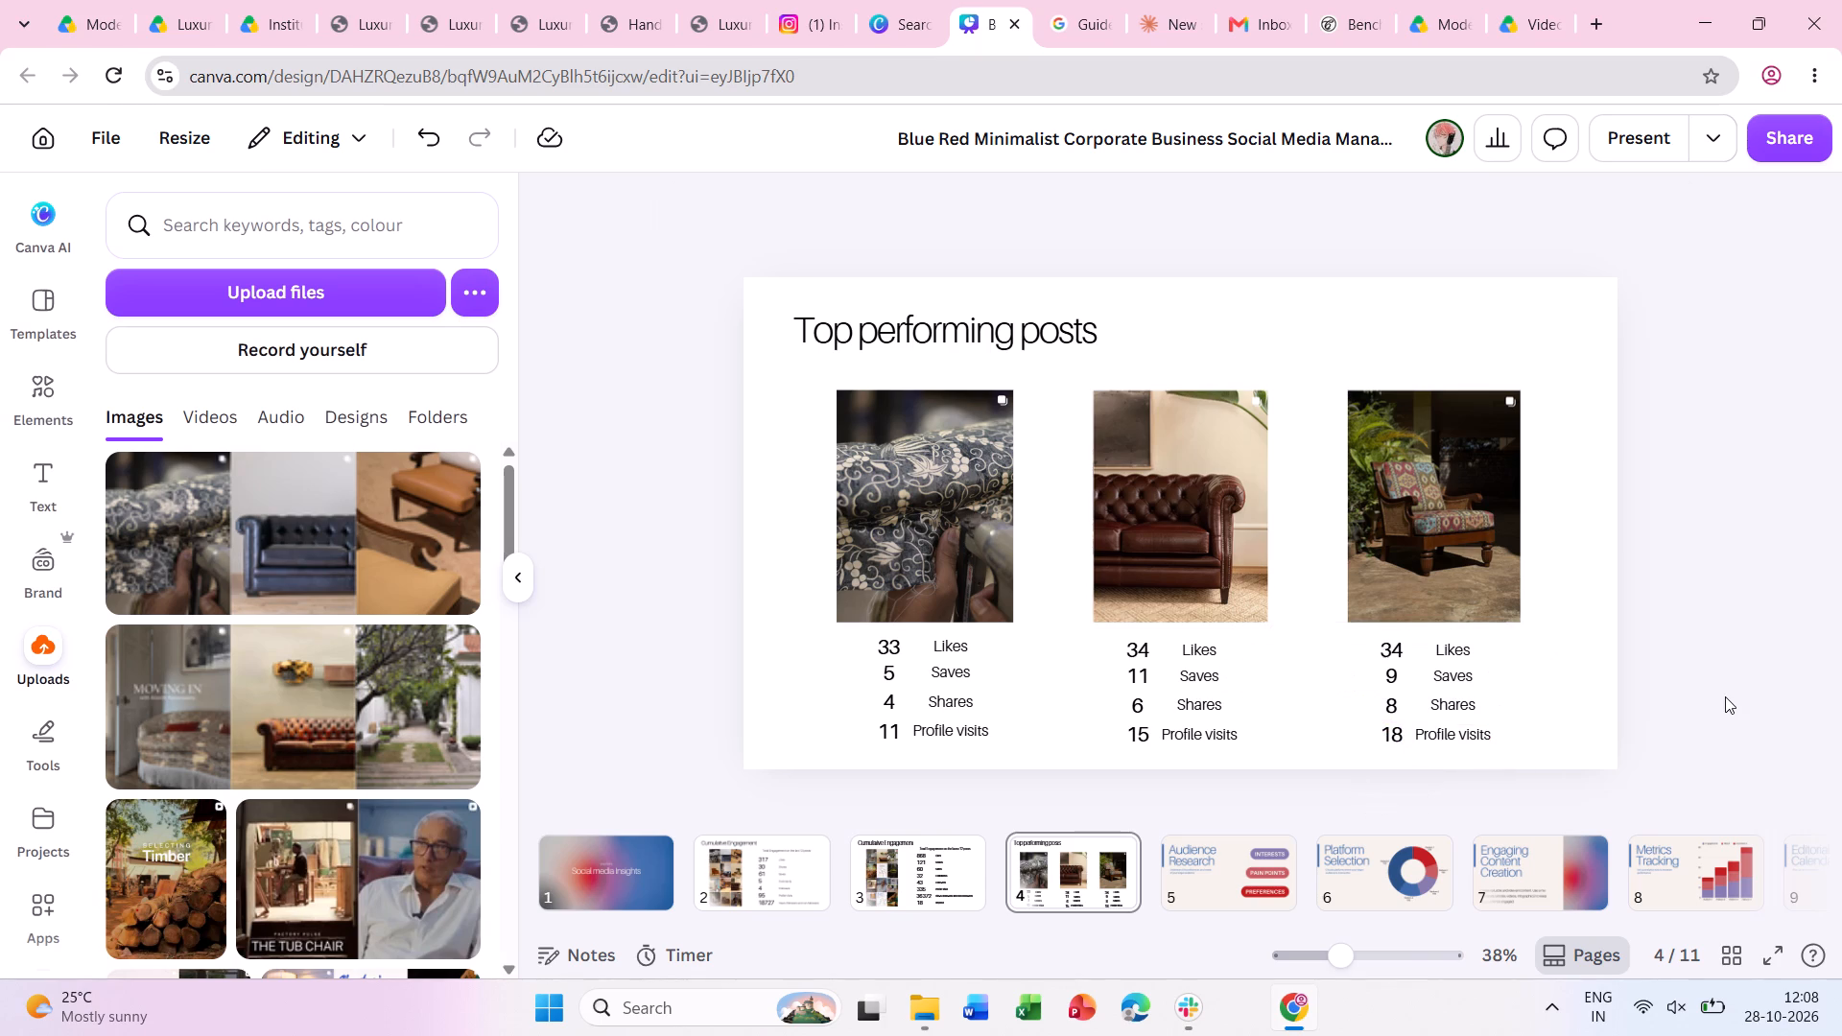
Move all three post images and their statistics together slightly up, closer to the Top performing posts heading.
{"action": "left_click_drag", "start_coordinate": [1654, 752], "coordinate": [839, 483]}
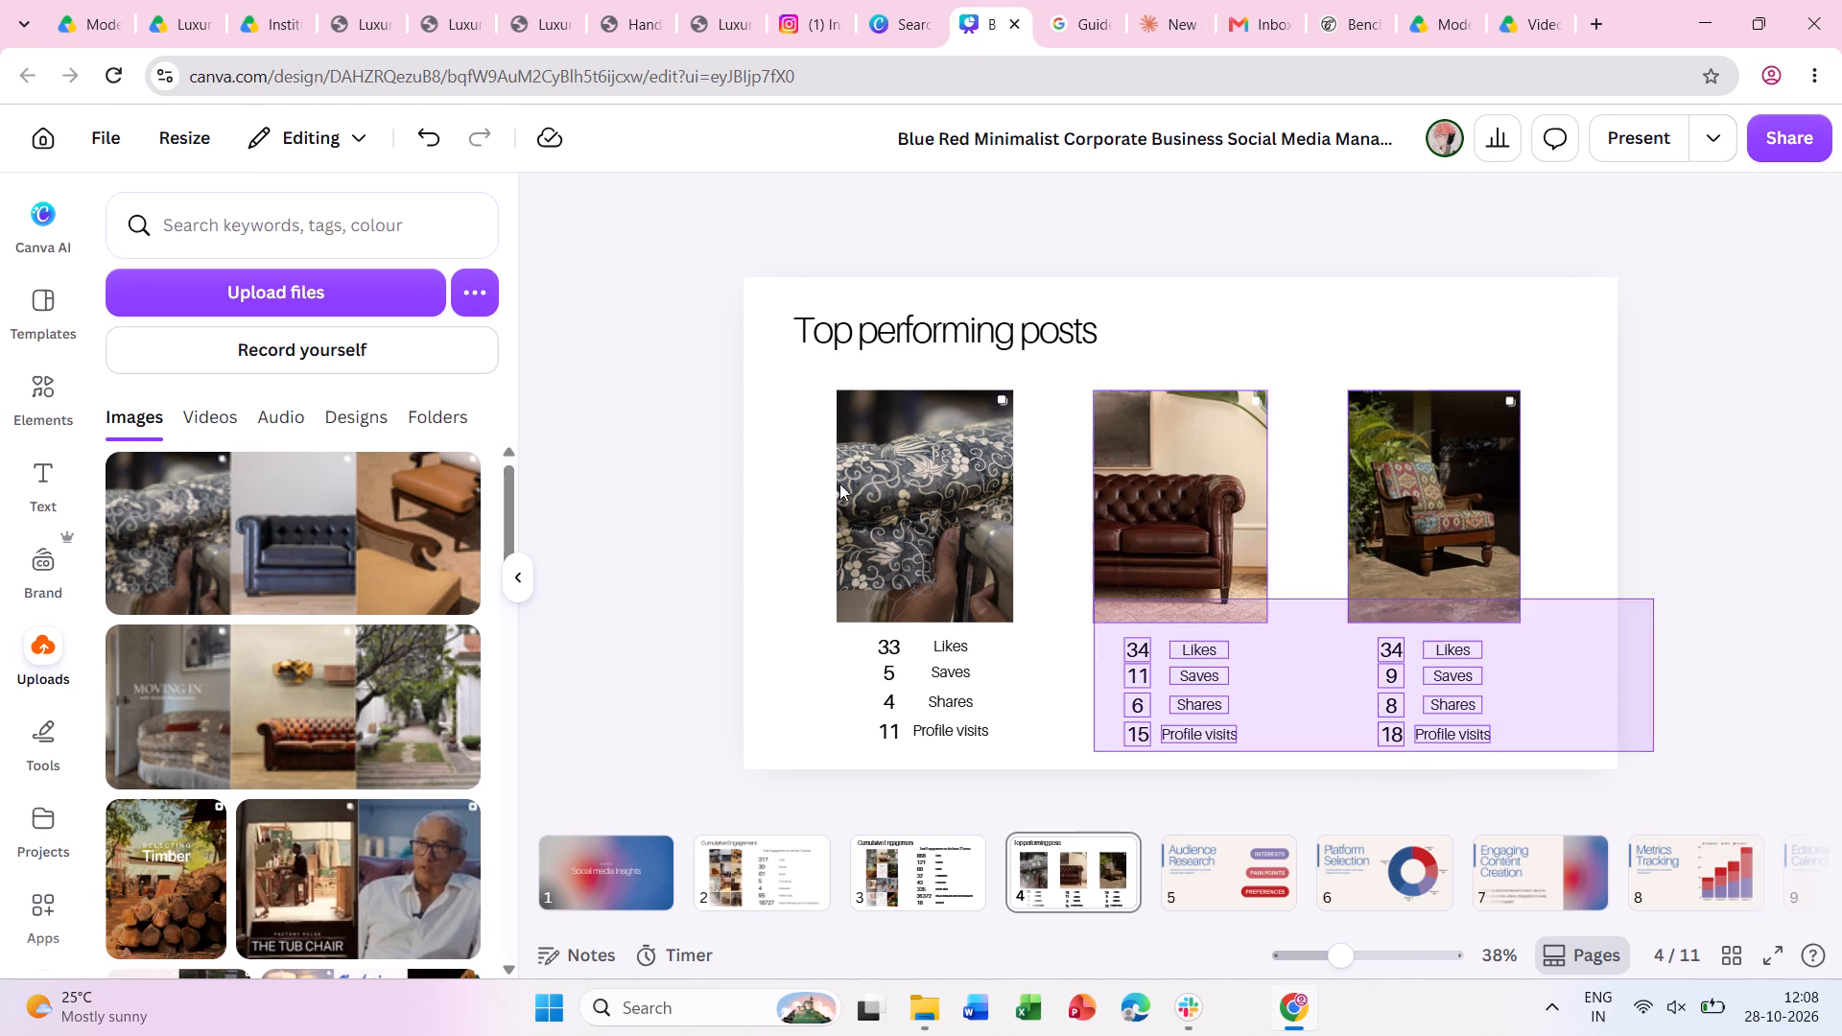
{"action": "left_click_drag", "start_coordinate": [839, 483], "coordinate": [779, 400]}
{"action": "key", "text": "shift+Up"}
{"action": "key", "text": "shift+Up"}
{"action": "key", "text": "shift+Up"}
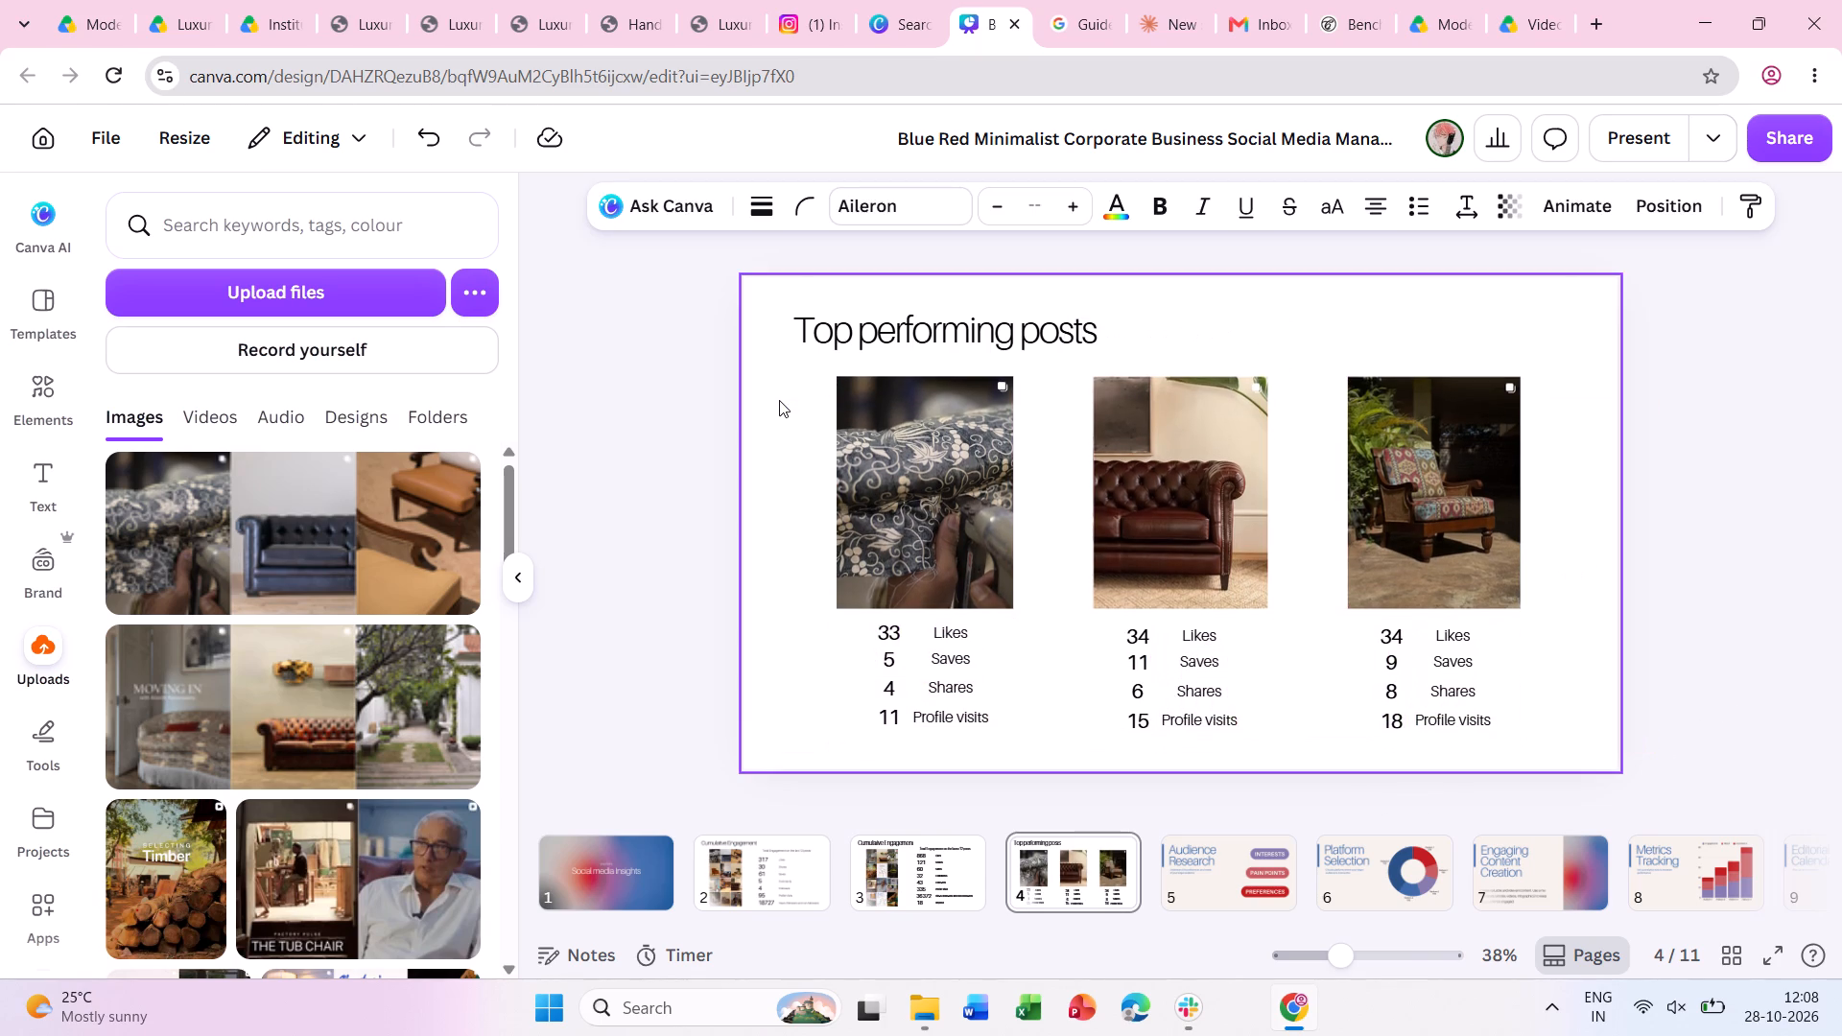
{"action": "key", "text": "Down"}
{"action": "key", "text": "Down"}
{"action": "key", "text": "Down"}
{"action": "key", "text": "Down"}
{"action": "key", "text": "Down"}
{"action": "key", "text": "Down"}
{"action": "key", "text": "Down"}
{"action": "key", "text": "Down"}
{"action": "key", "text": "Down"}
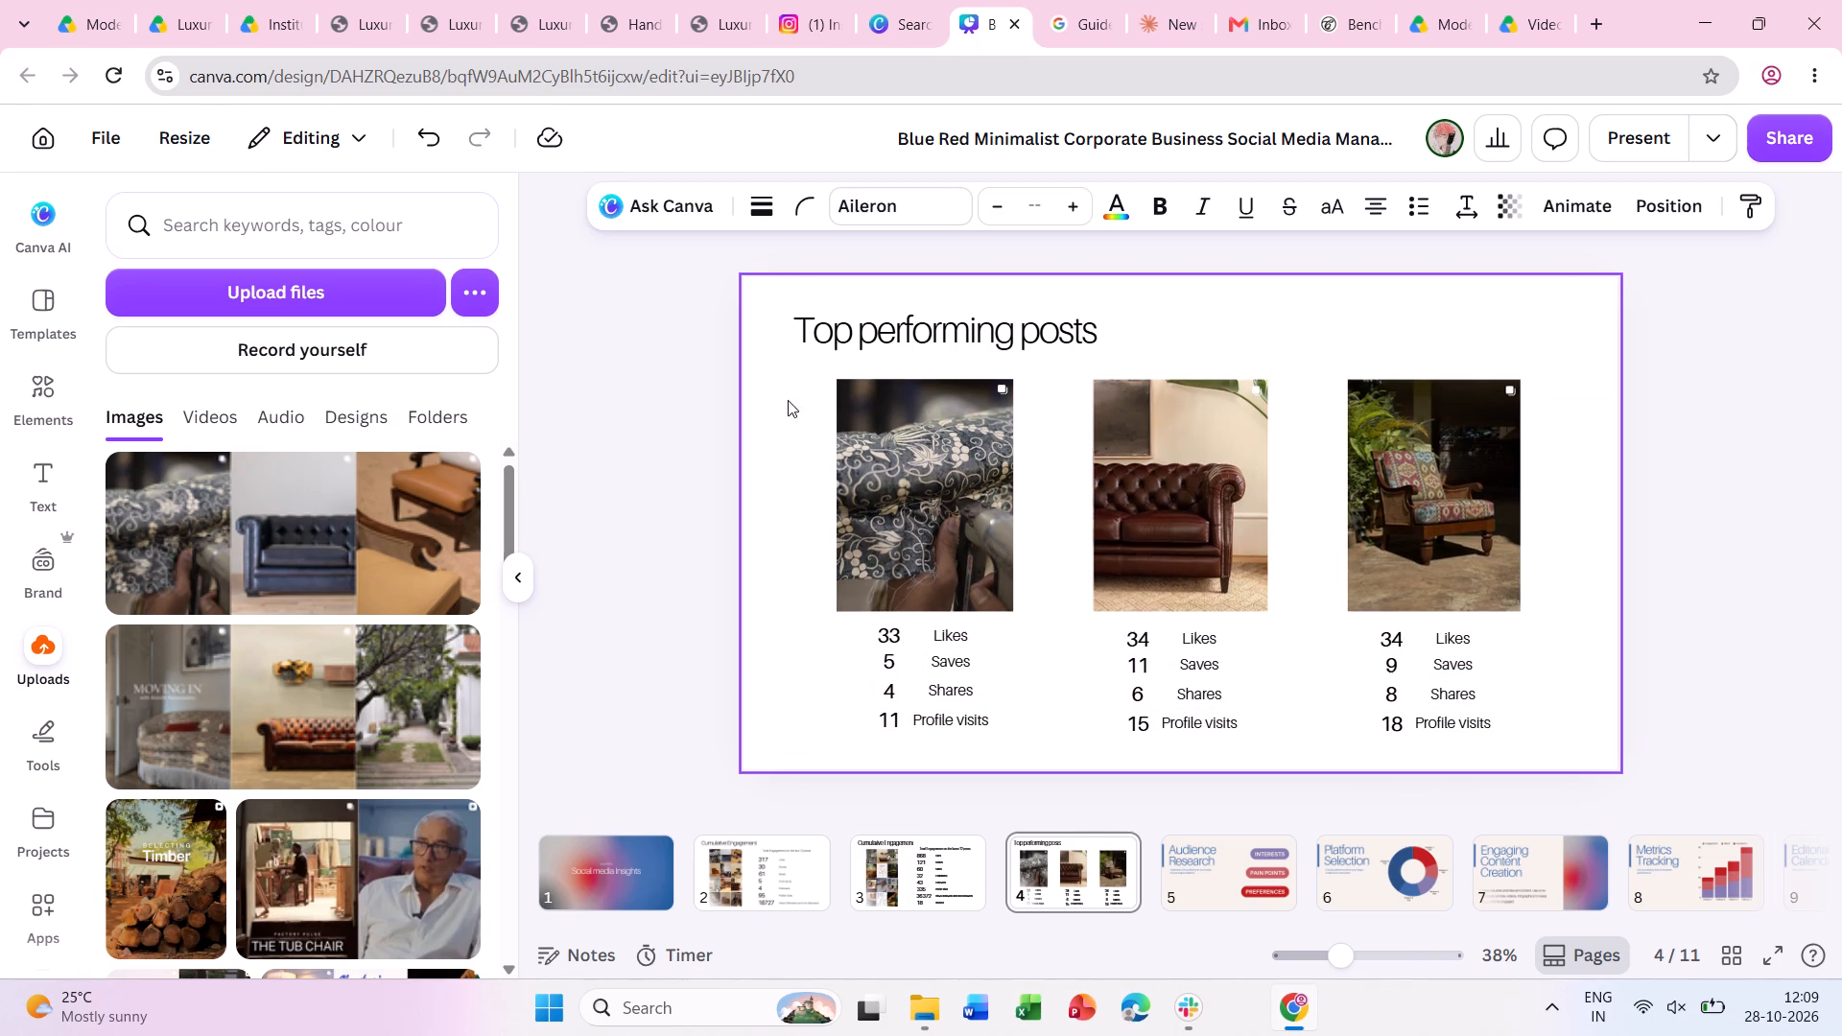
Duplicate the whole Top performing posts page so a copy follows page 4.
{"action": "key", "text": "ctrl+d"}
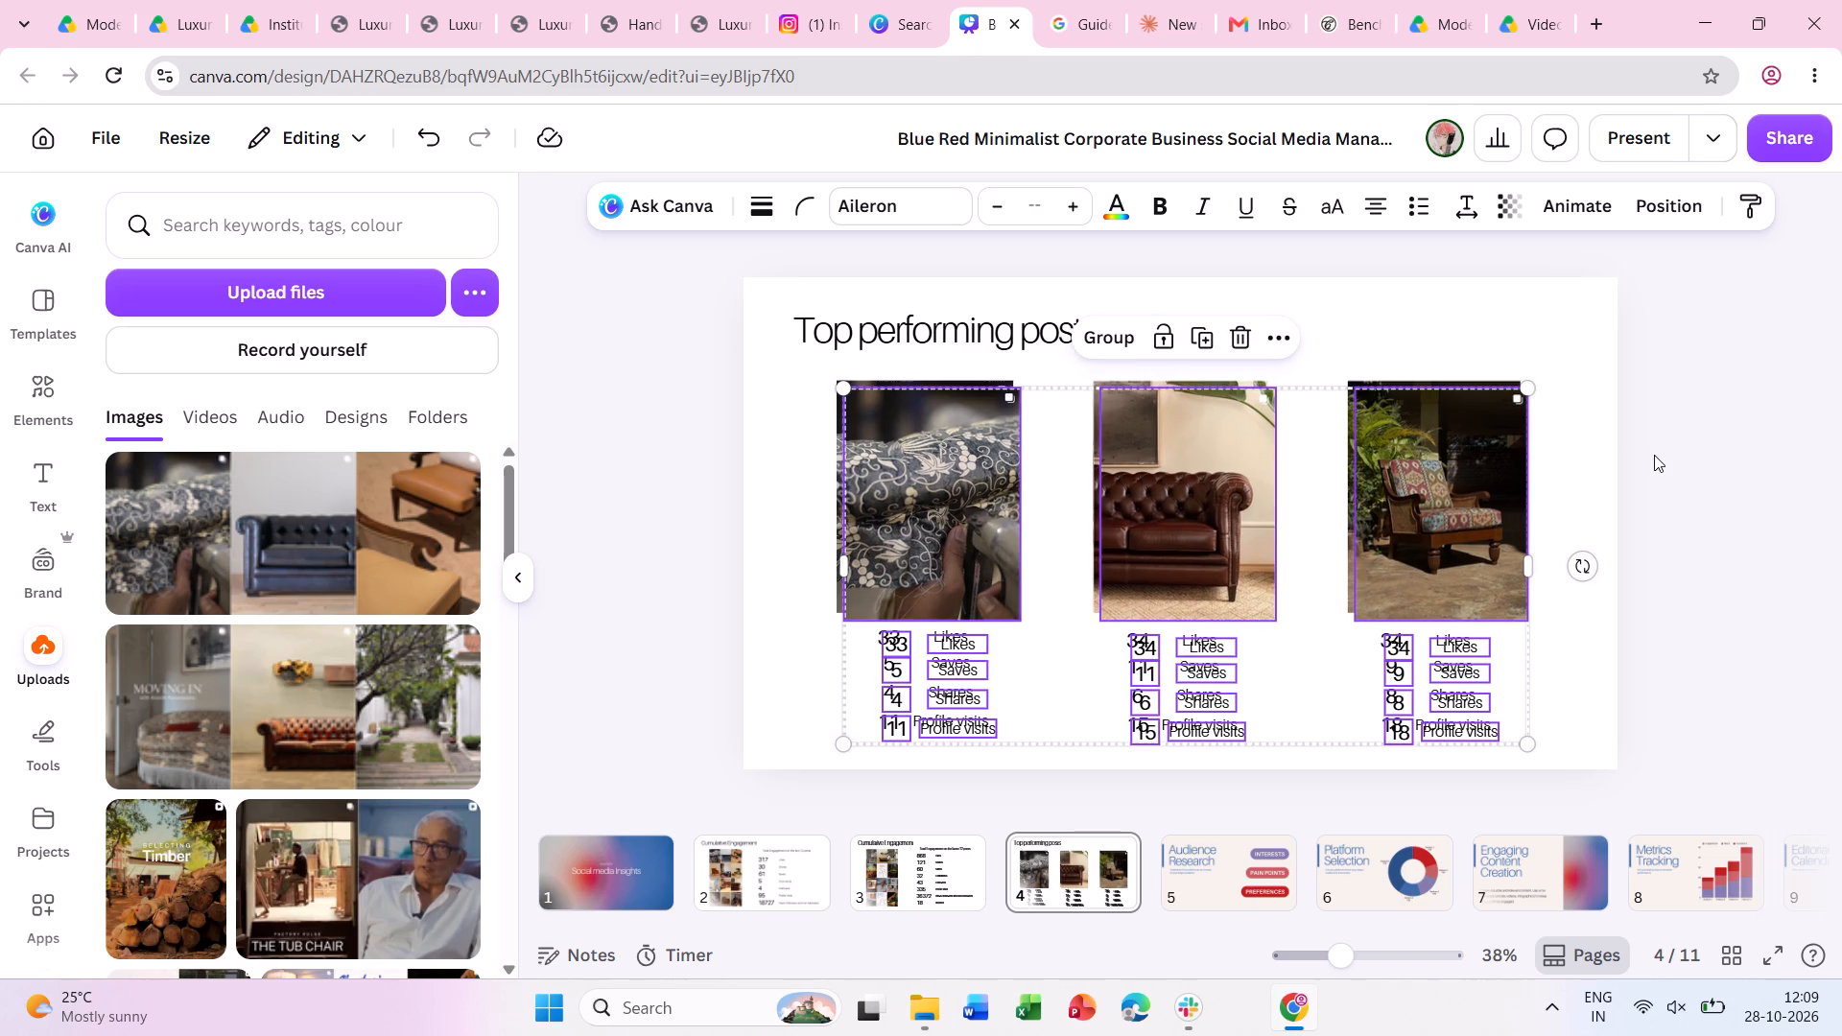
{"action": "key", "text": "ctrl+z"}
{"action": "left_click", "coordinate": [1654, 455]}
{"action": "left_click", "coordinate": [1551, 454]}
{"action": "key", "text": "ctrl+d"}
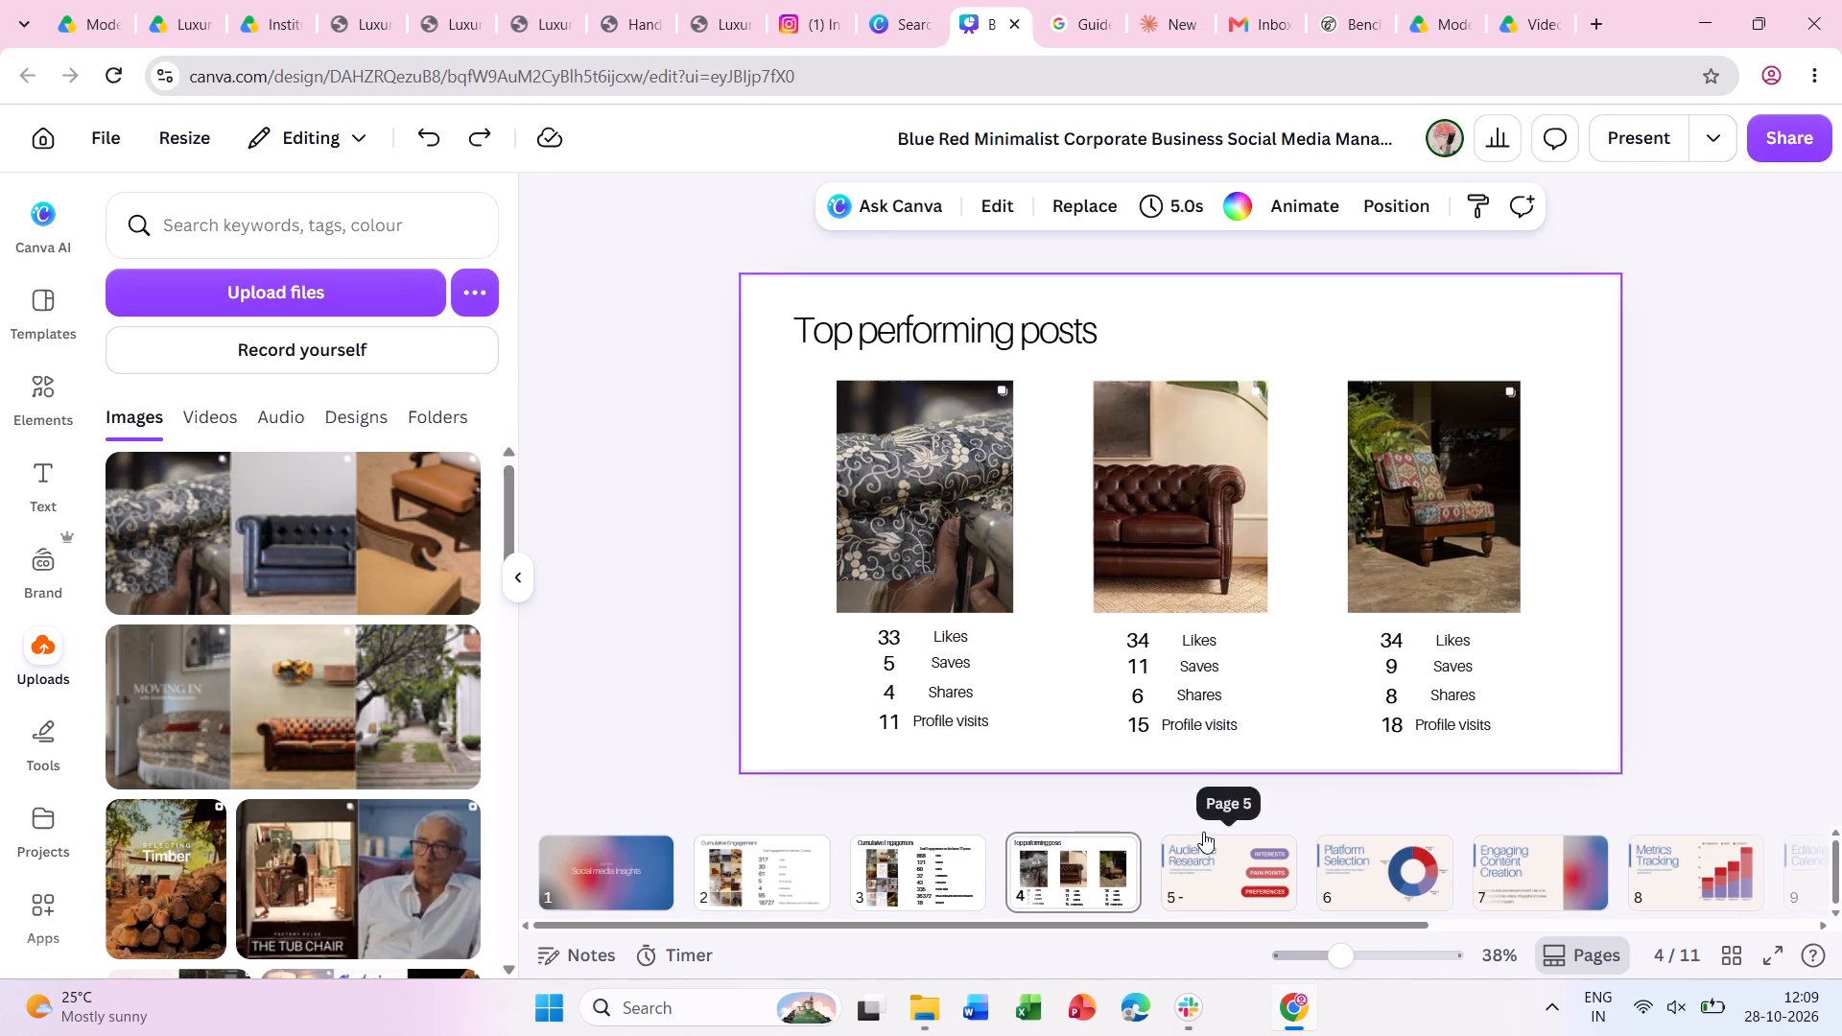
Delete the Audience Research page that follows the duplicated page.
{"action": "left_click", "coordinate": [1429, 882]}
{"action": "key", "text": "BackSpace"}
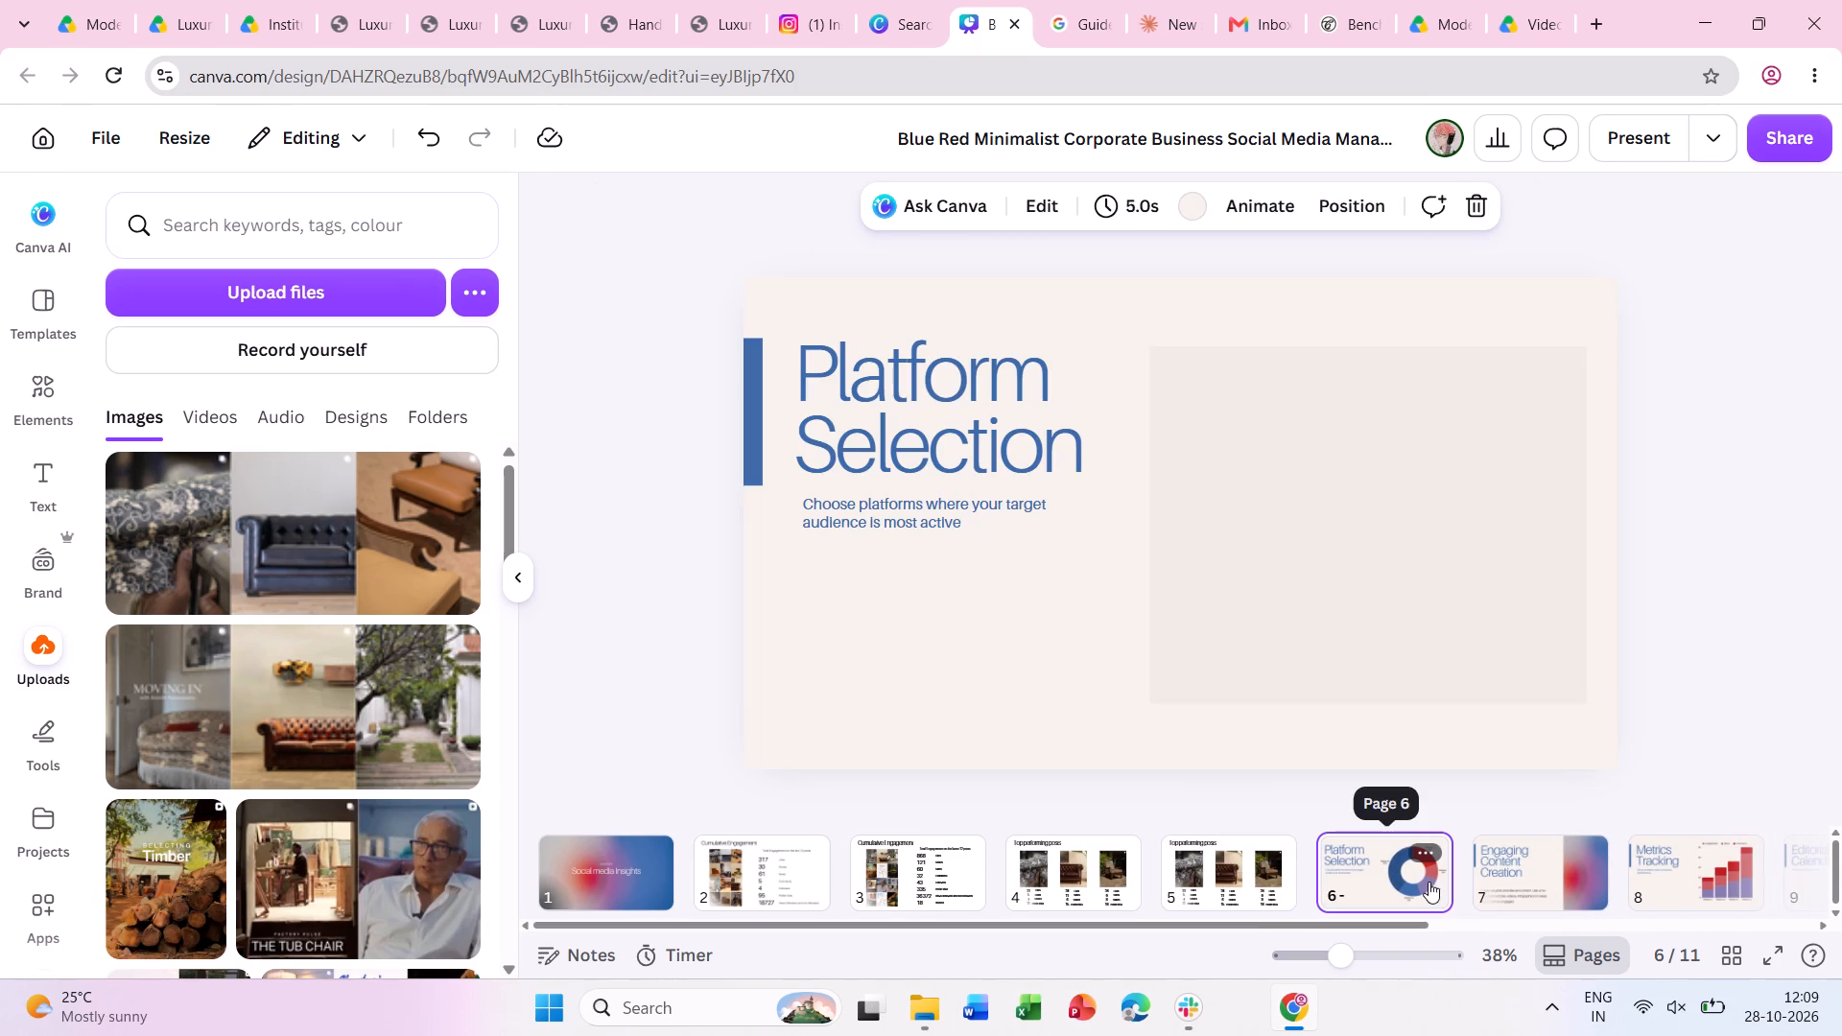
On page 5, centre-align the Top performing posts heading text and move its box to the page's horizontal centre.
{"action": "left_click", "coordinate": [1263, 896]}
{"action": "left_click", "coordinate": [1660, 592]}
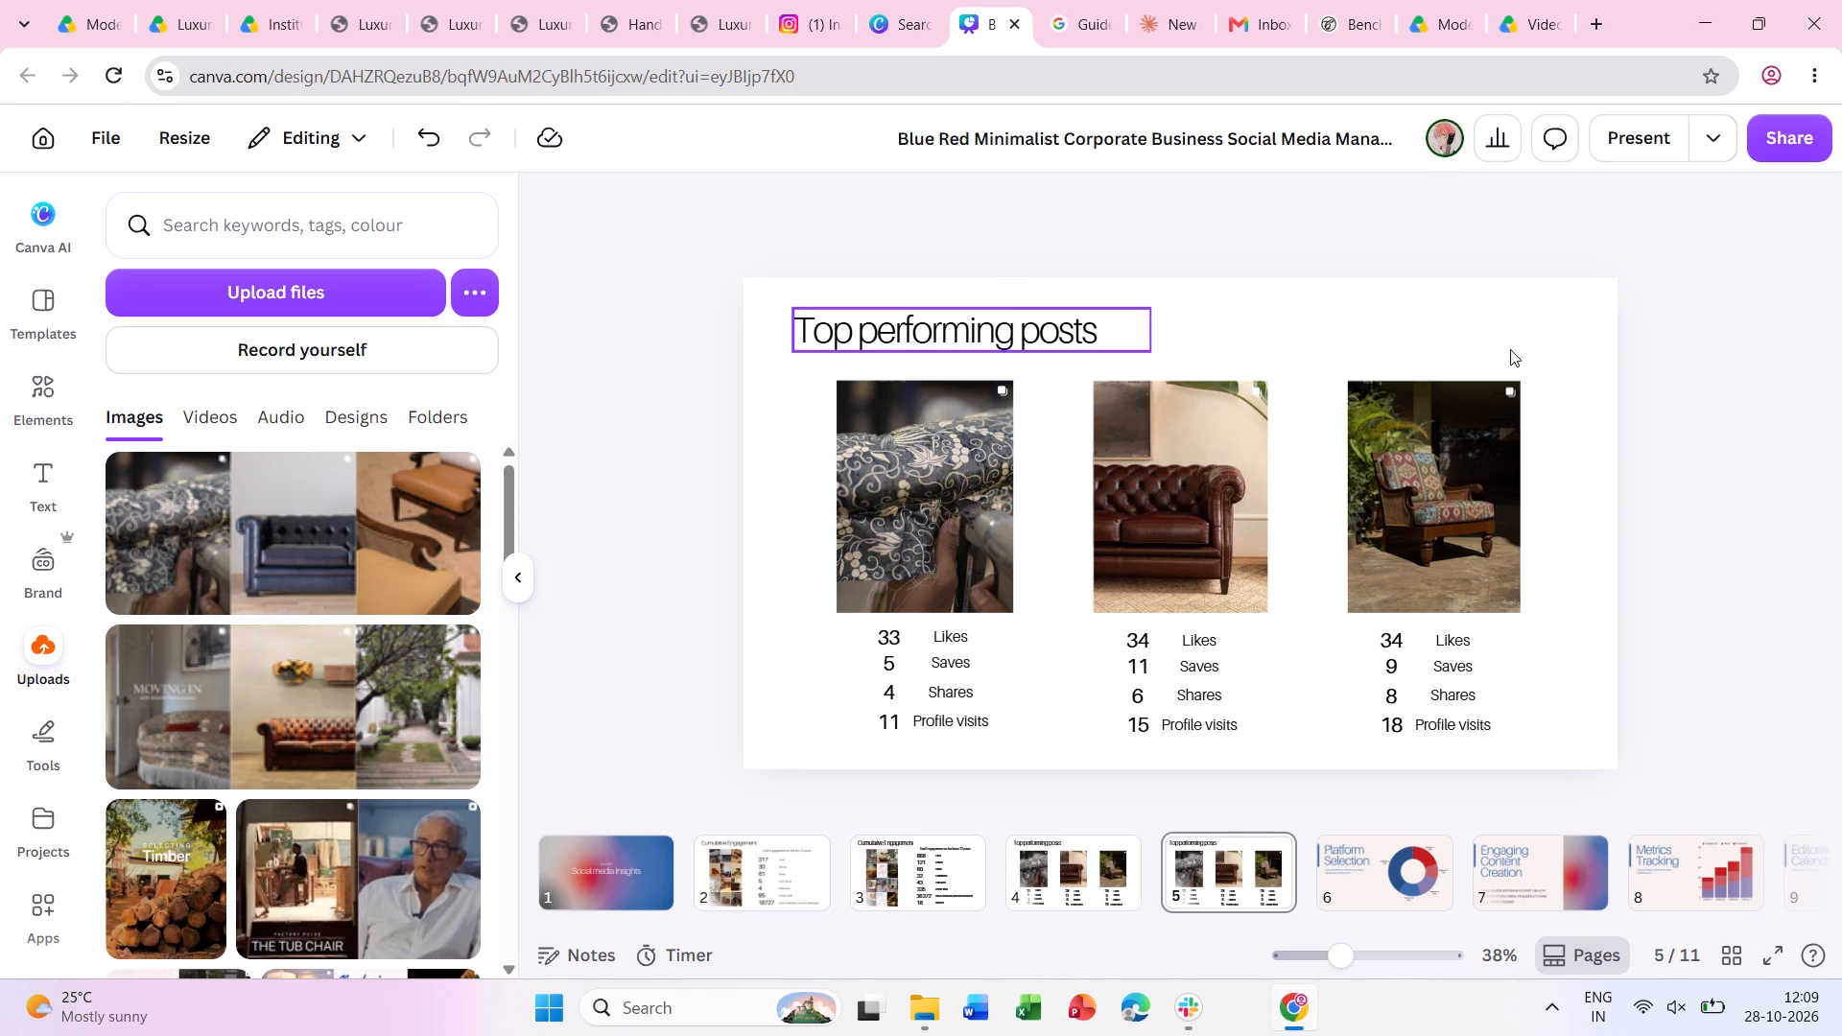
{"action": "left_click", "coordinate": [993, 341]}
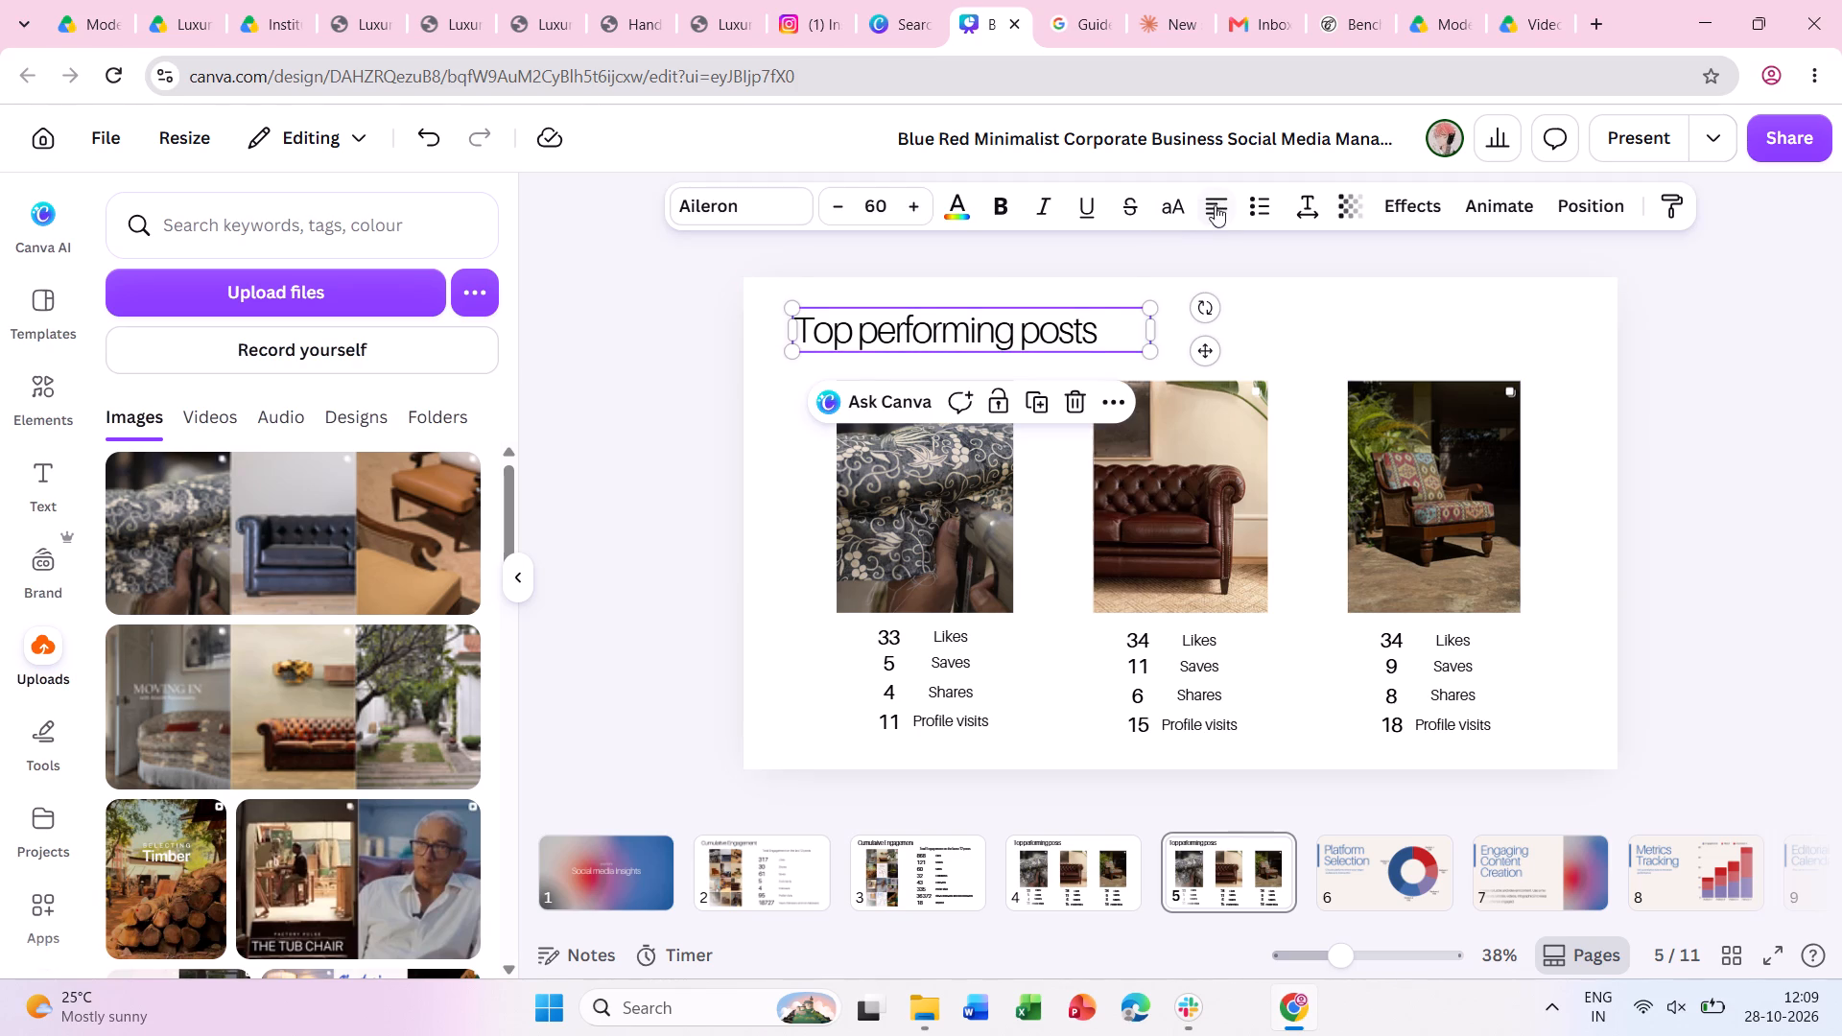
{"action": "left_click", "coordinate": [1215, 205]}
{"action": "left_click_drag", "start_coordinate": [1050, 325], "coordinate": [1255, 325]}
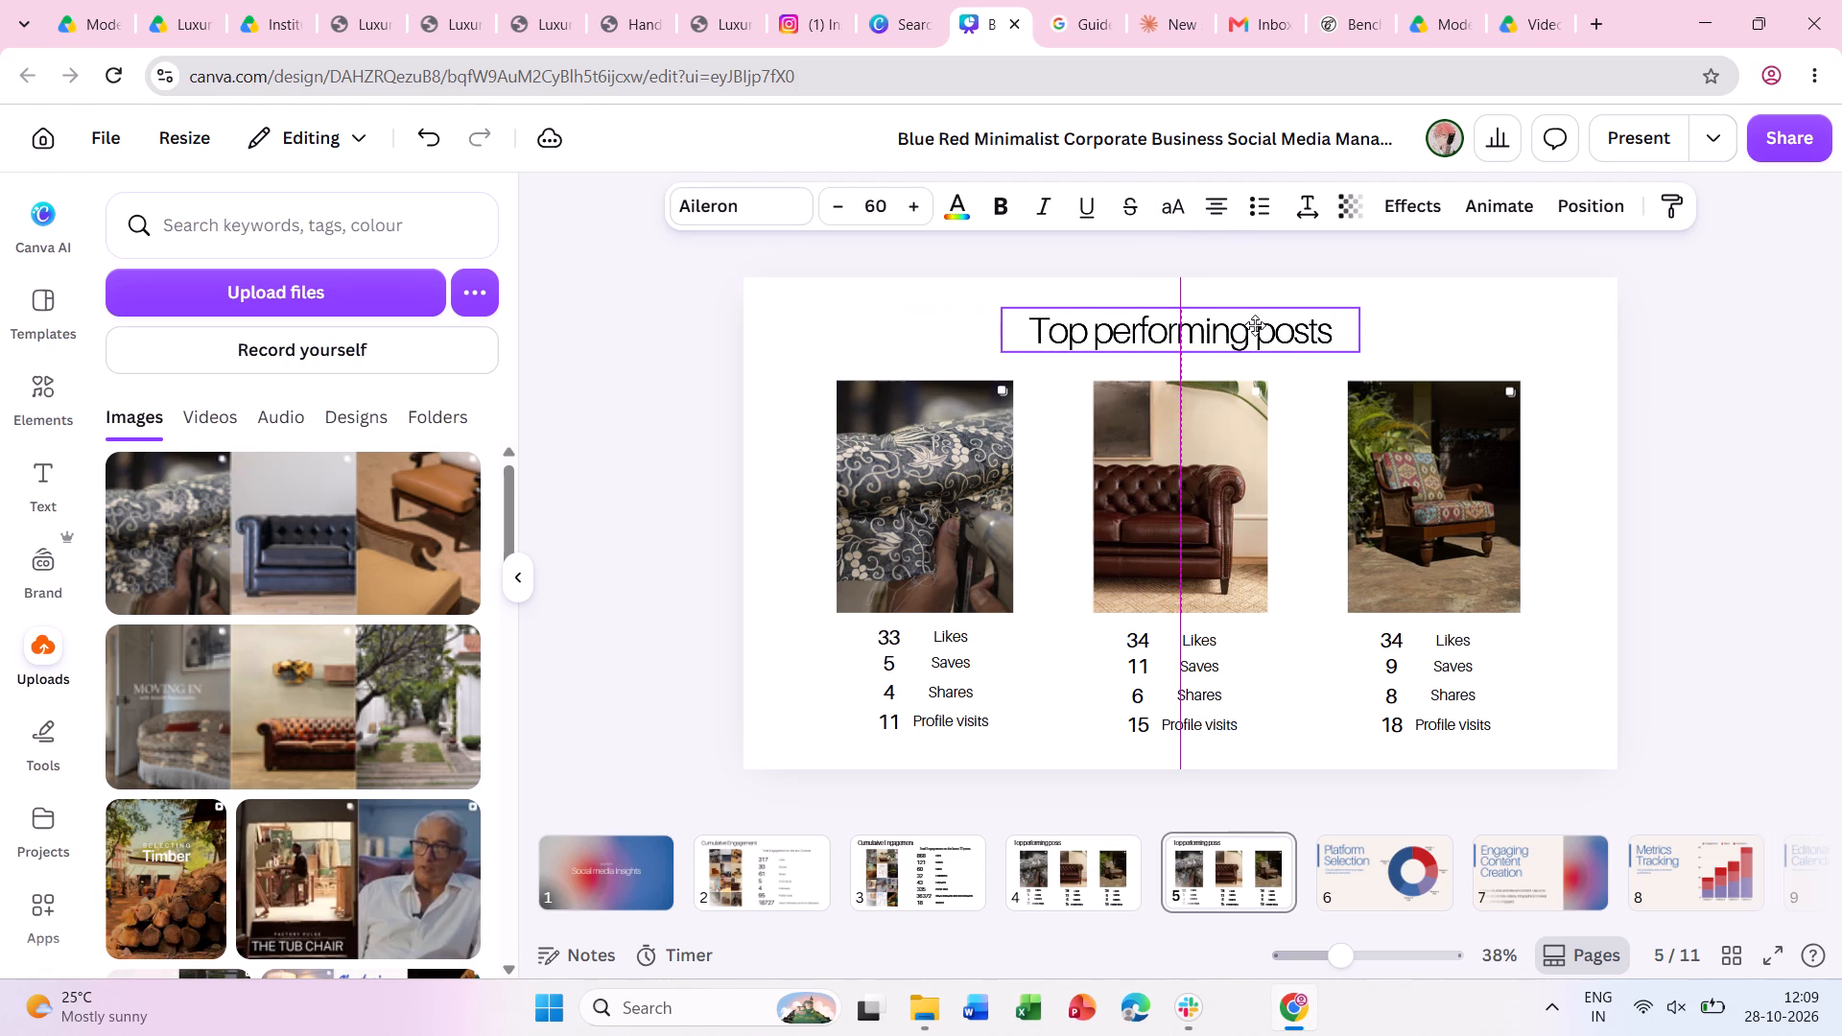
{"action": "left_click_drag", "start_coordinate": [1255, 325], "coordinate": [1259, 325]}
{"action": "left_click", "coordinate": [1709, 383]}
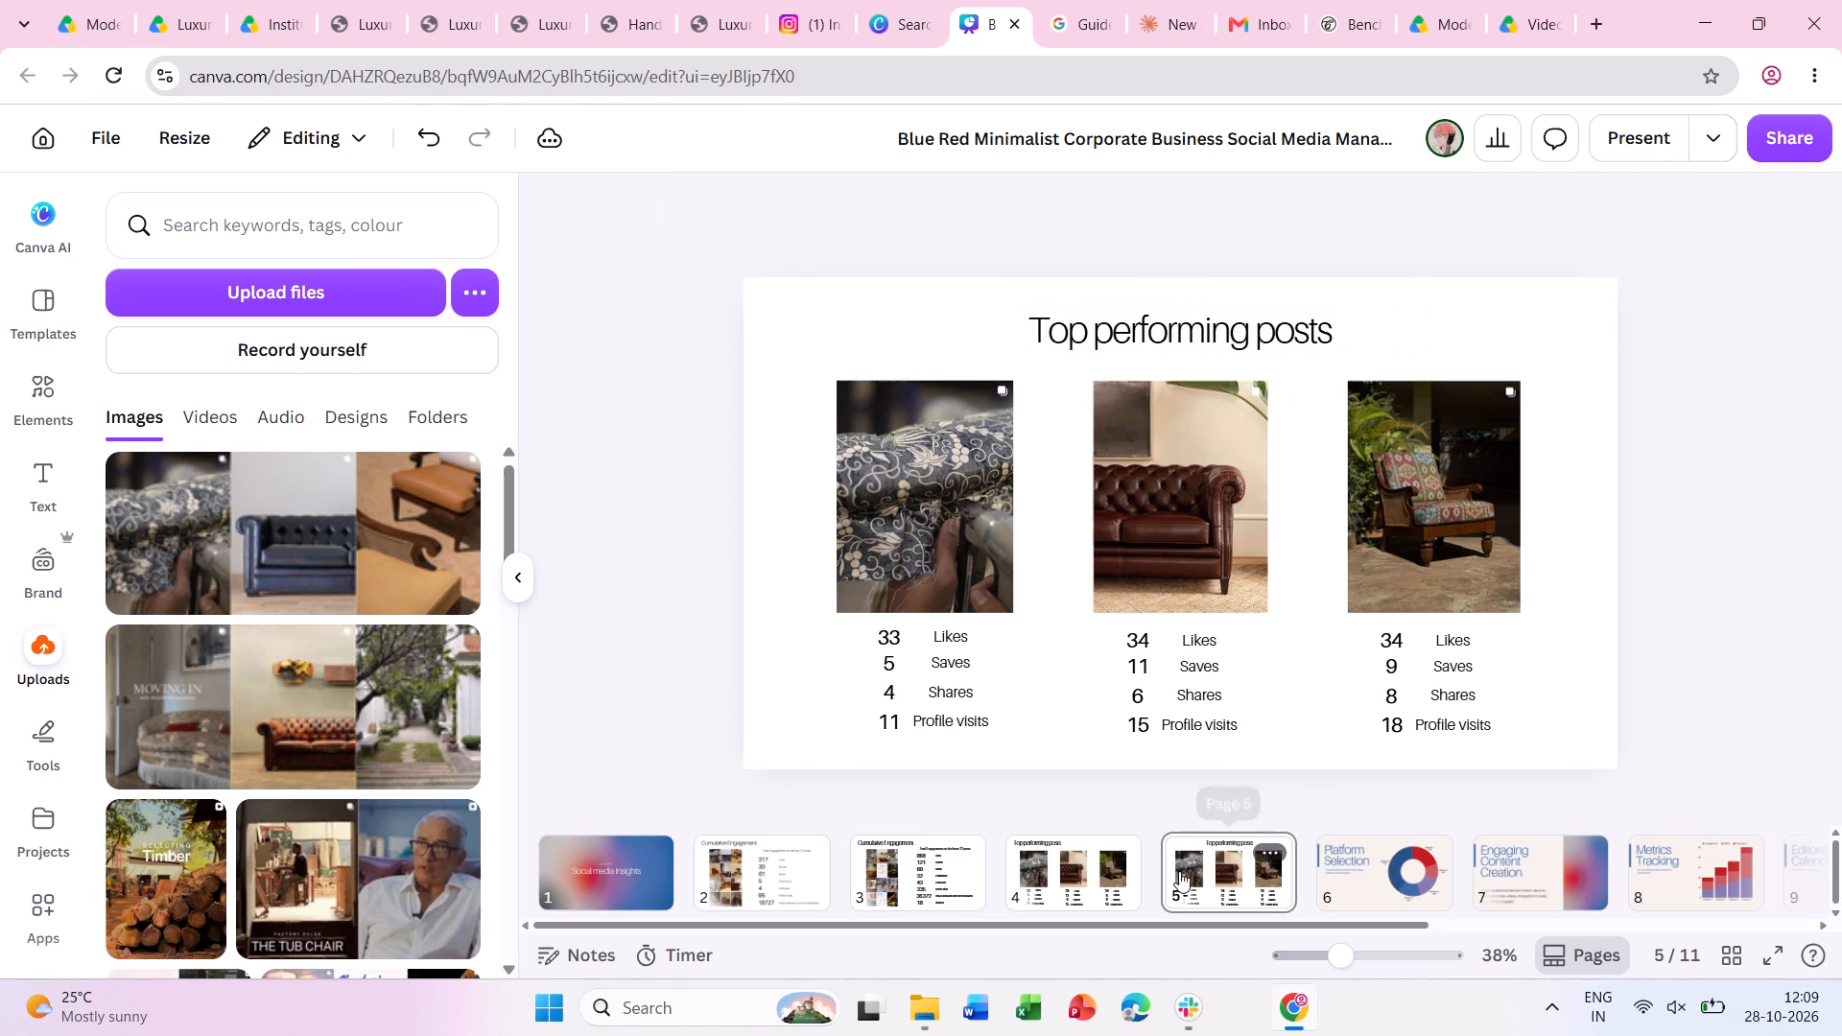
On page 4, centre-align the Top performing posts heading text and move its box to the page's horizontal centre.
{"action": "left_click", "coordinate": [1097, 883]}
{"action": "left_click", "coordinate": [980, 333]}
{"action": "left_click", "coordinate": [1220, 202]}
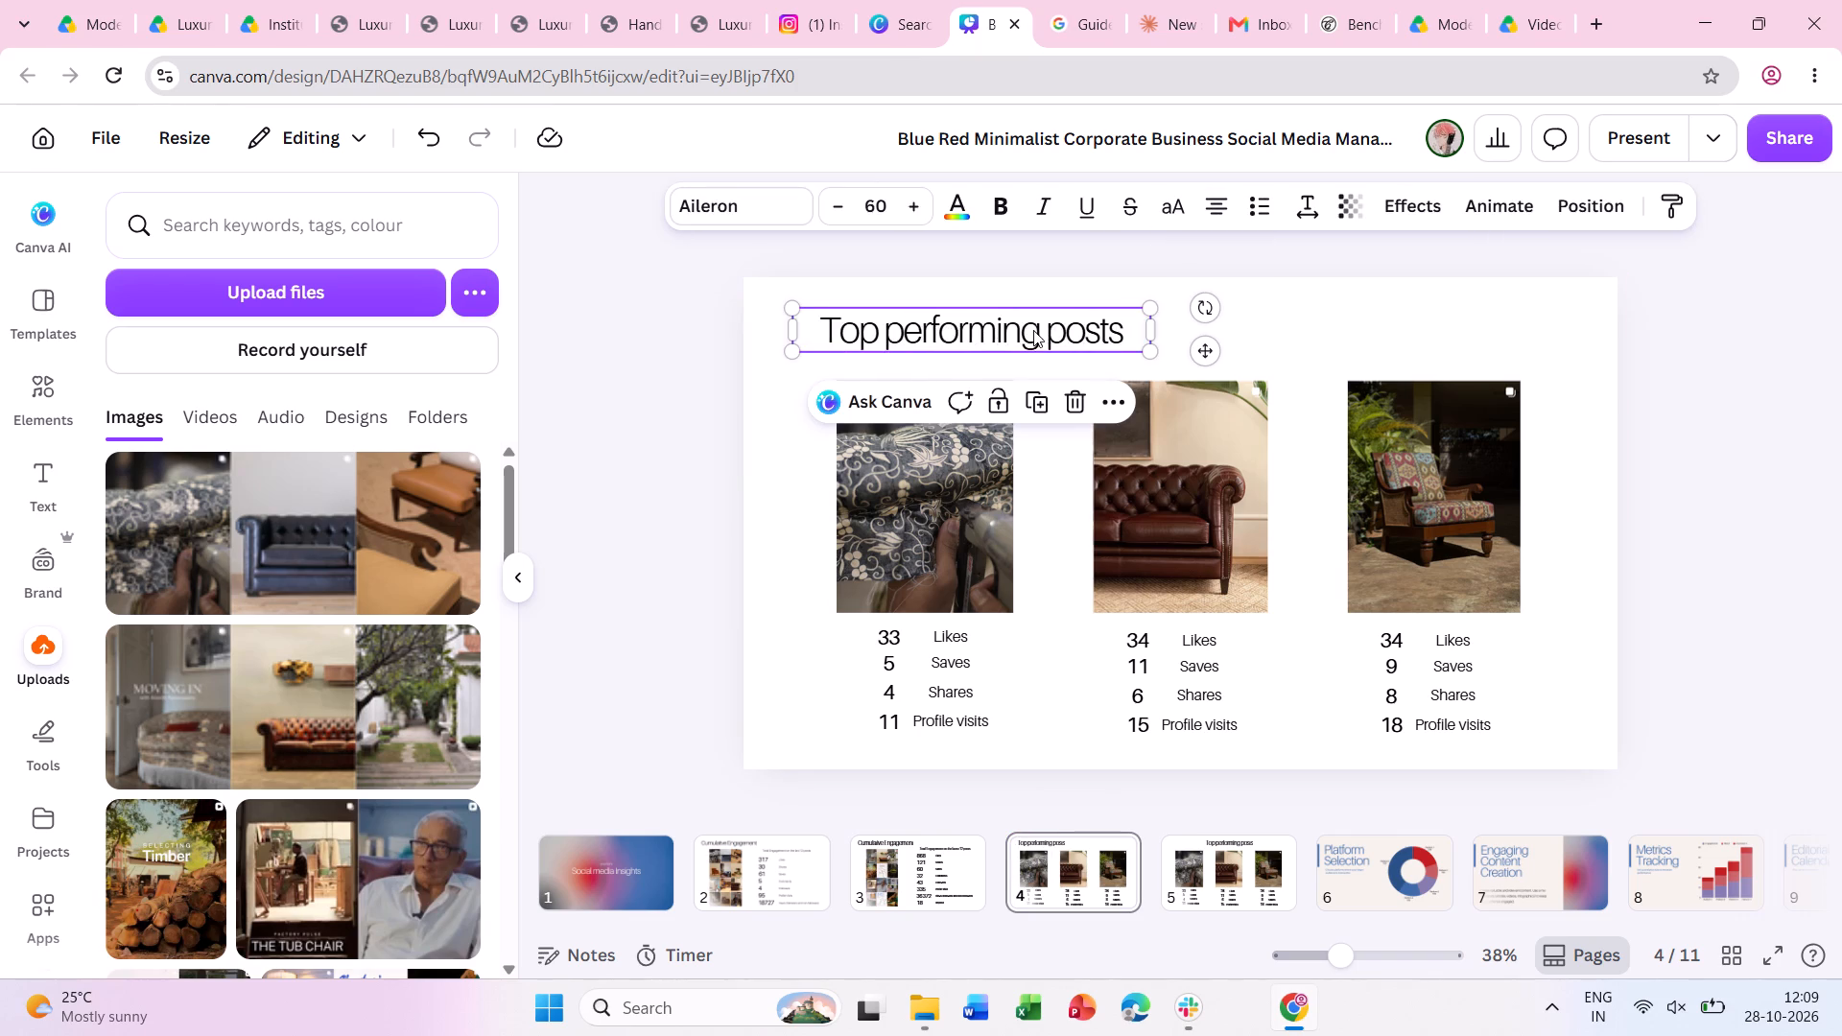
{"action": "left_click_drag", "start_coordinate": [1034, 330], "coordinate": [1244, 338]}
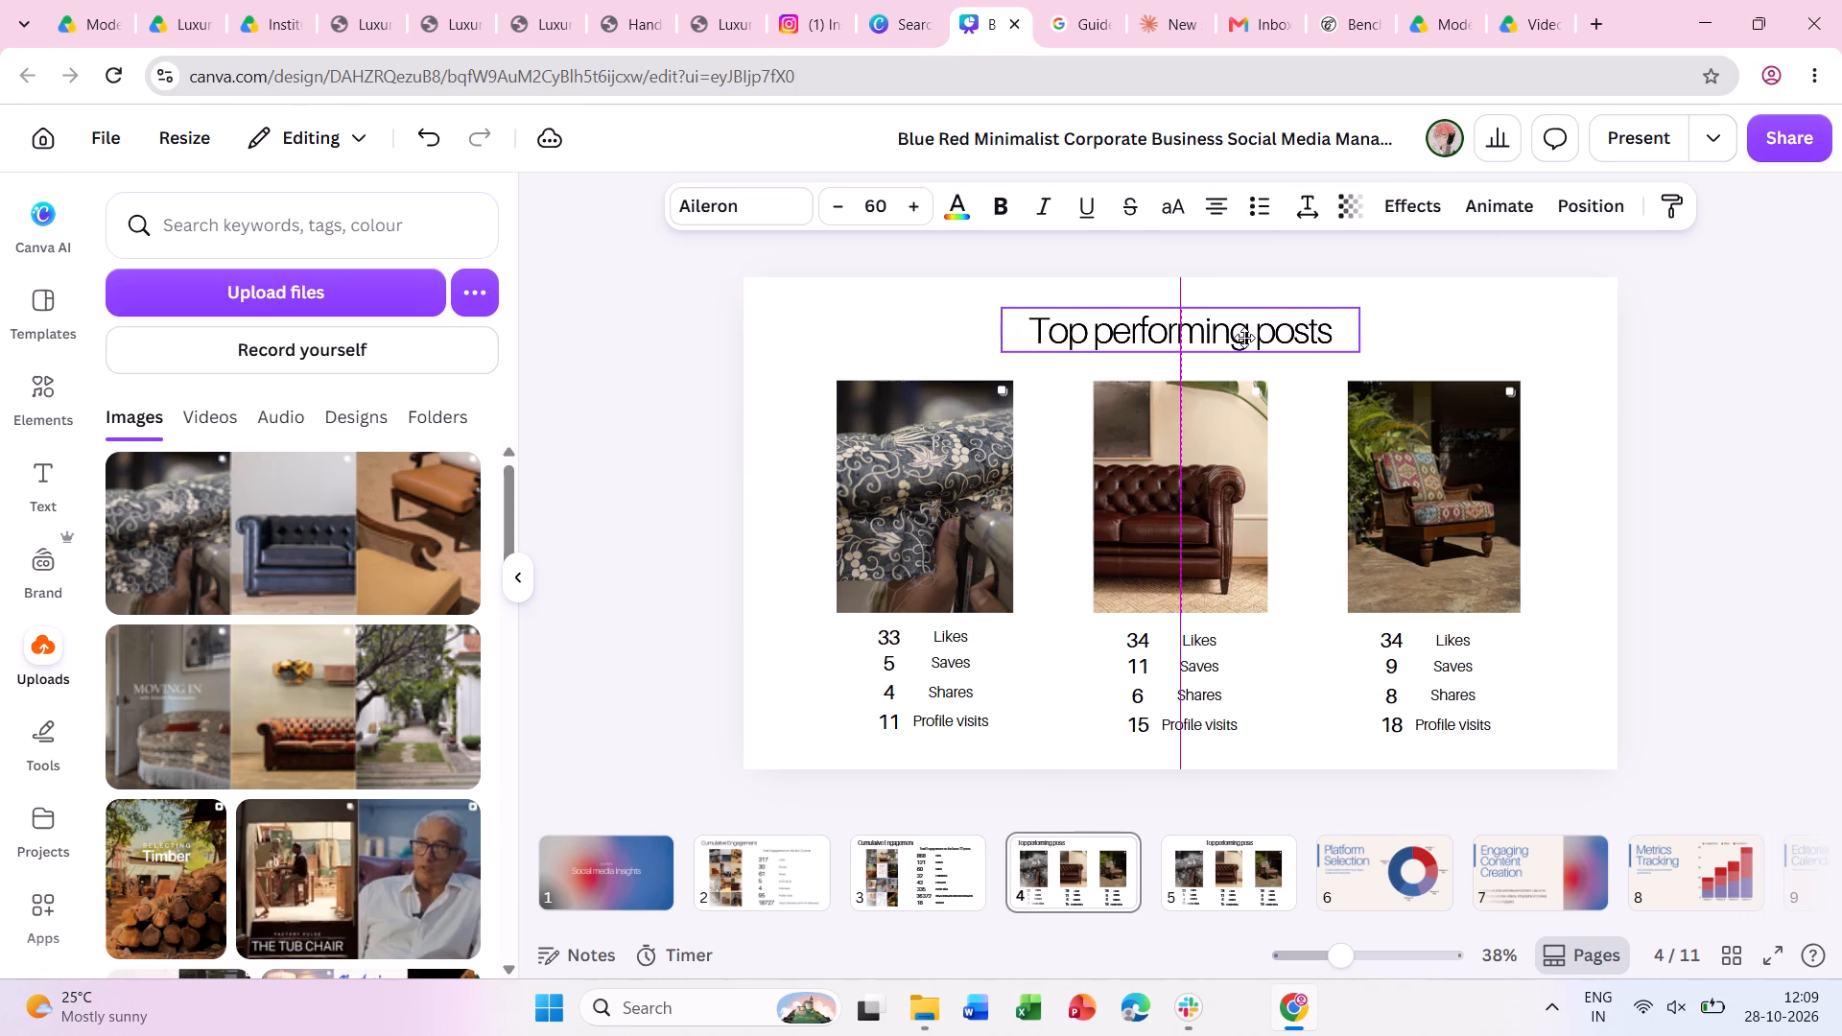
{"action": "left_click_drag", "start_coordinate": [1244, 338], "coordinate": [1240, 338]}
{"action": "left_click", "coordinate": [1676, 413]}
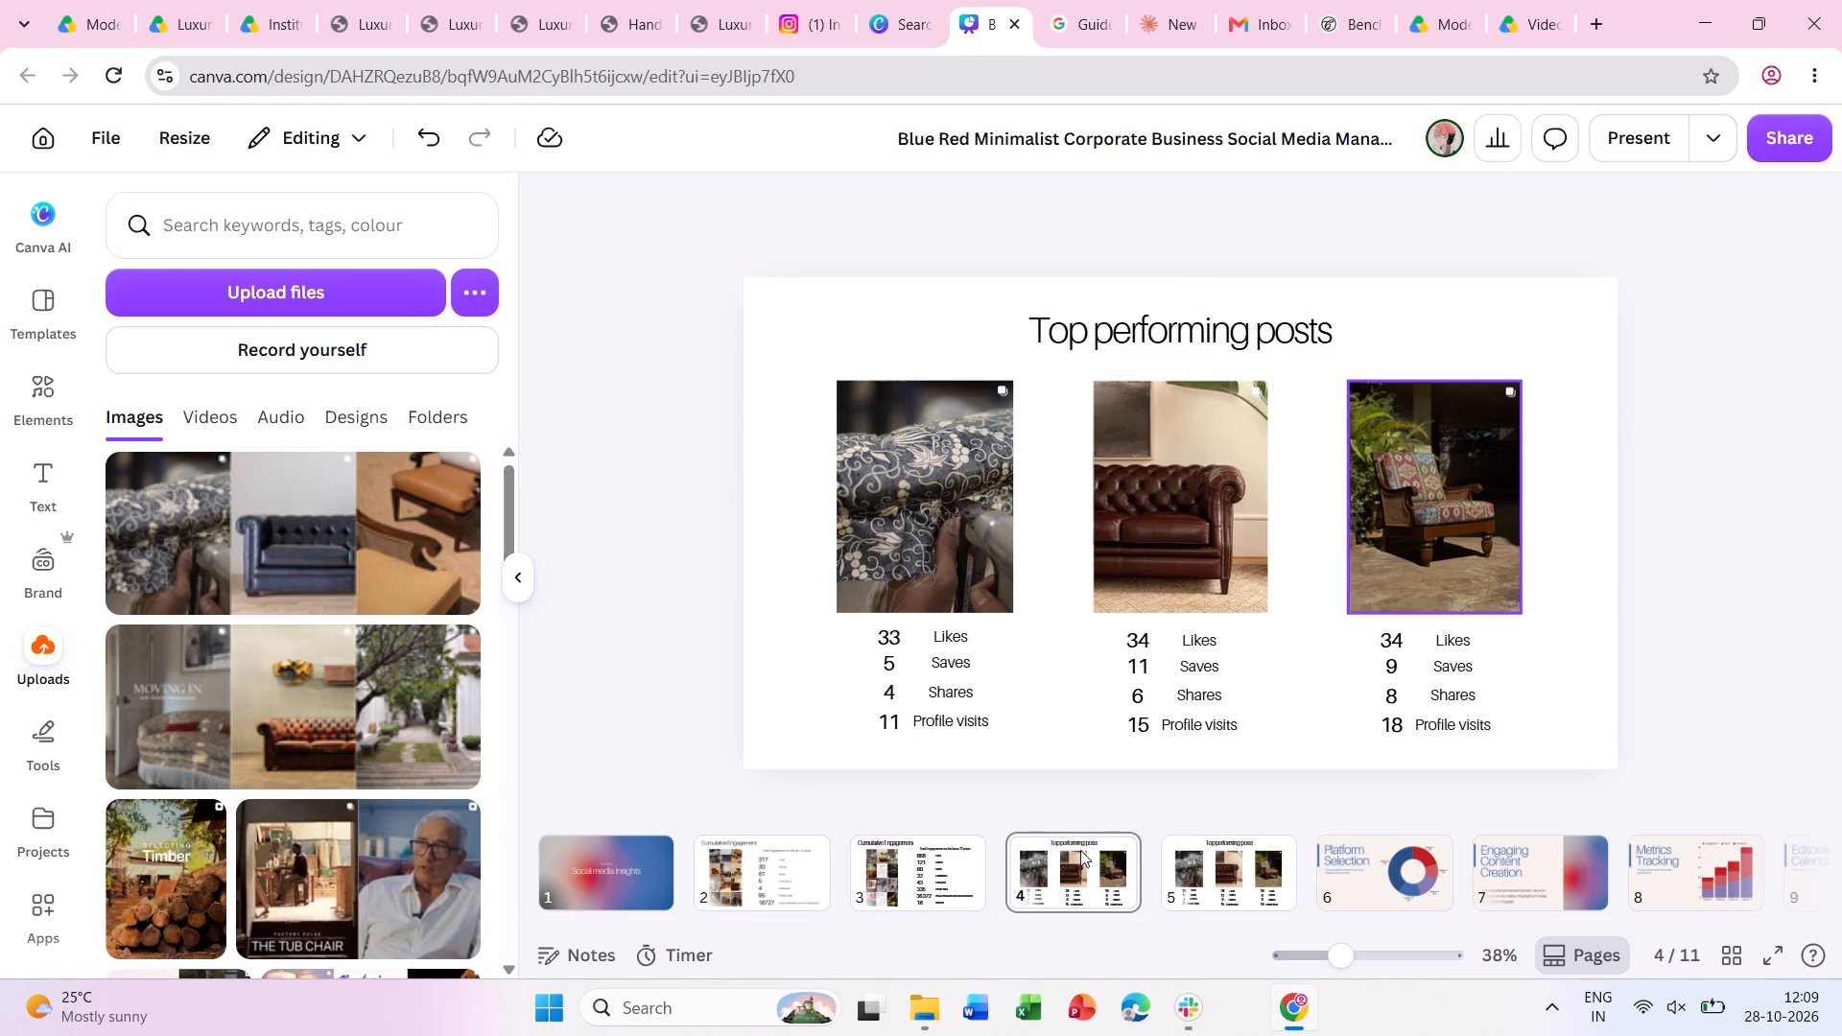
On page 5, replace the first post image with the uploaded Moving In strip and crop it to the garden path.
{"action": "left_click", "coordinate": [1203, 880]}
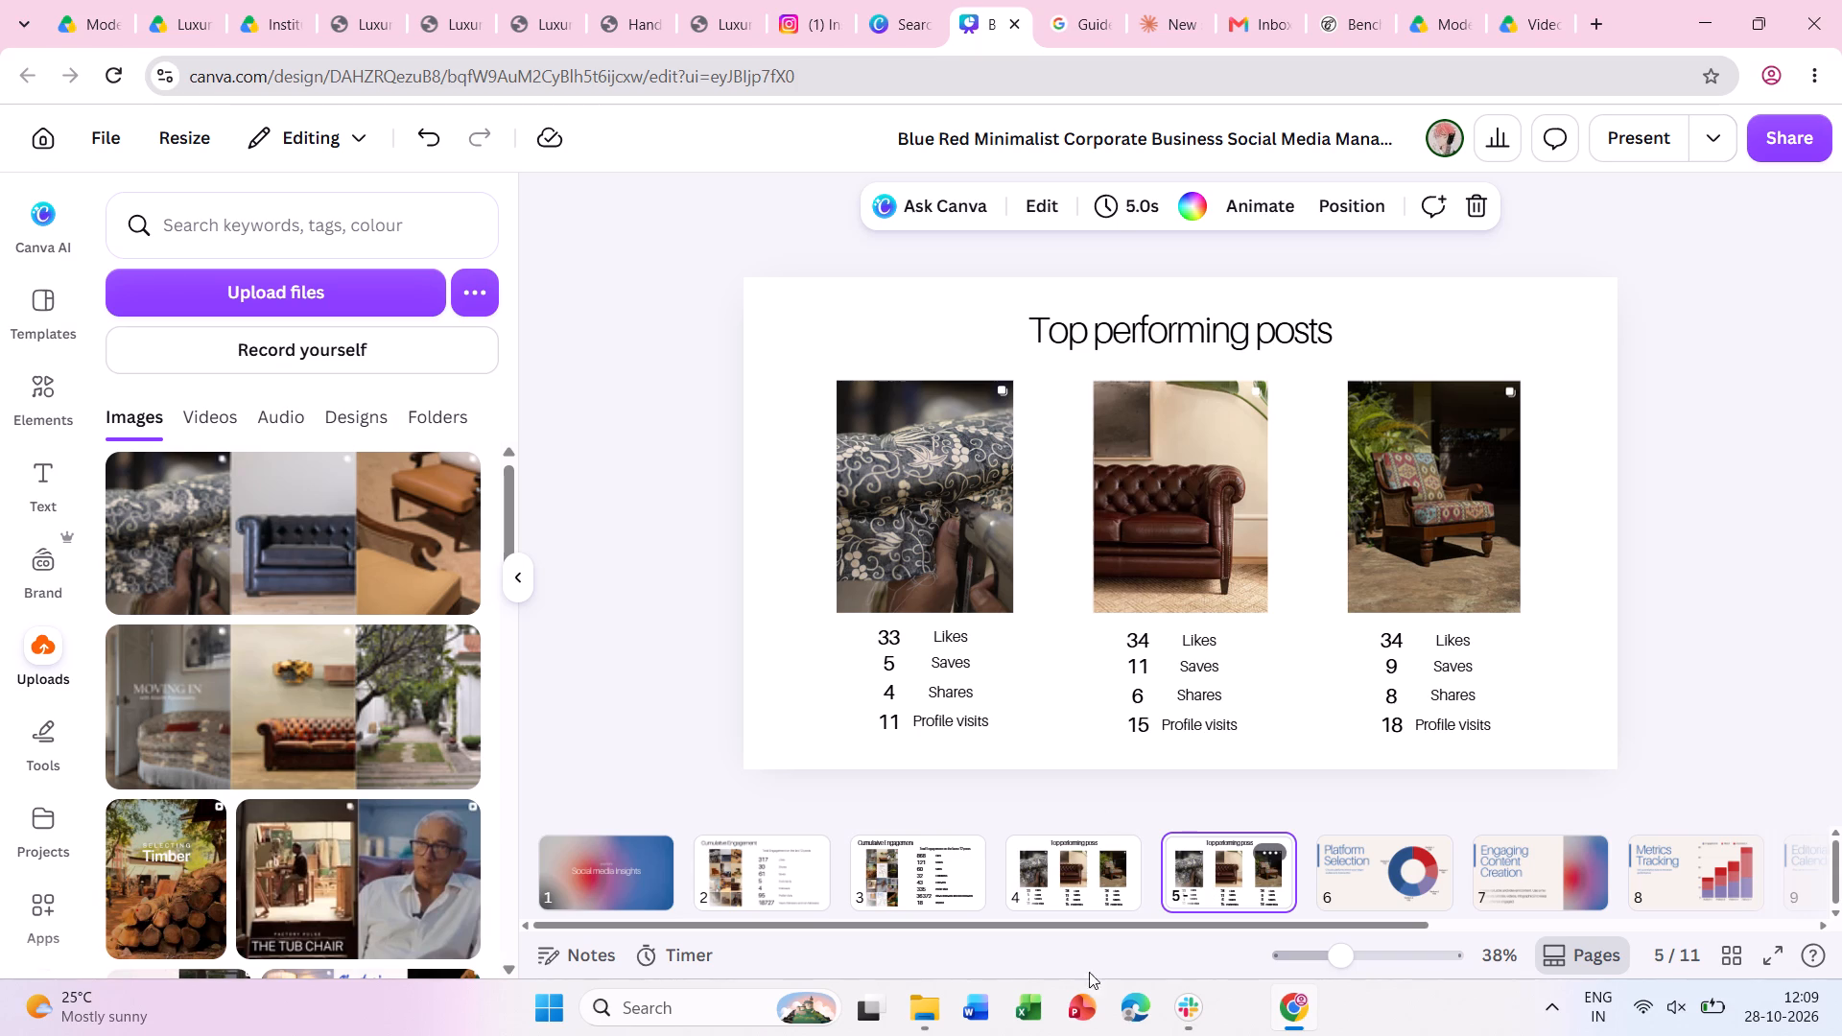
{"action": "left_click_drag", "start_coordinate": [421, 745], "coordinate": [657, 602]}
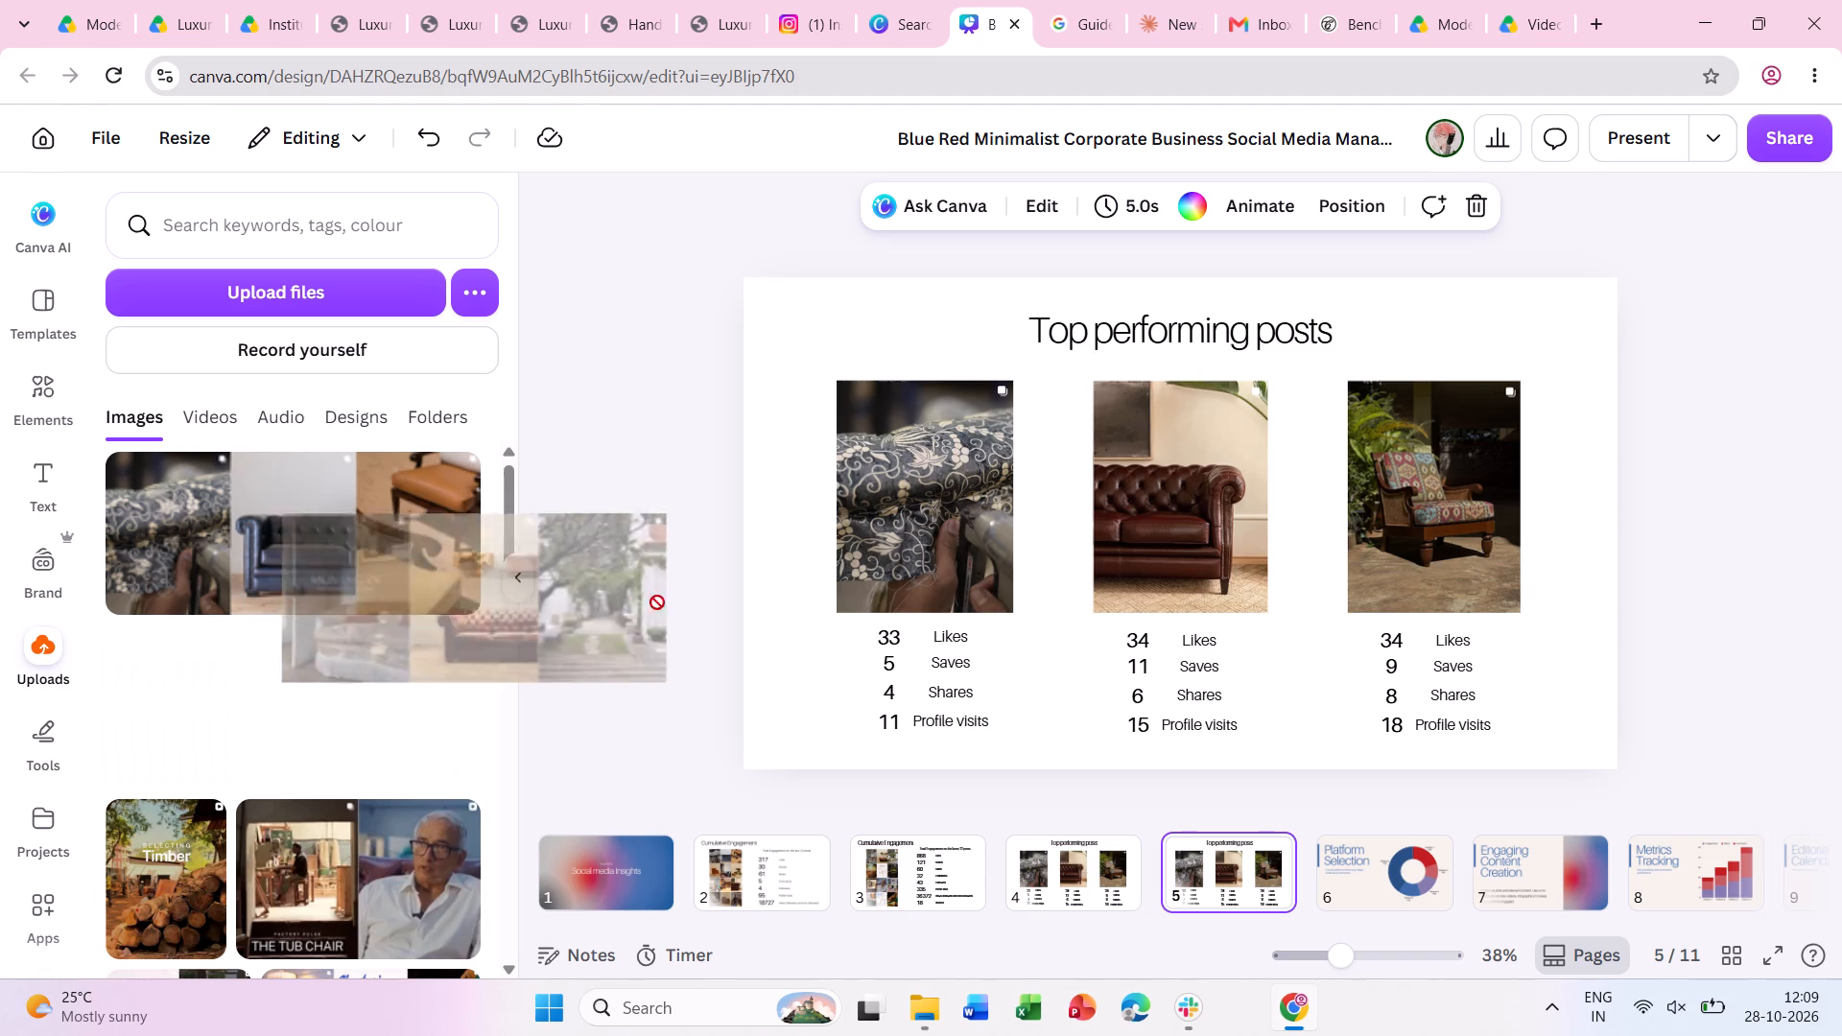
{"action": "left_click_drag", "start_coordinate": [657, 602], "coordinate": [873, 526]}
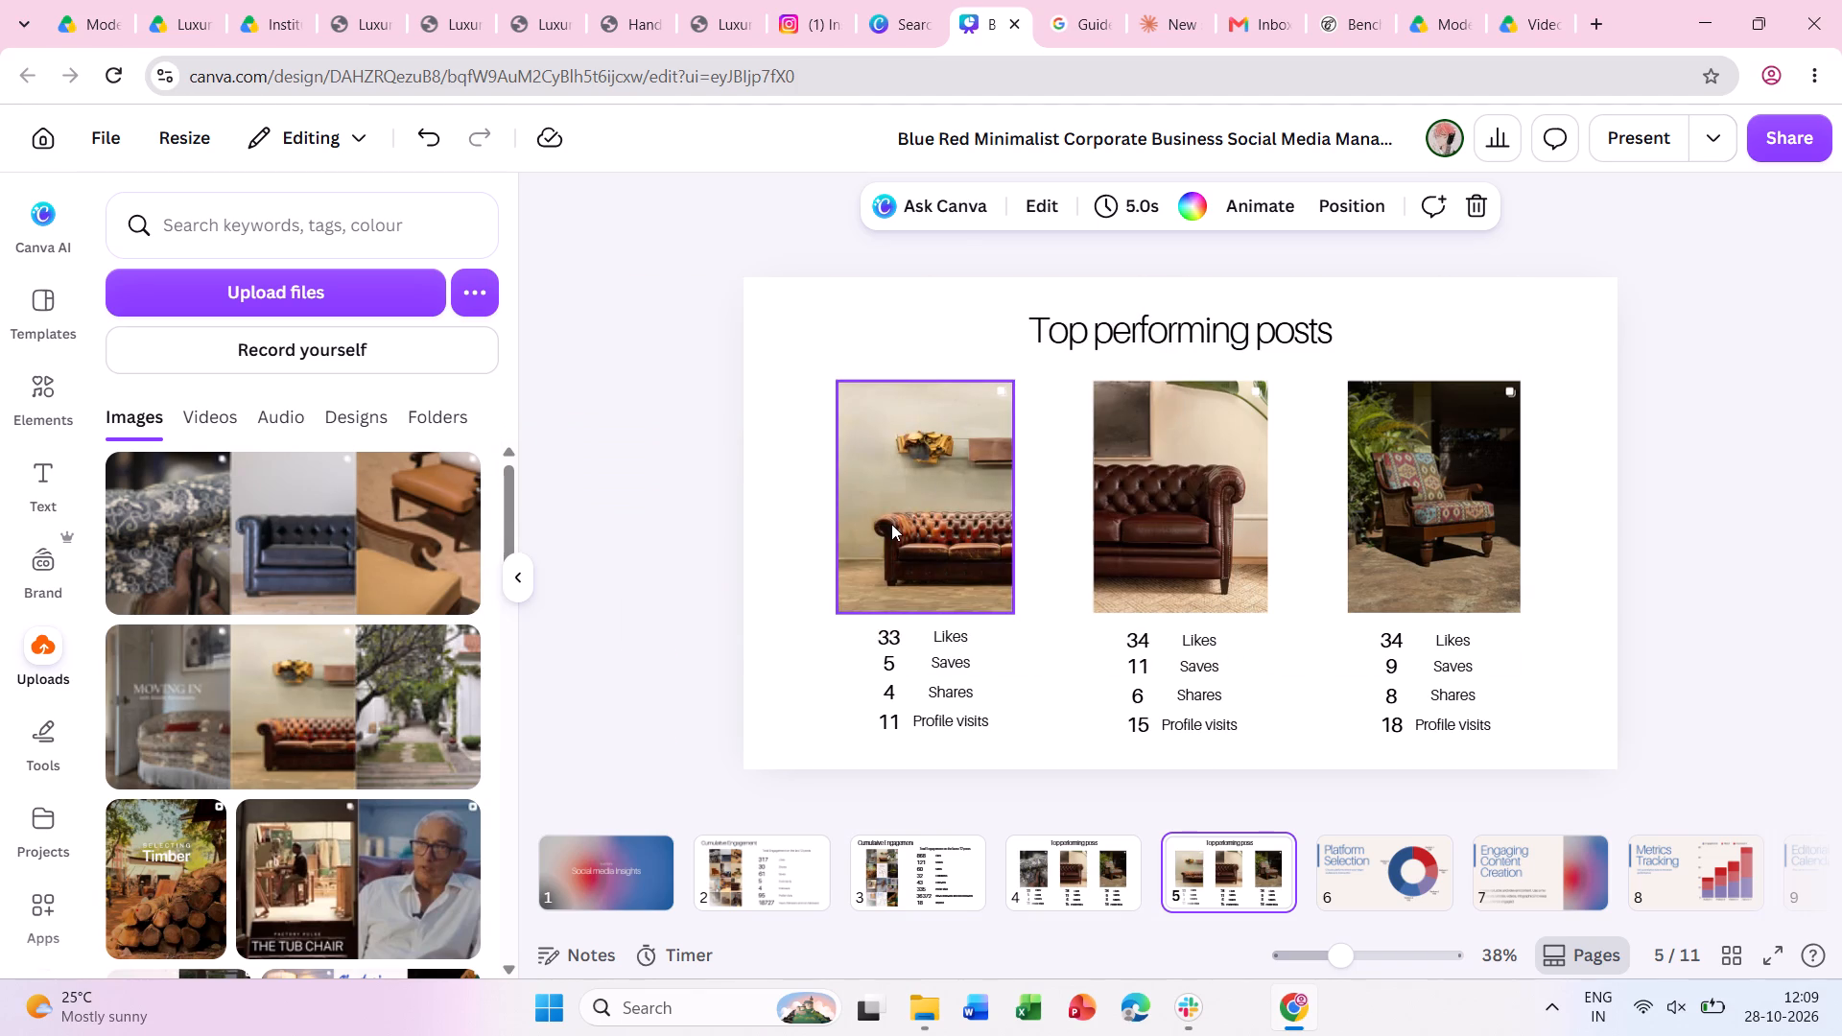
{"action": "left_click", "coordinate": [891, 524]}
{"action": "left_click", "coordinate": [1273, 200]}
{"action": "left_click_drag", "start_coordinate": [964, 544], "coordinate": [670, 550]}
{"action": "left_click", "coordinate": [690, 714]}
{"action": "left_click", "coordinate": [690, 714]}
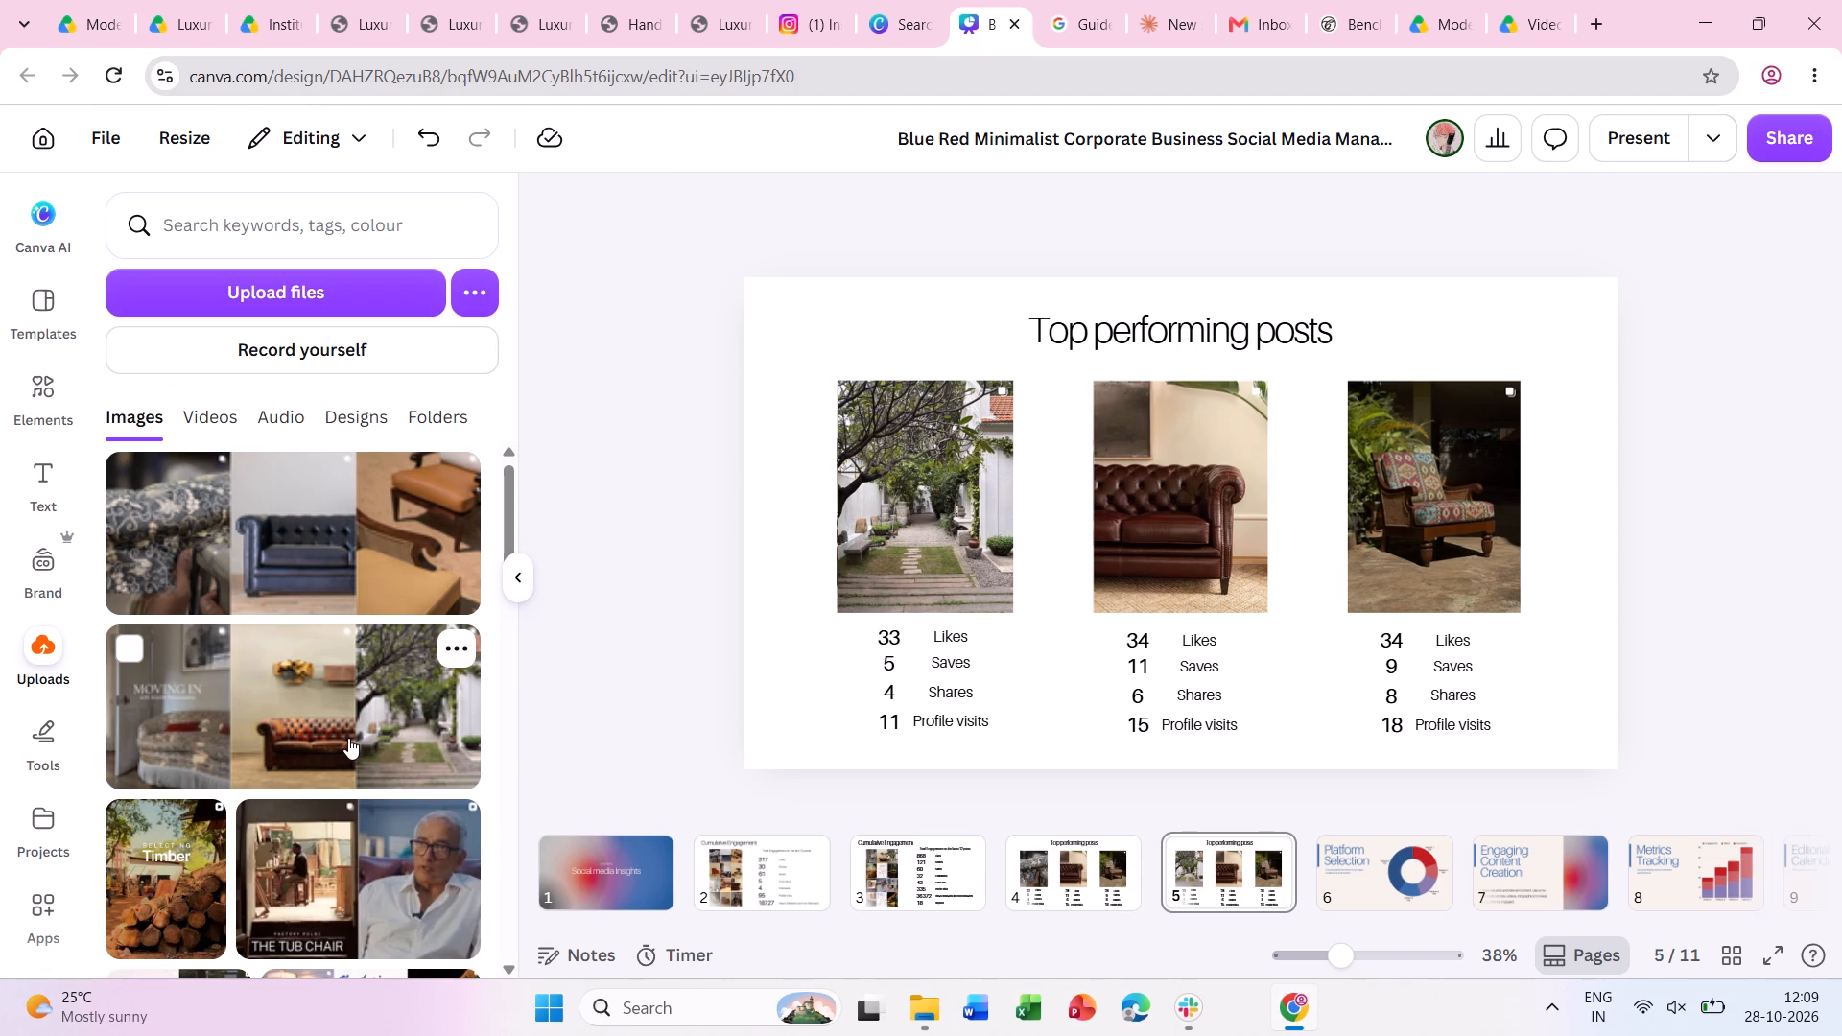
Replace the second post image on page 5 with the uploaded Moving In strip, cropped to its Moving In cover panel.
{"action": "left_click_drag", "start_coordinate": [333, 736], "coordinate": [1247, 544]}
{"action": "left_click", "coordinate": [1186, 519]}
{"action": "left_click", "coordinate": [1268, 204]}
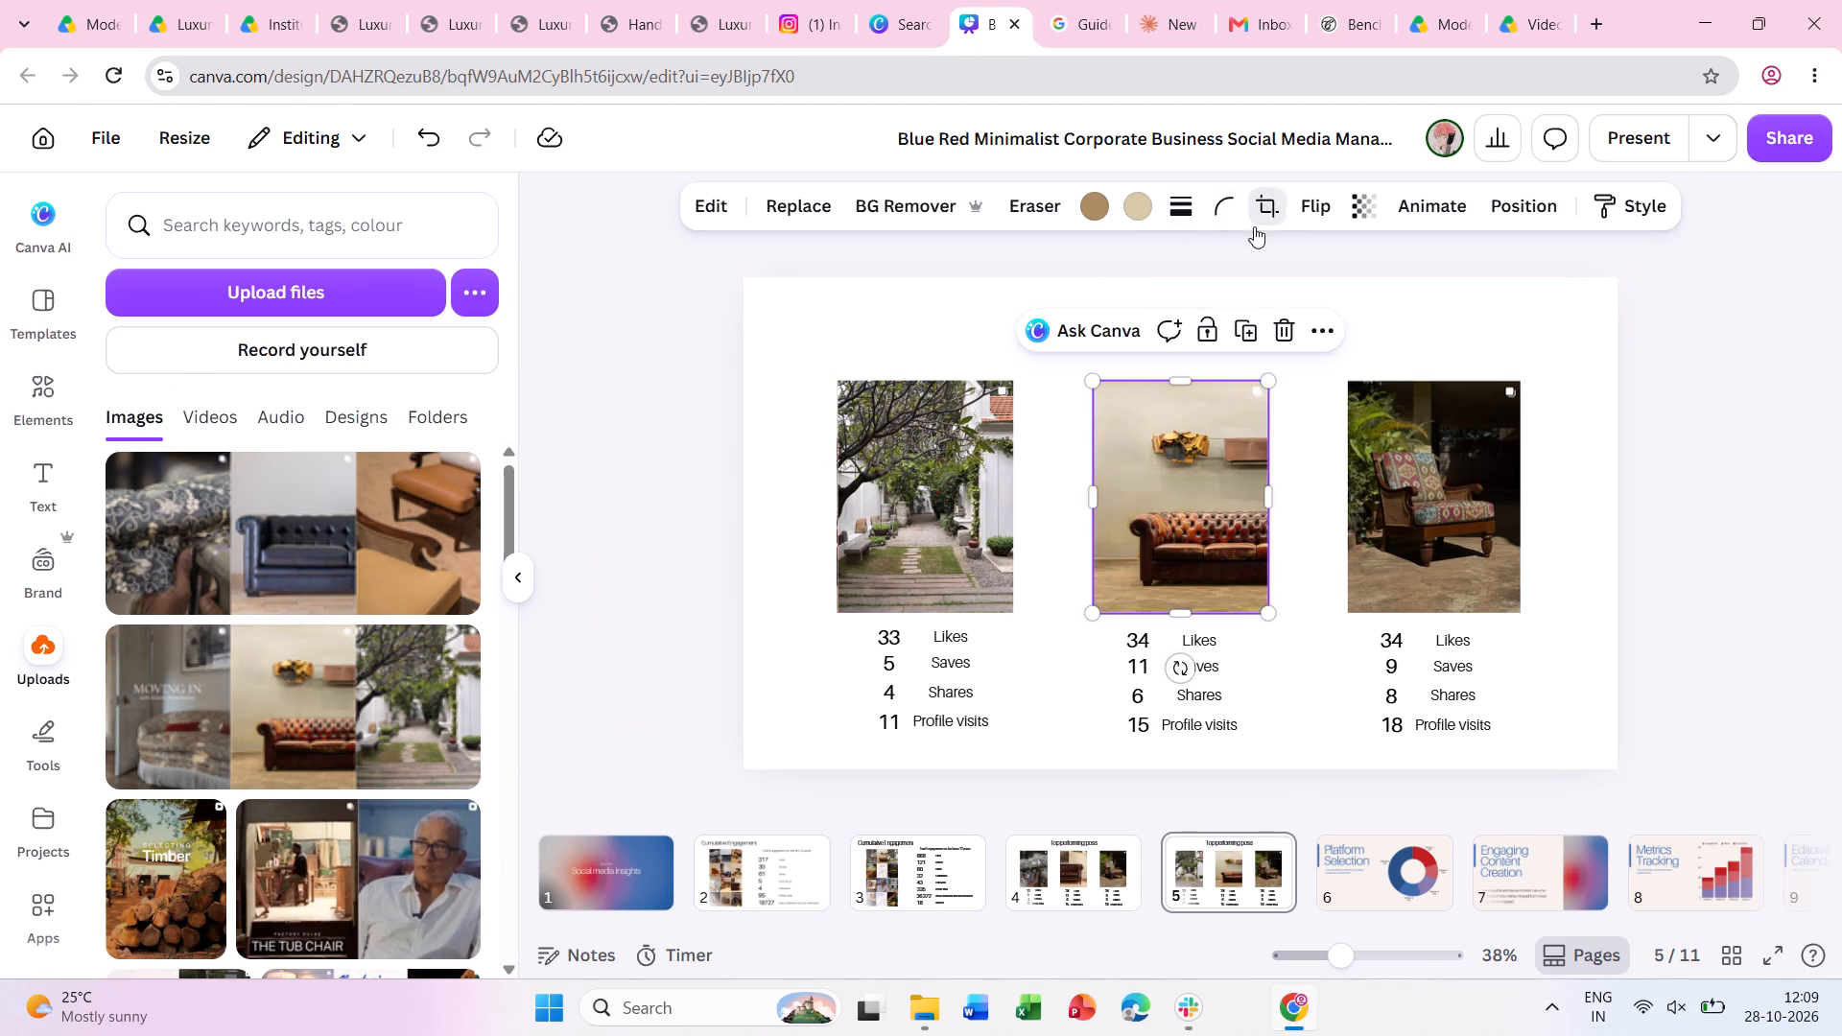
{"action": "left_click_drag", "start_coordinate": [1171, 577], "coordinate": [1569, 578]}
{"action": "left_click", "coordinate": [406, 917]}
{"action": "double_click", "coordinate": [697, 694]}
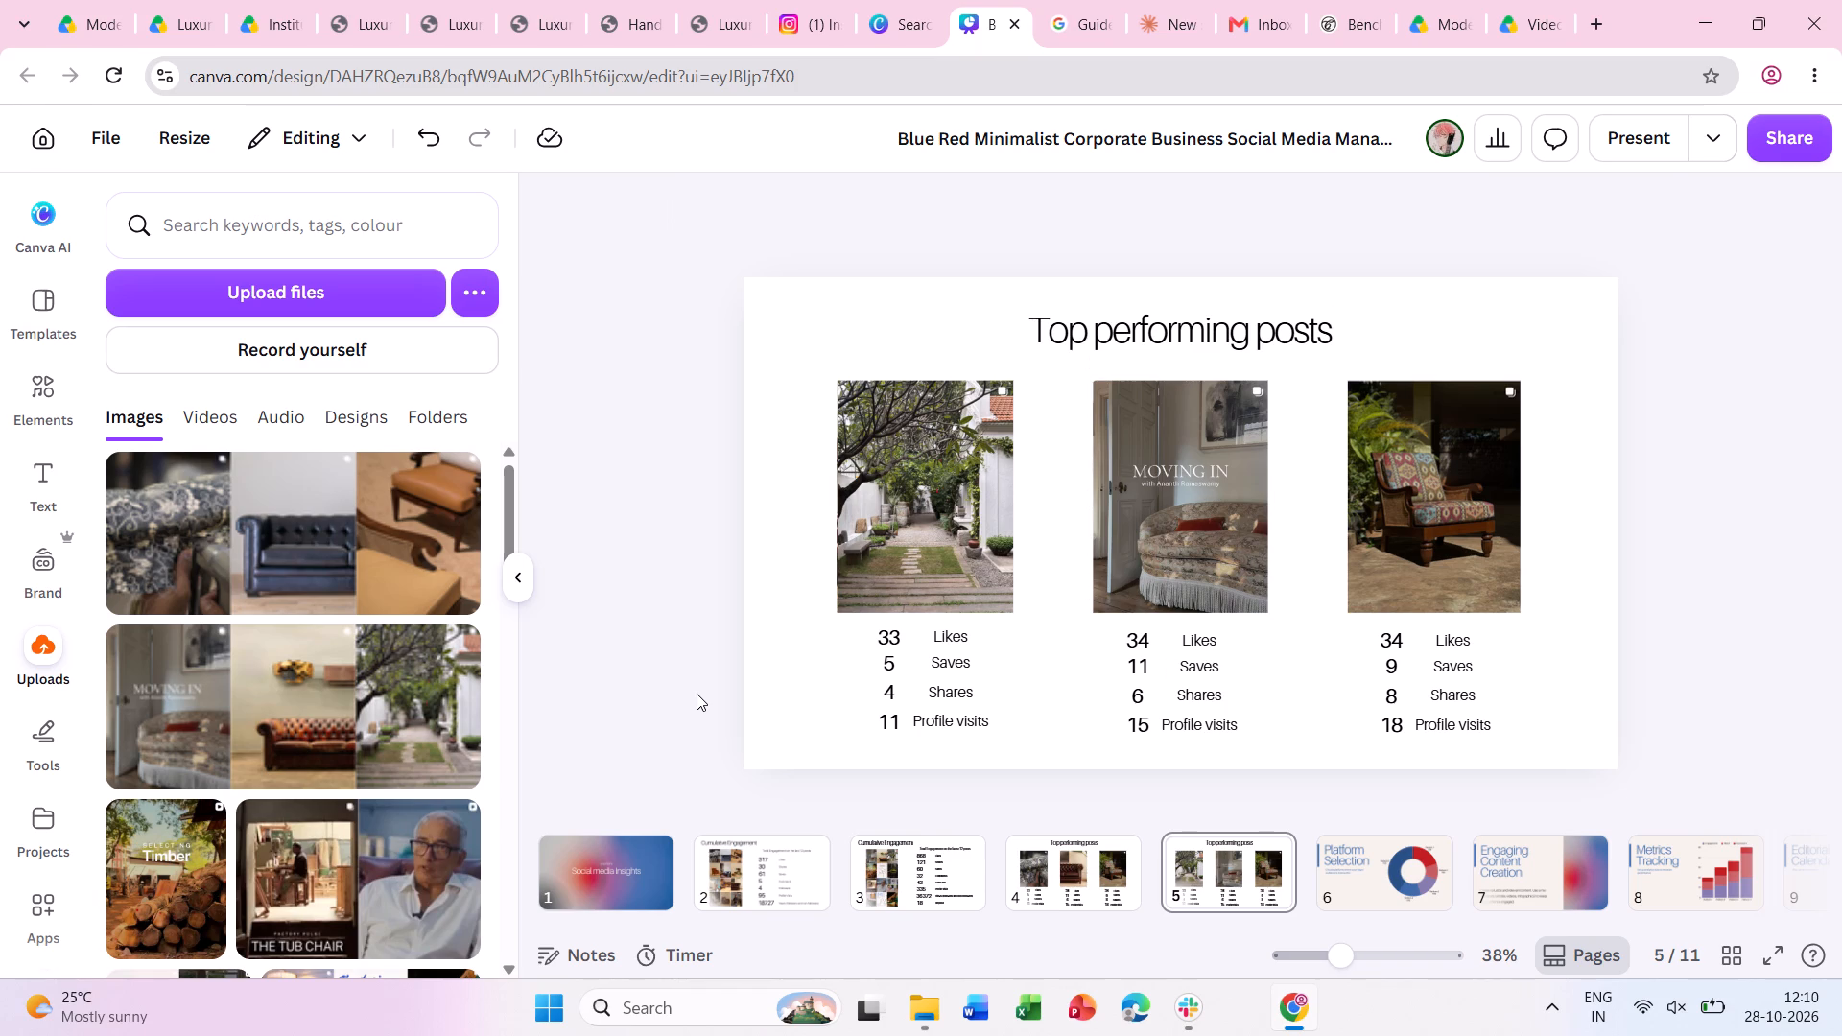
Replace the first post image on page 5 with the uploaded Chester's at 40 strip, cropped to its green sofa panel.
{"action": "scroll", "coordinate": [326, 697], "scroll_direction": "down", "scroll_amount": 4}
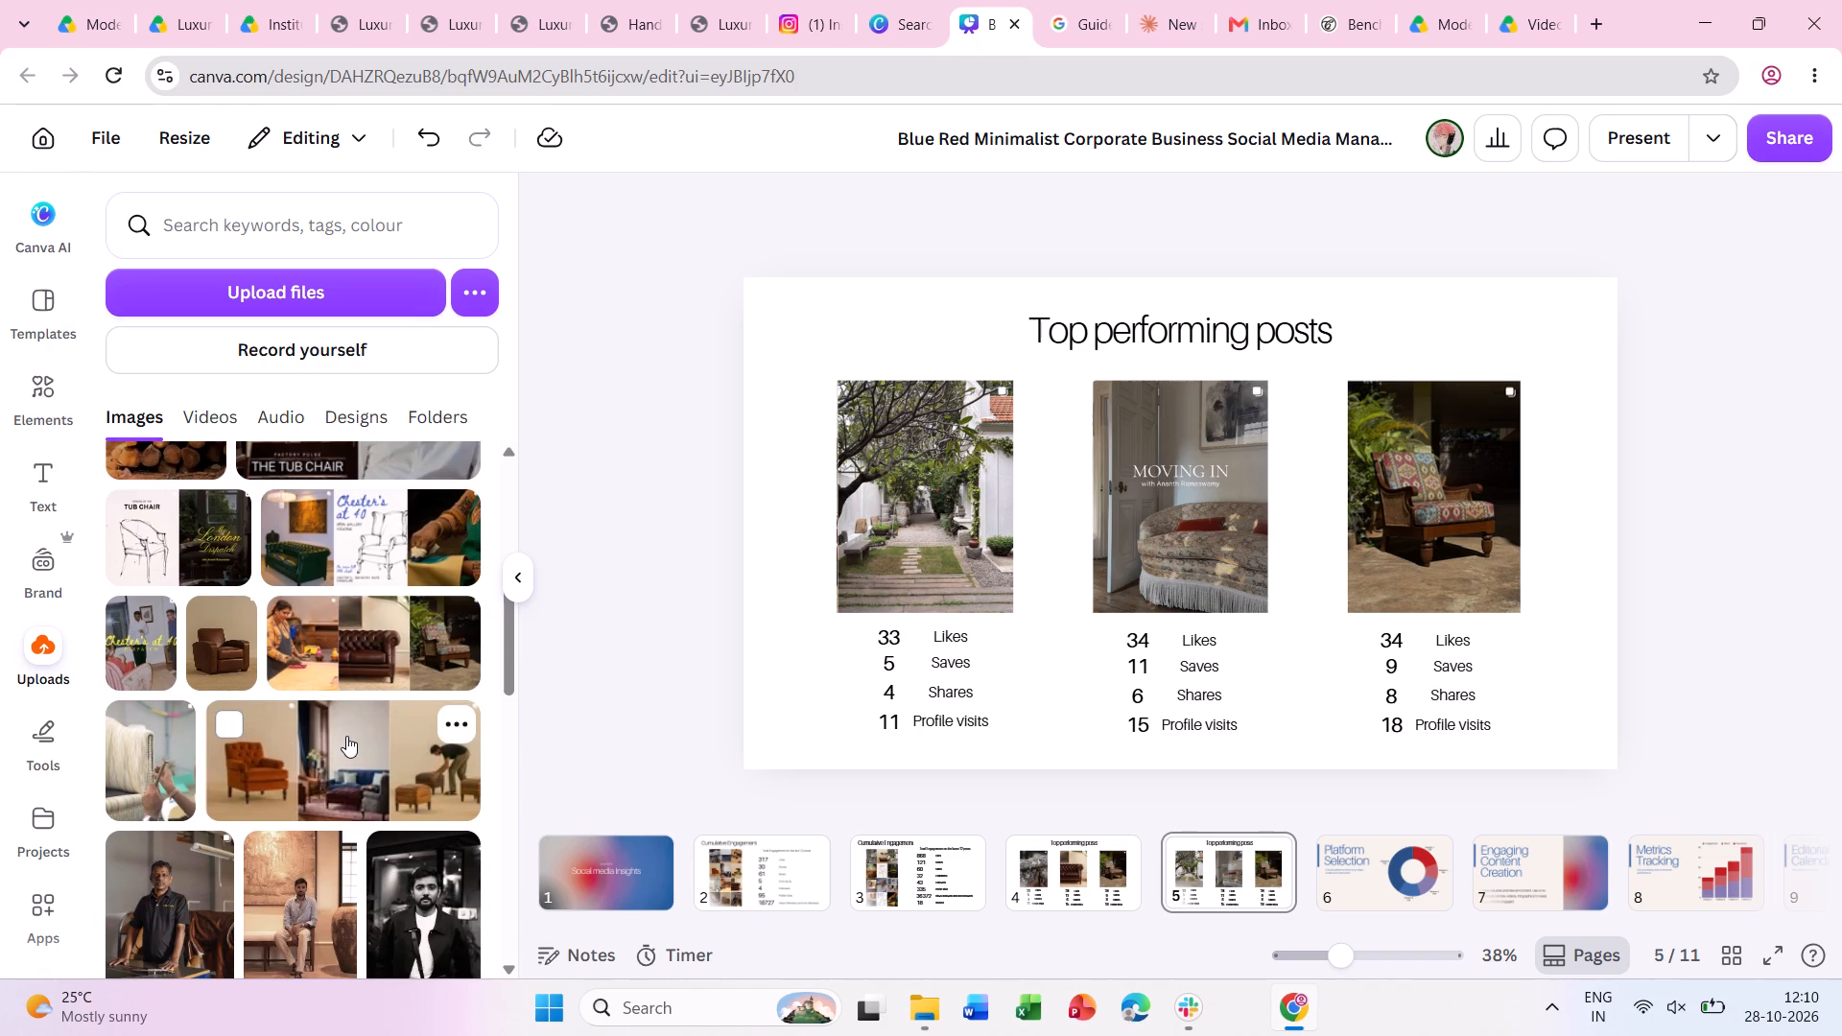
{"action": "left_click_drag", "start_coordinate": [351, 552], "coordinate": [957, 527]}
{"action": "left_click", "coordinate": [957, 526]}
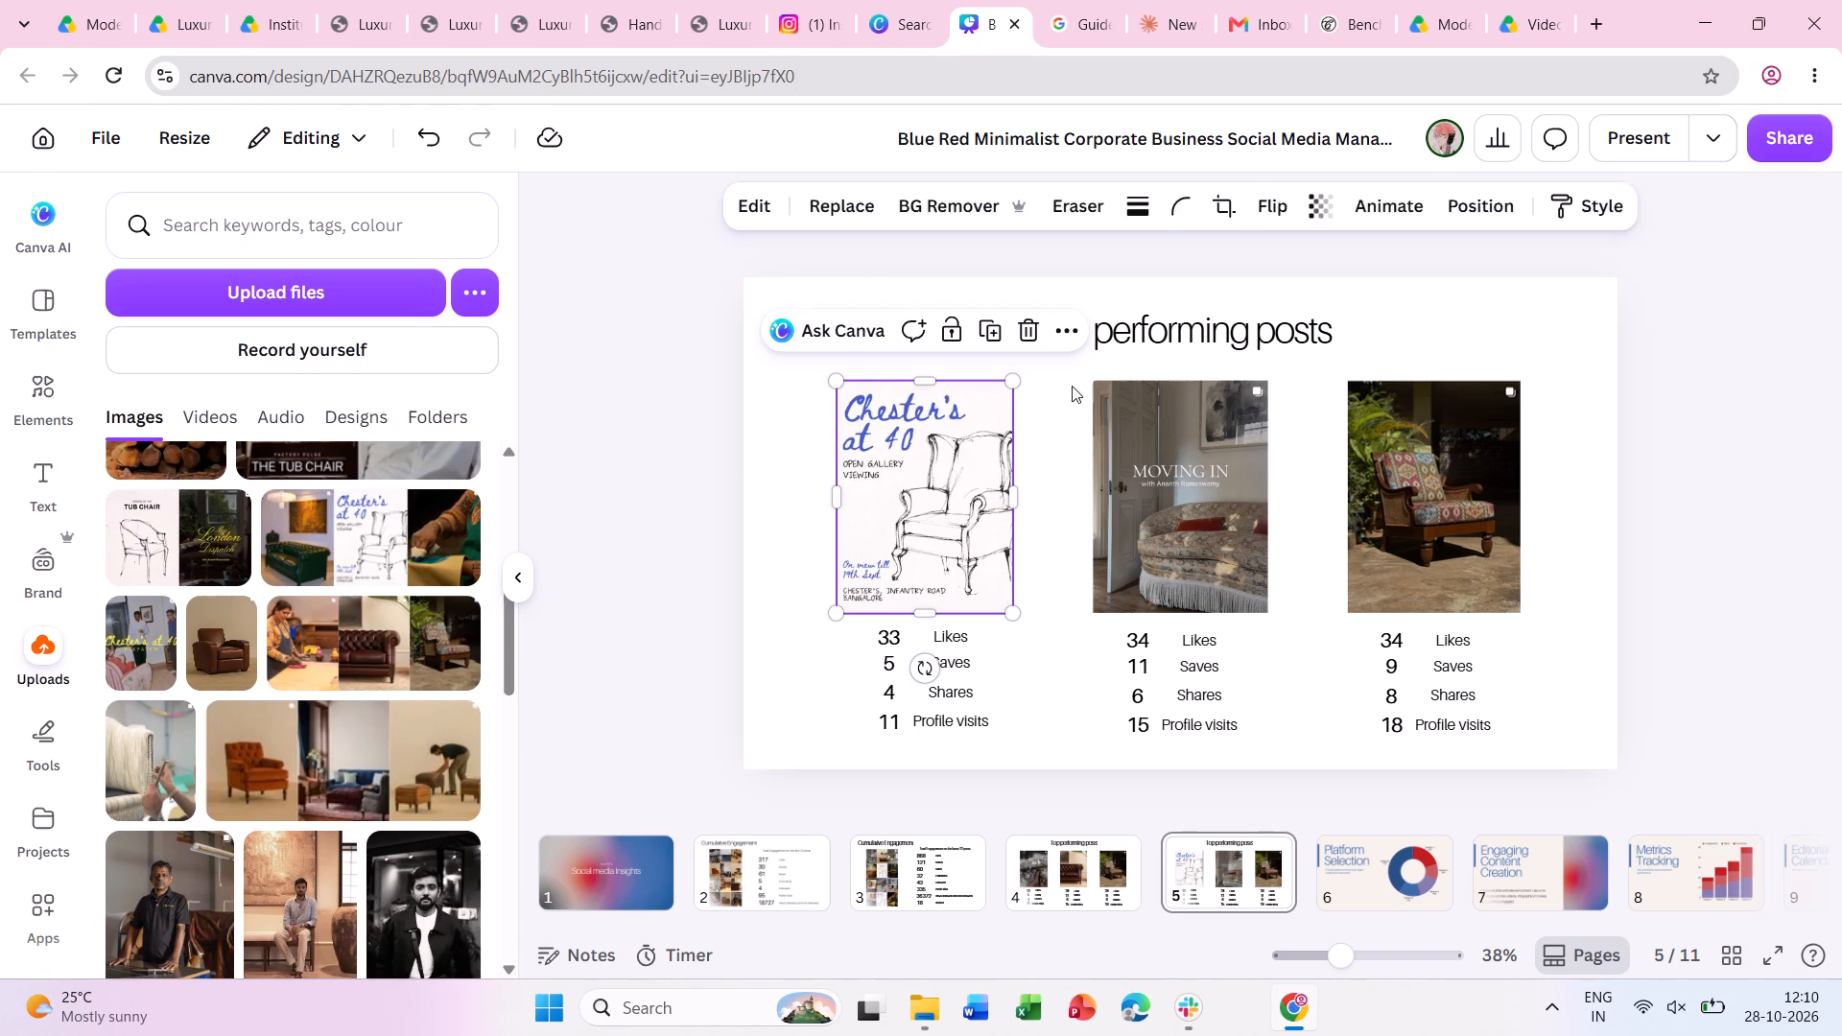
{"action": "left_click", "coordinate": [1310, 202]}
{"action": "left_click_drag", "start_coordinate": [896, 551], "coordinate": [1334, 550]}
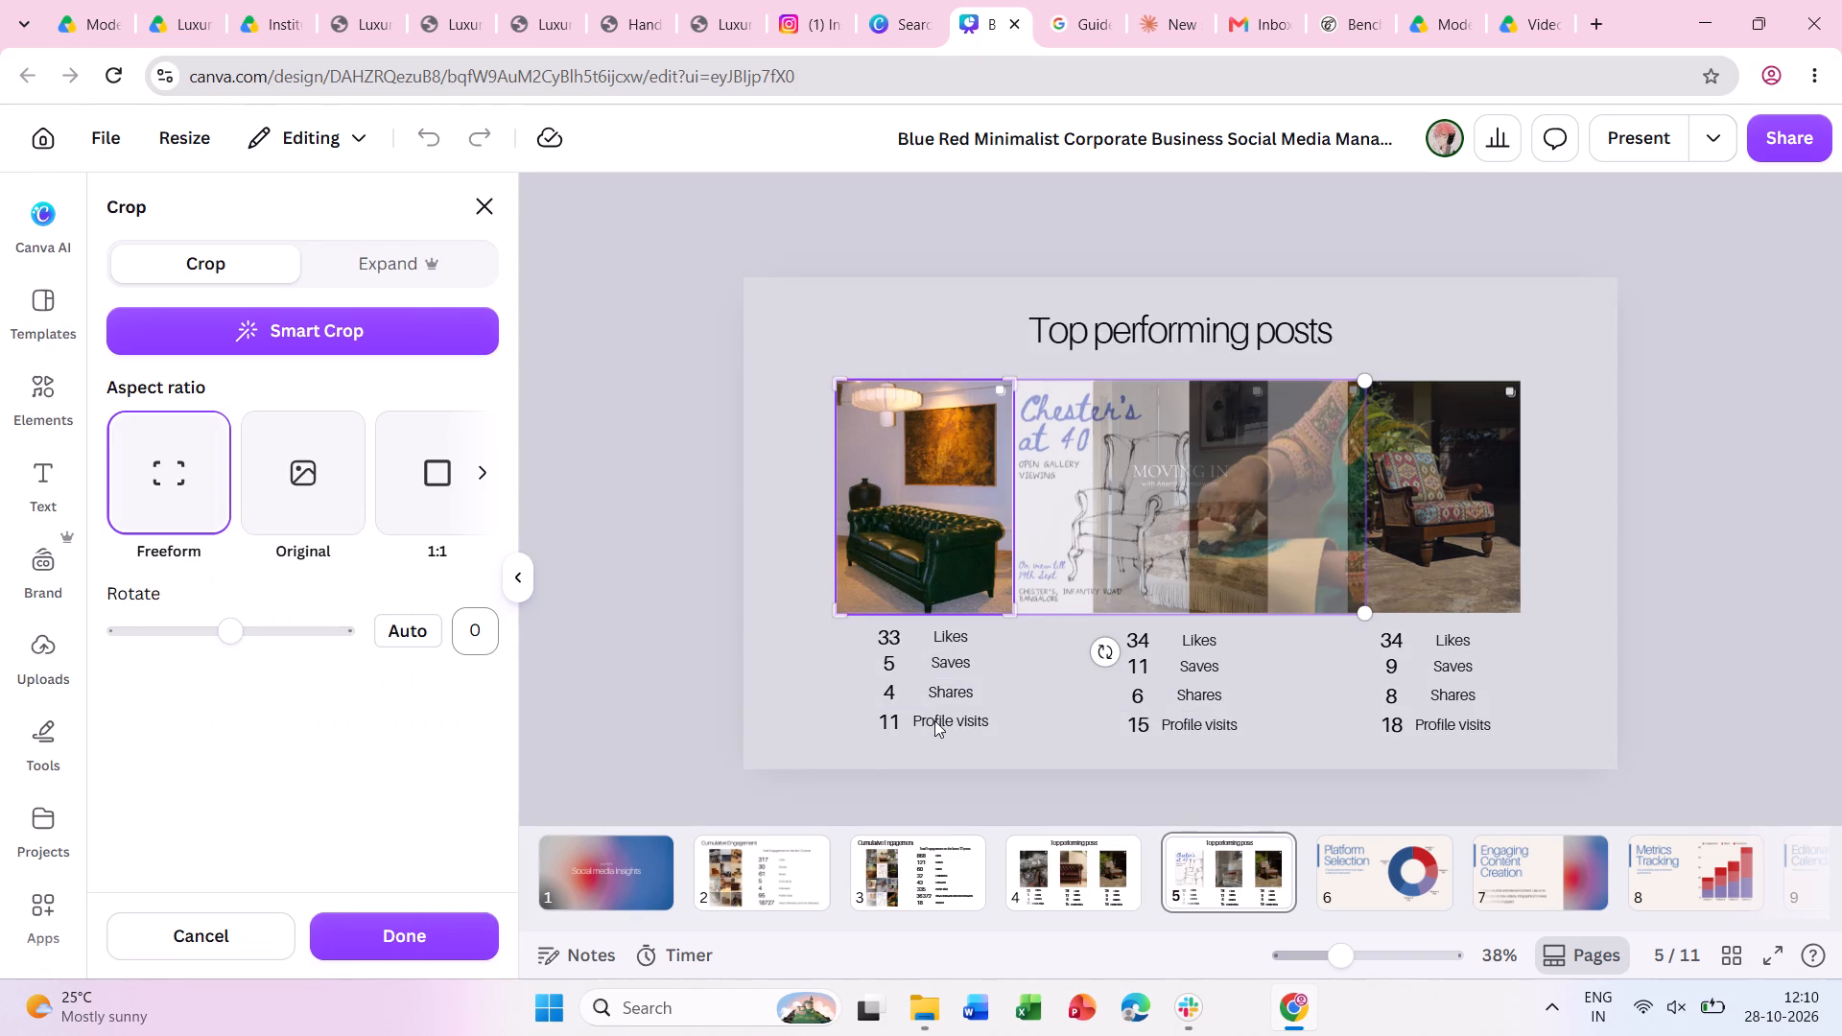
{"action": "left_click", "coordinate": [445, 924]}
{"action": "left_click", "coordinate": [791, 600]}
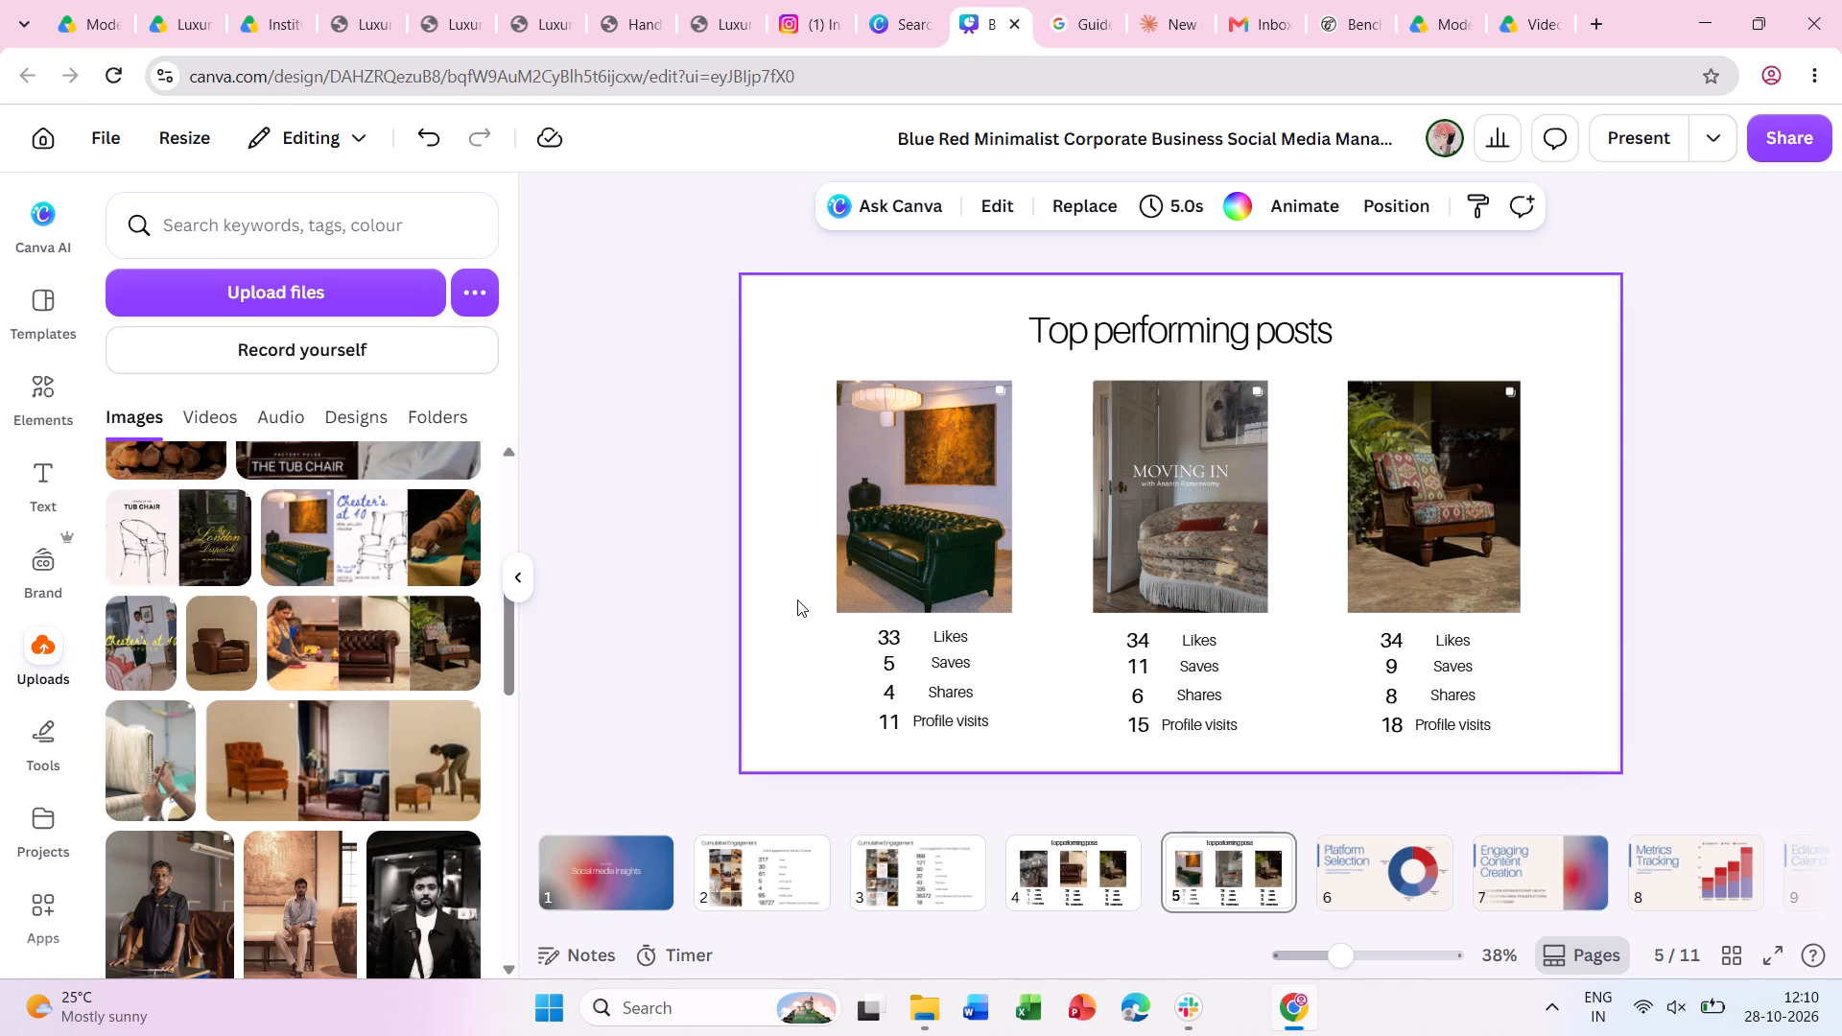
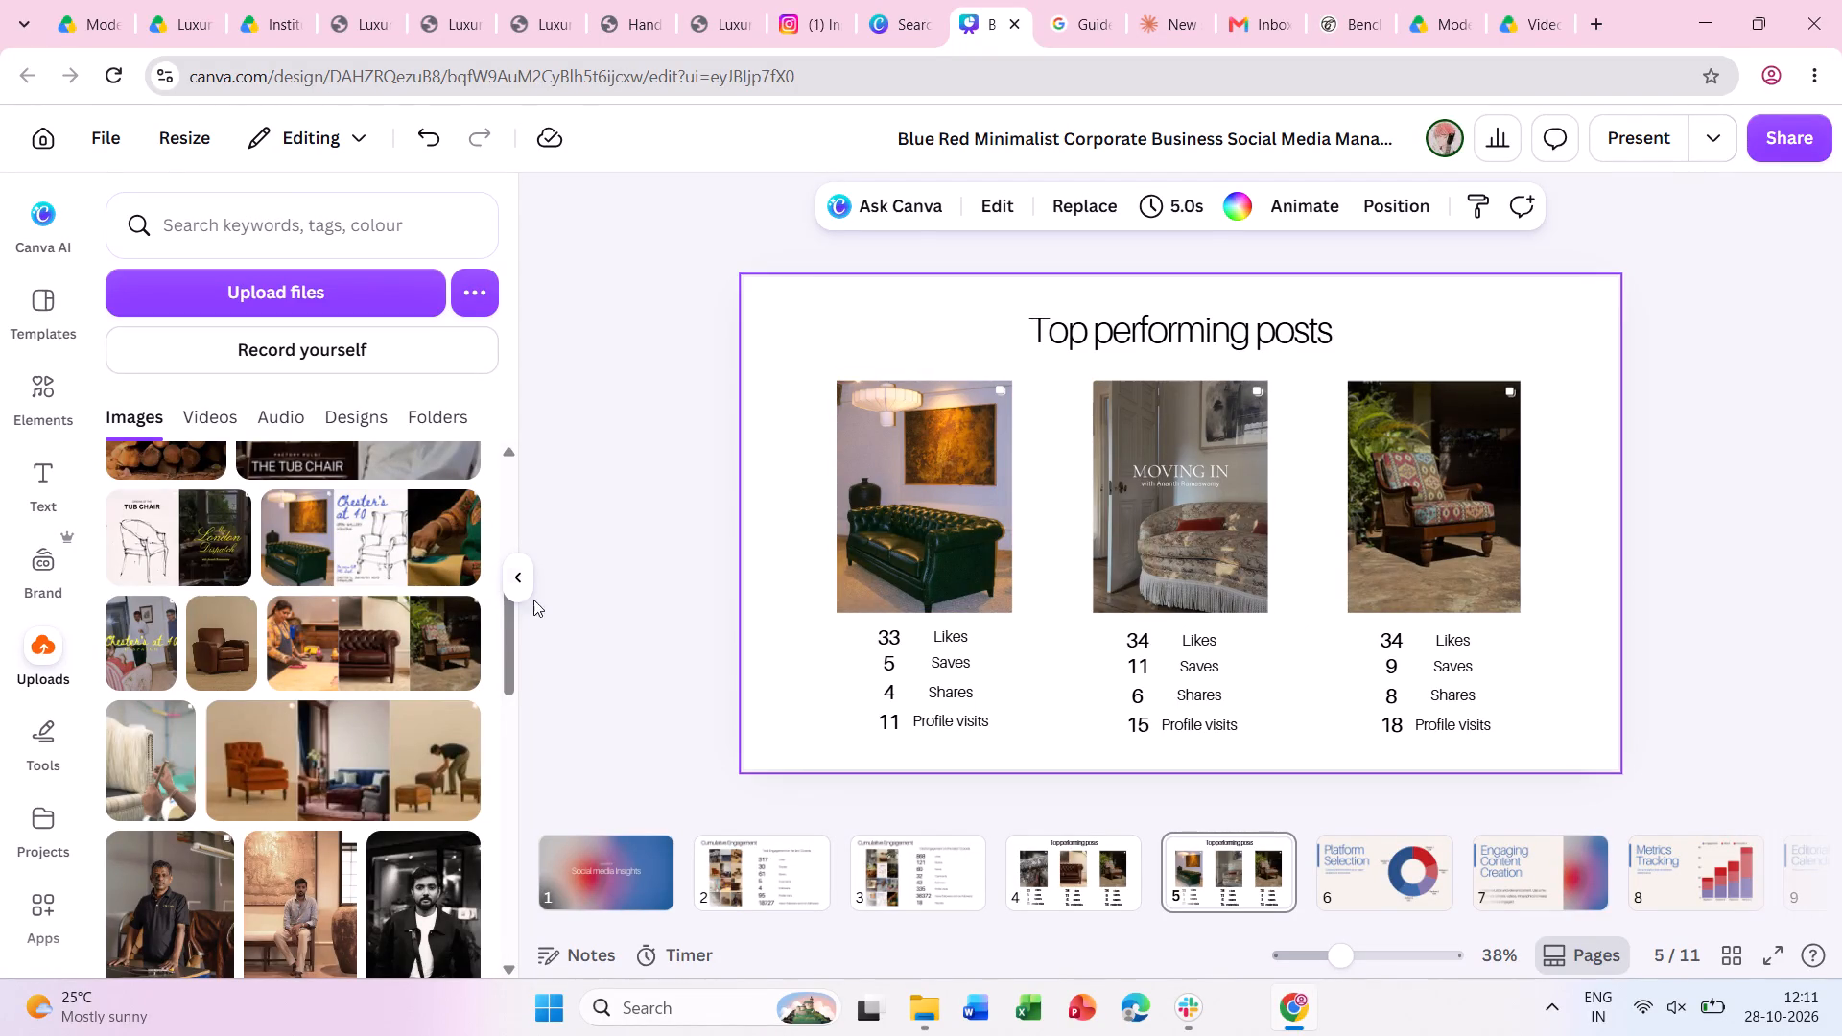
Replace the third post image on page 5 with the uploaded Moving In strip, cropped to its garden path panel.
{"action": "scroll", "coordinate": [375, 633], "scroll_direction": "up", "scroll_amount": 4}
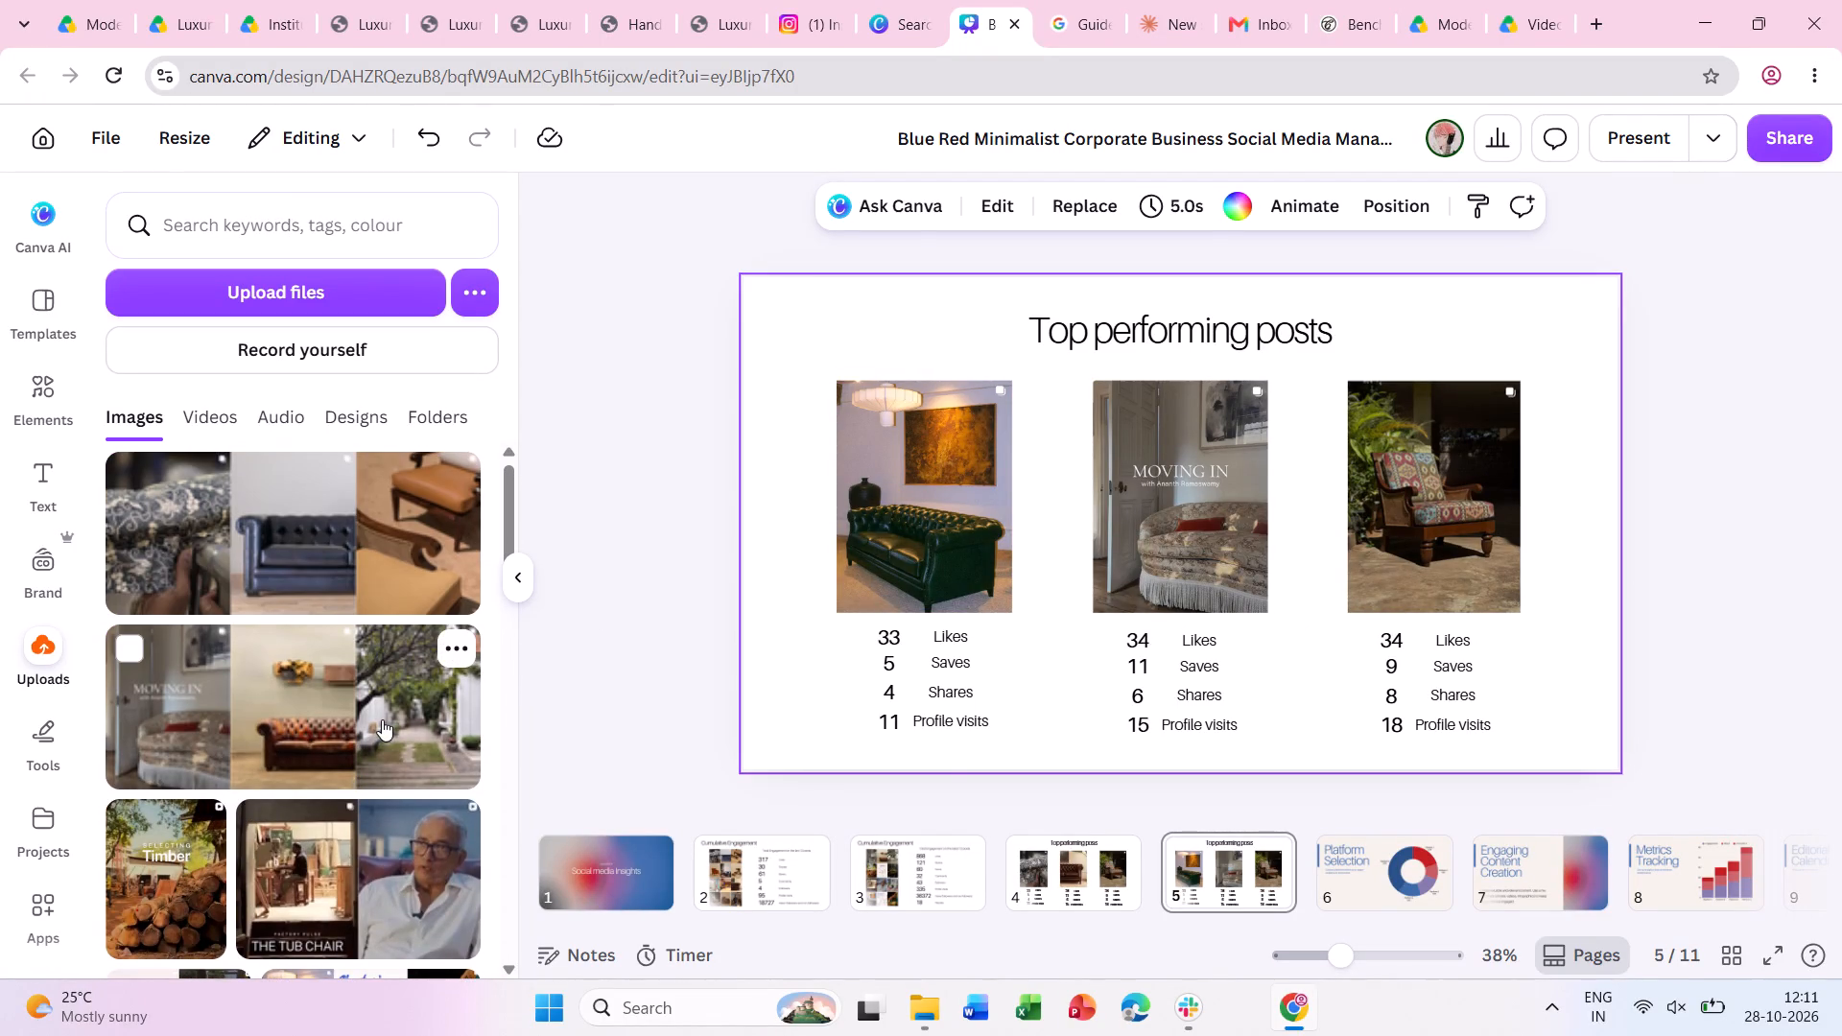
{"action": "left_click_drag", "start_coordinate": [384, 719], "coordinate": [1509, 576]}
{"action": "left_click", "coordinate": [1448, 539]}
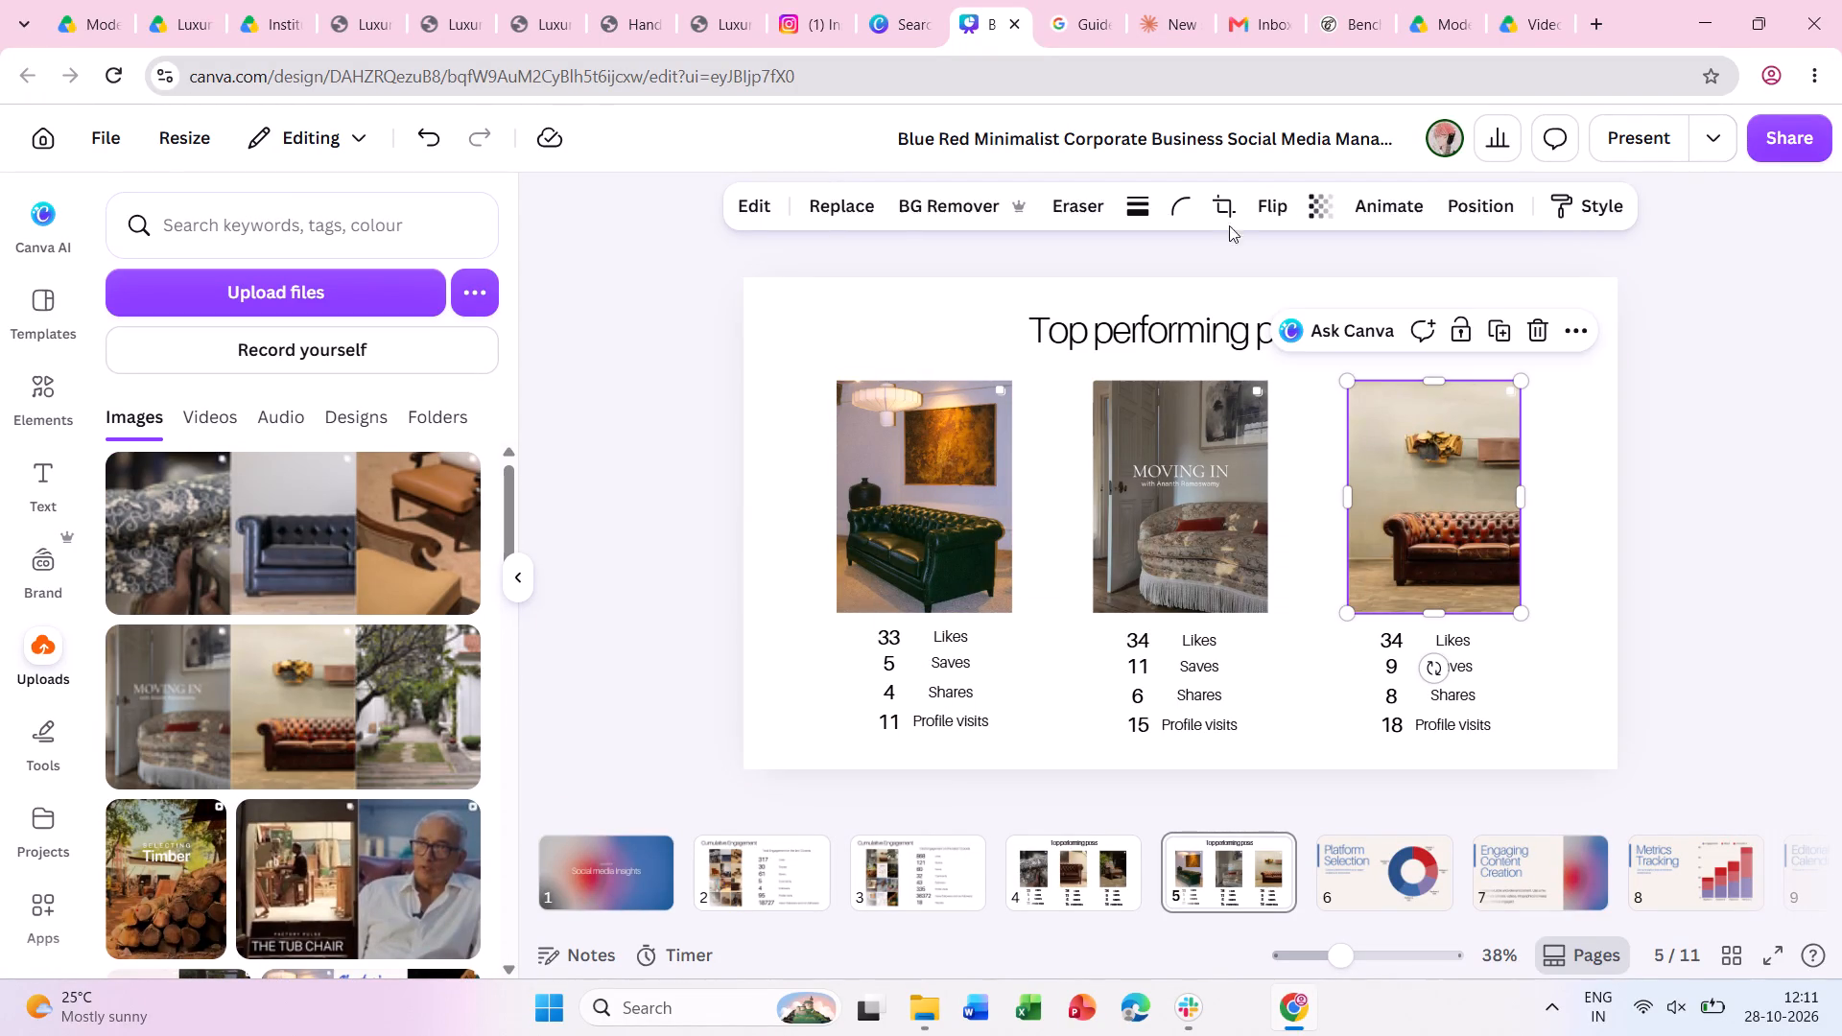
{"action": "left_click", "coordinate": [1258, 214]}
{"action": "left_click_drag", "start_coordinate": [1458, 560], "coordinate": [1453, 560]}
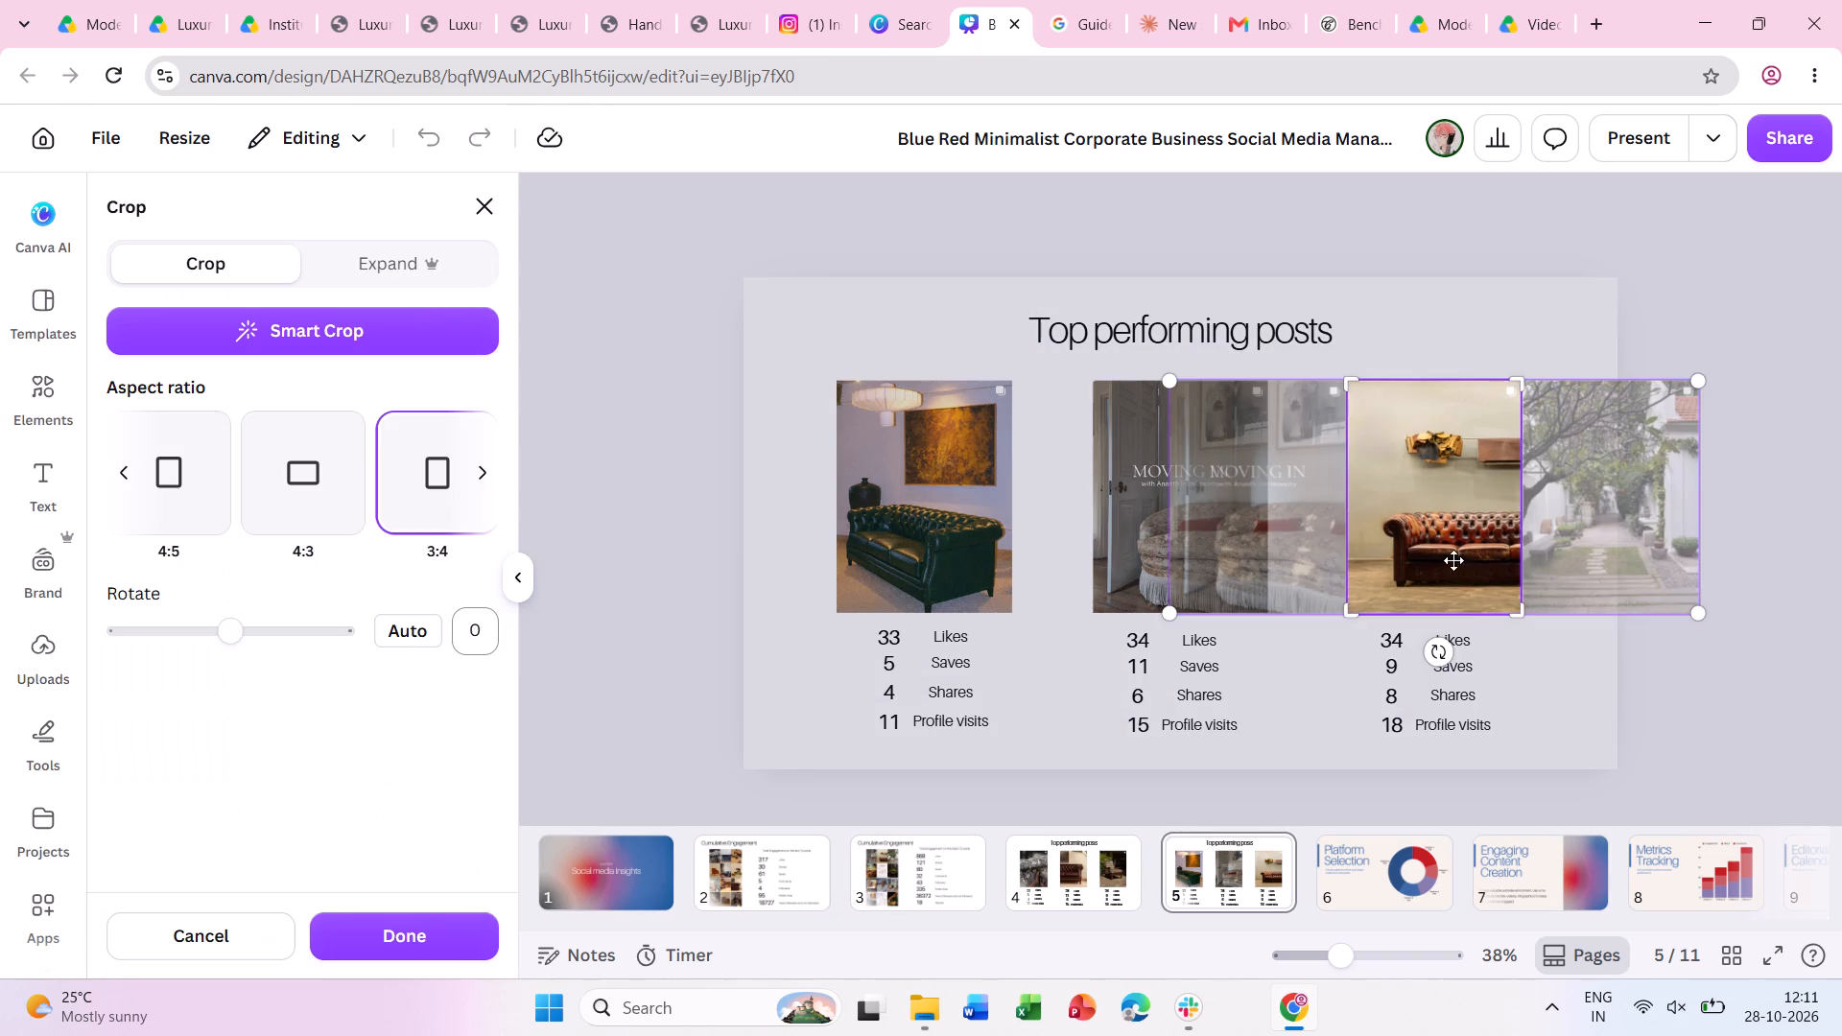
{"action": "left_click_drag", "start_coordinate": [1453, 560], "coordinate": [840, 551]}
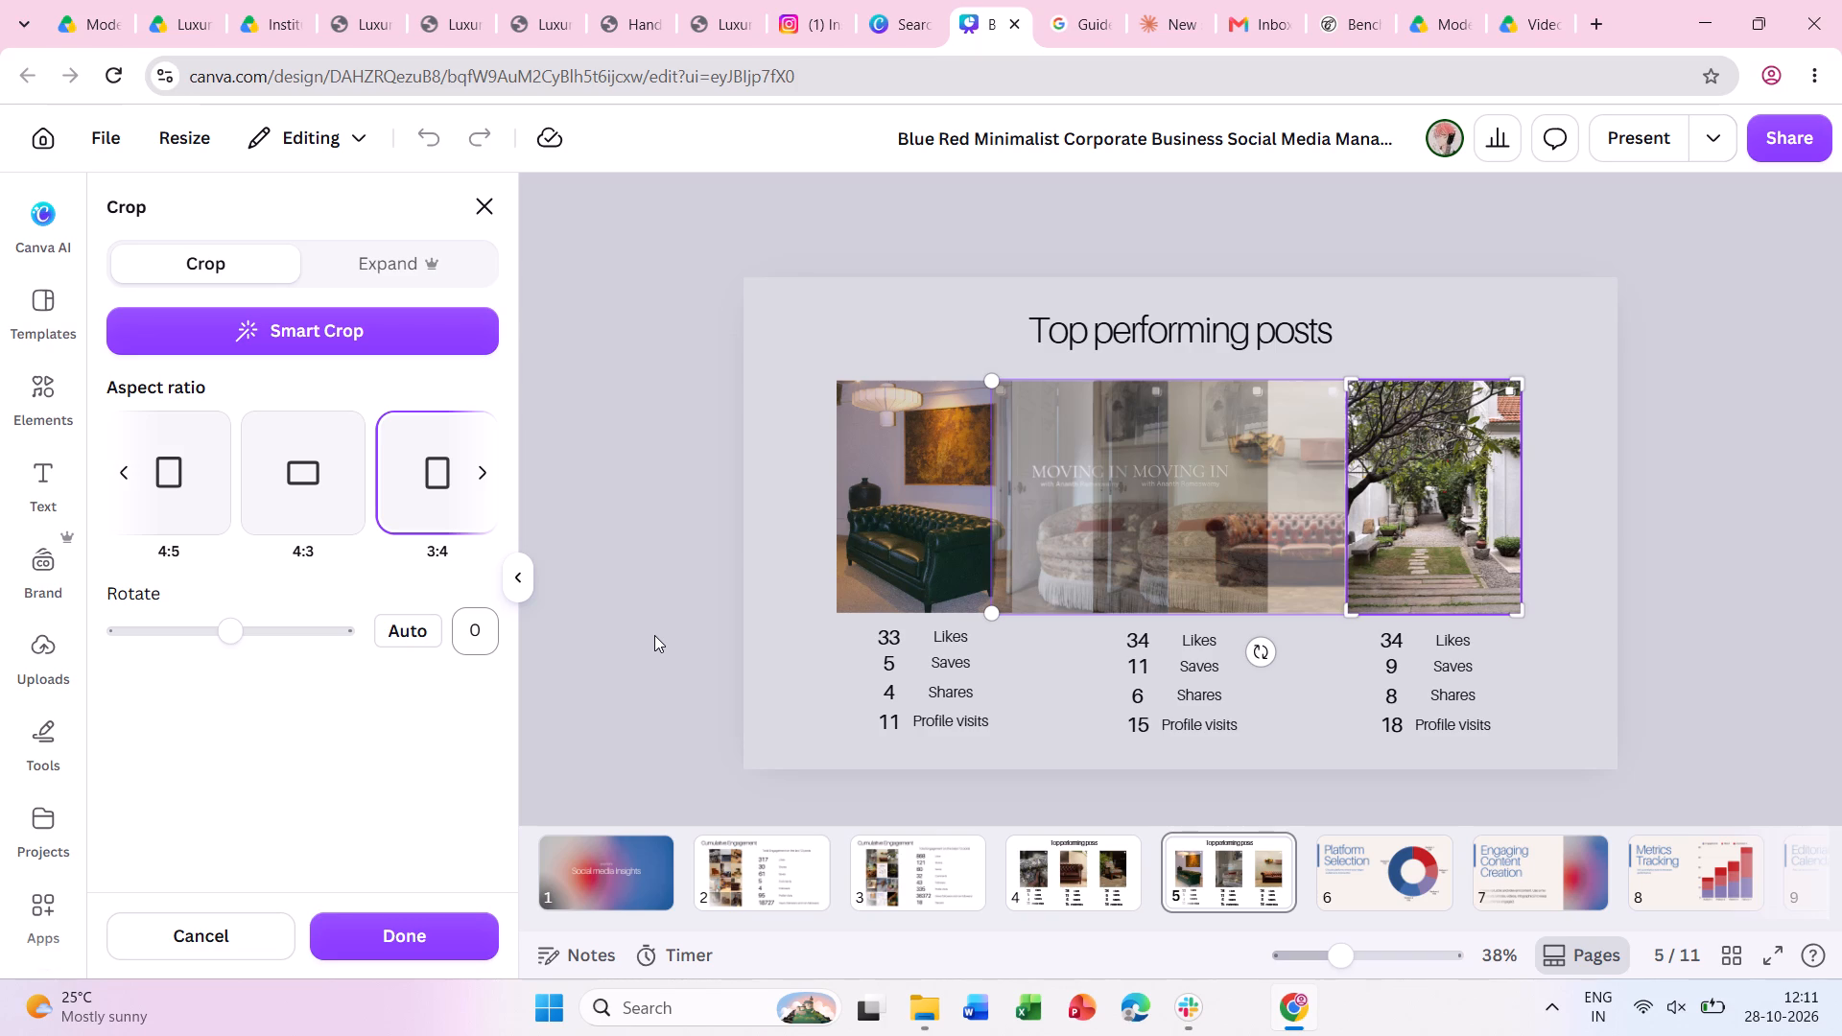
{"action": "left_click", "coordinate": [380, 937]}
{"action": "left_click", "coordinate": [694, 698]}
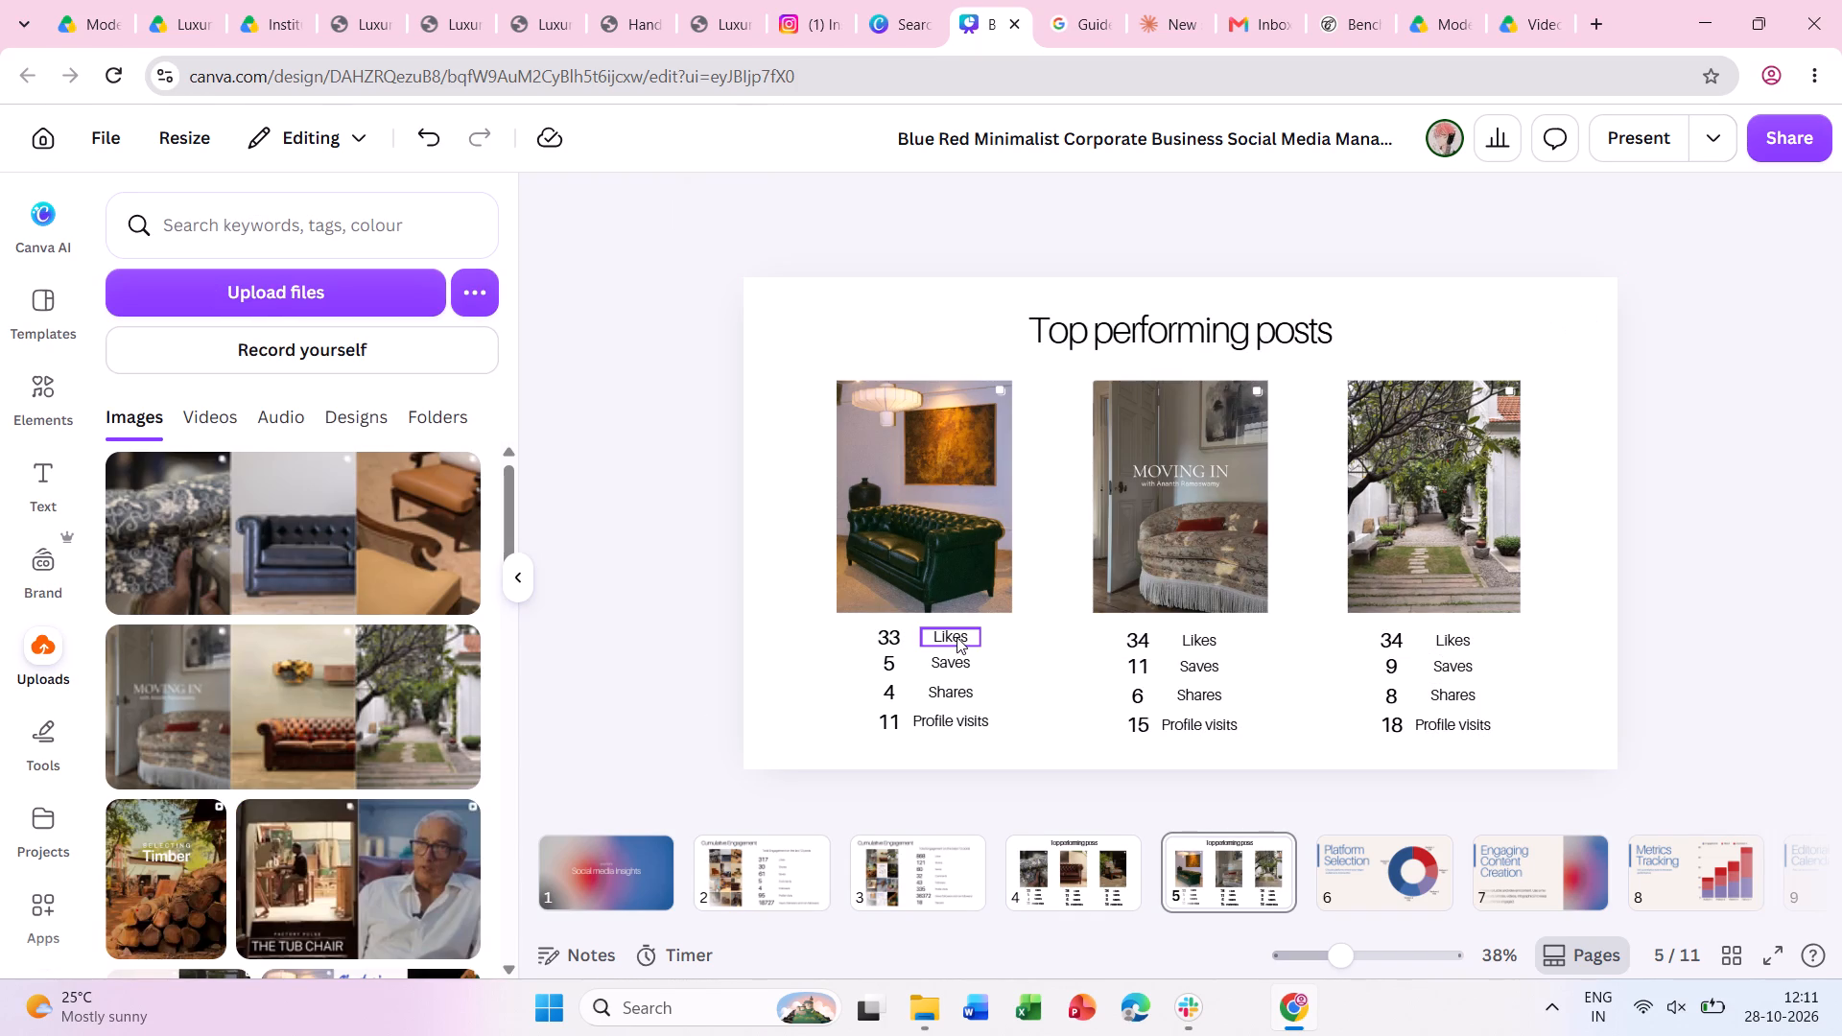
Set the first post's figures to 167 likes, 10 saves, 24 shares and 93 profile visits, widening the likes box to fit one line.
{"action": "double_click", "coordinate": [883, 634]}
{"action": "type", "text": "167"}
{"action": "left_click_drag", "start_coordinate": [870, 637], "coordinate": [866, 637]}
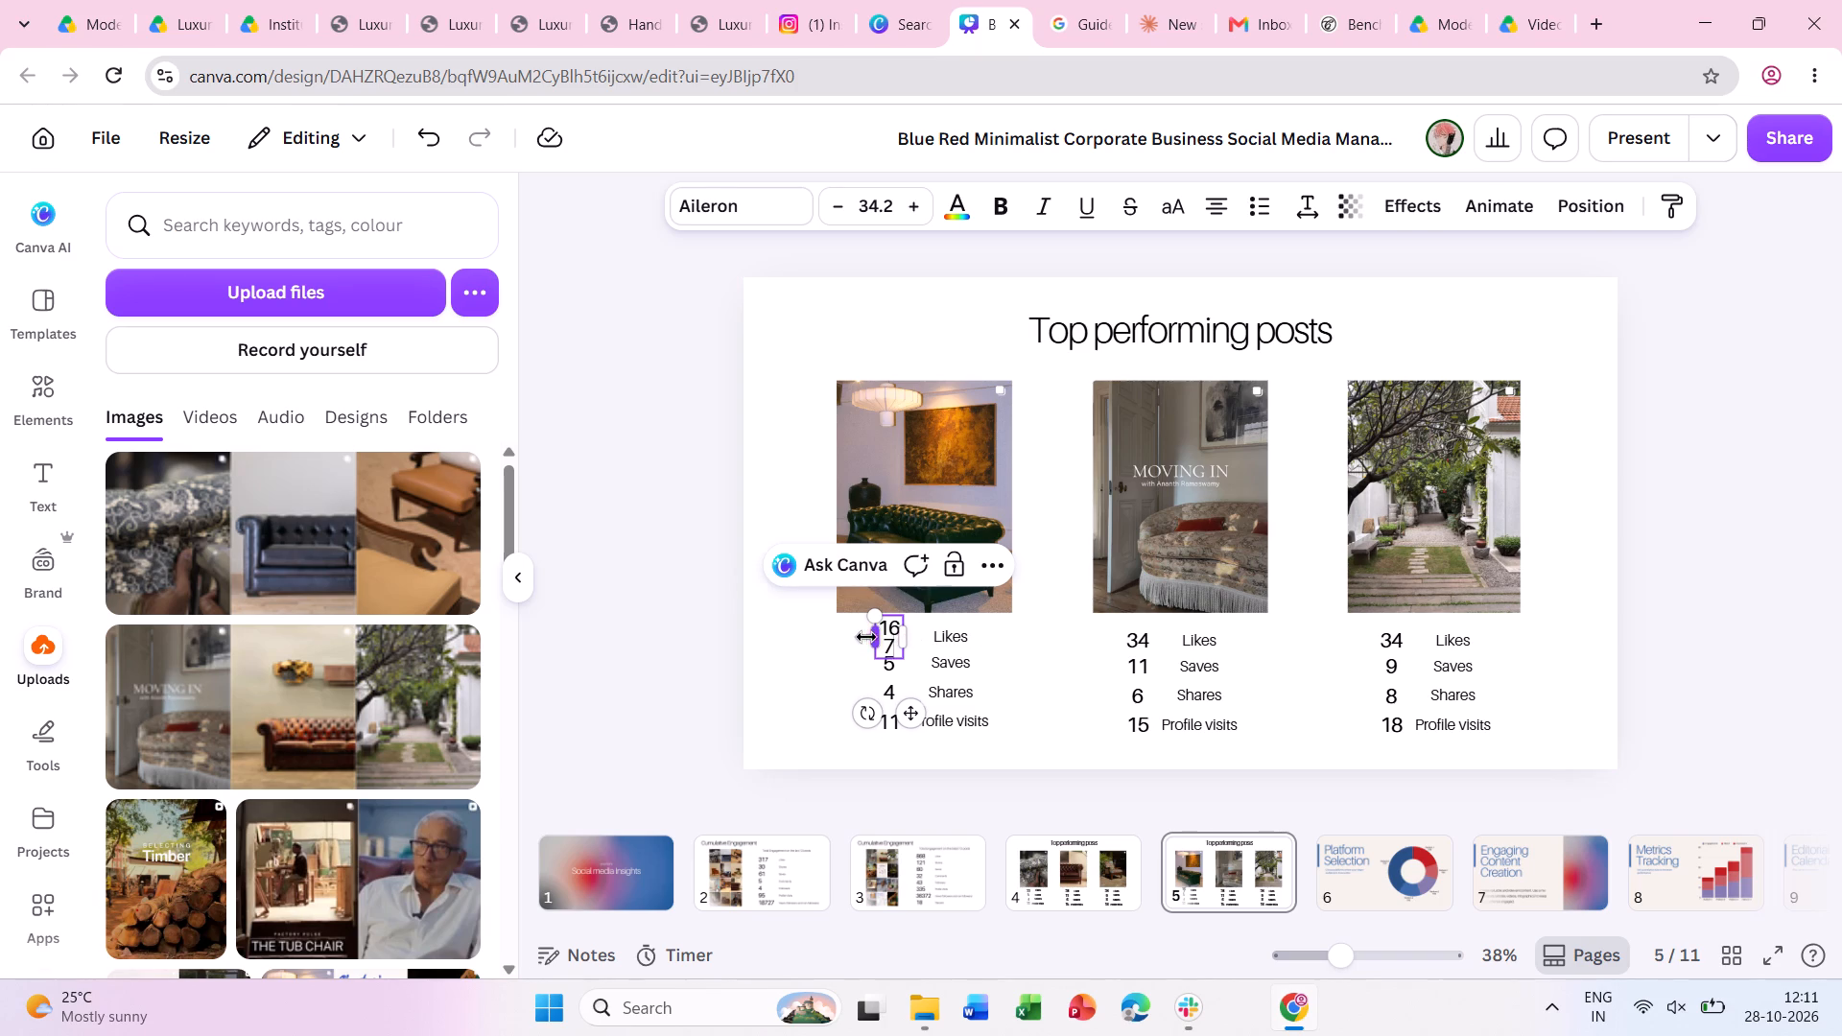
{"action": "left_click_drag", "start_coordinate": [866, 637], "coordinate": [860, 638]}
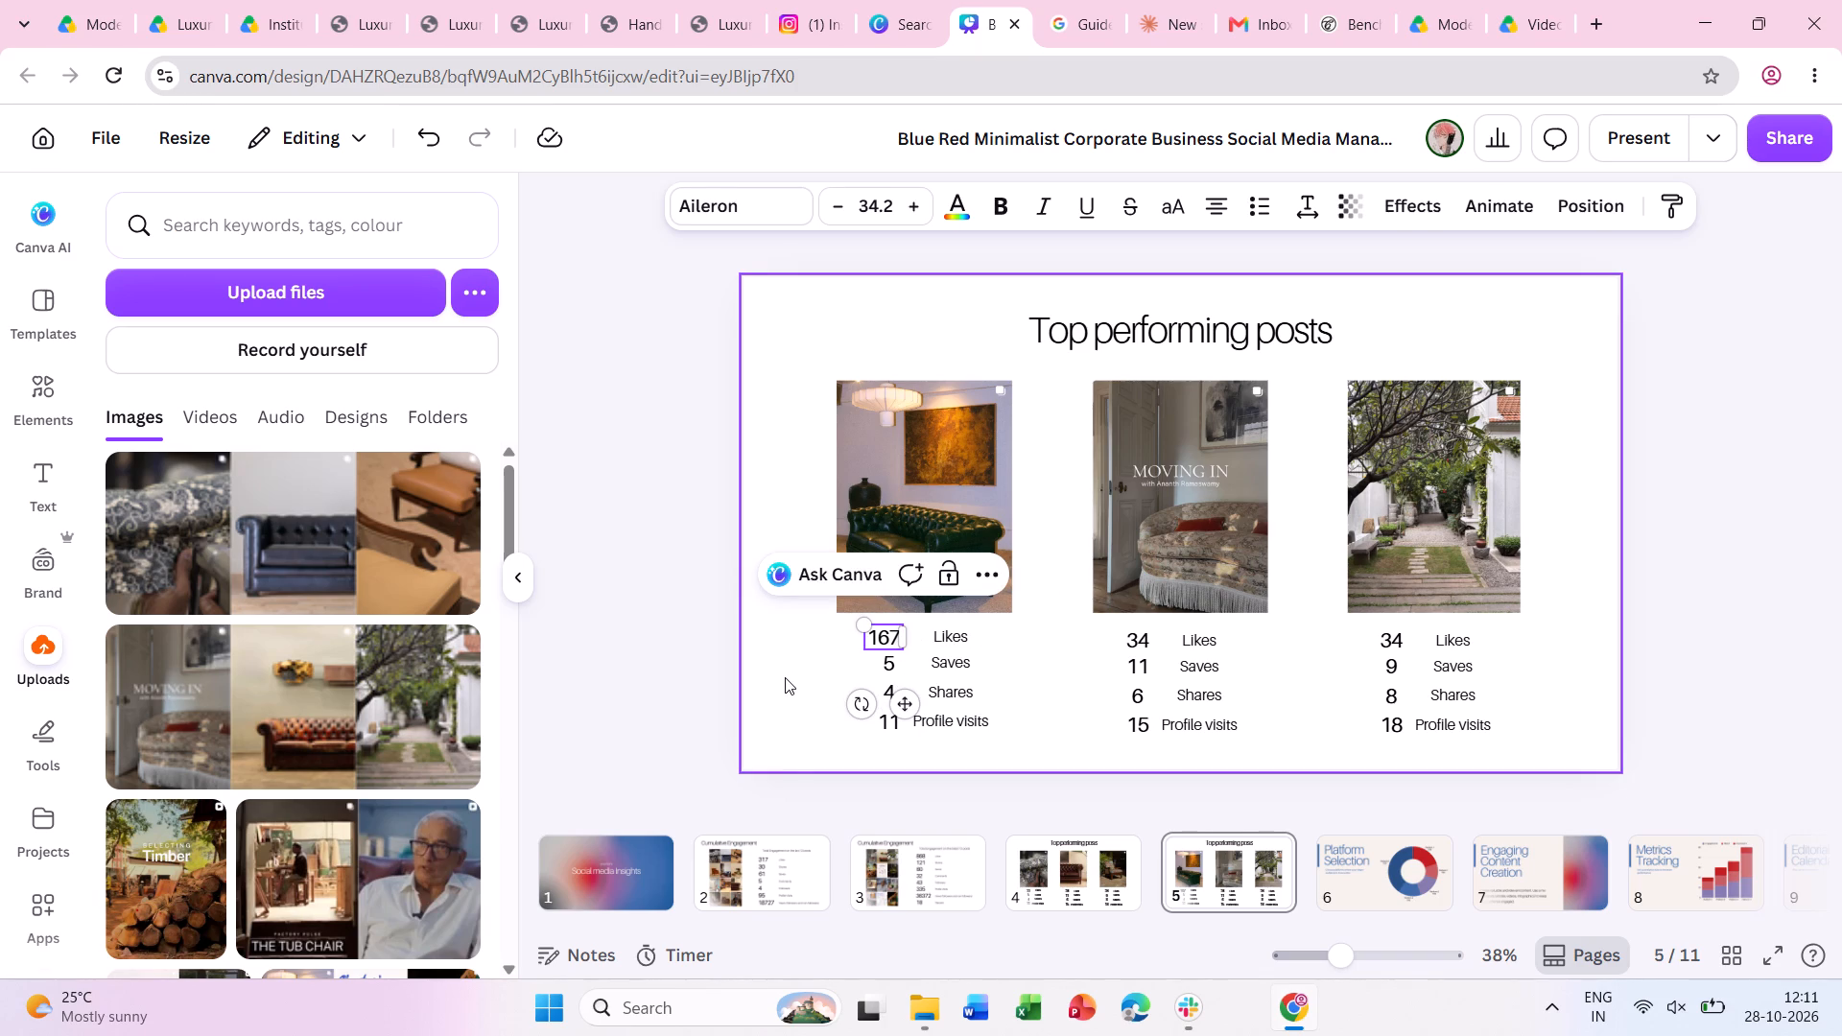
{"action": "left_click", "coordinate": [785, 677]}
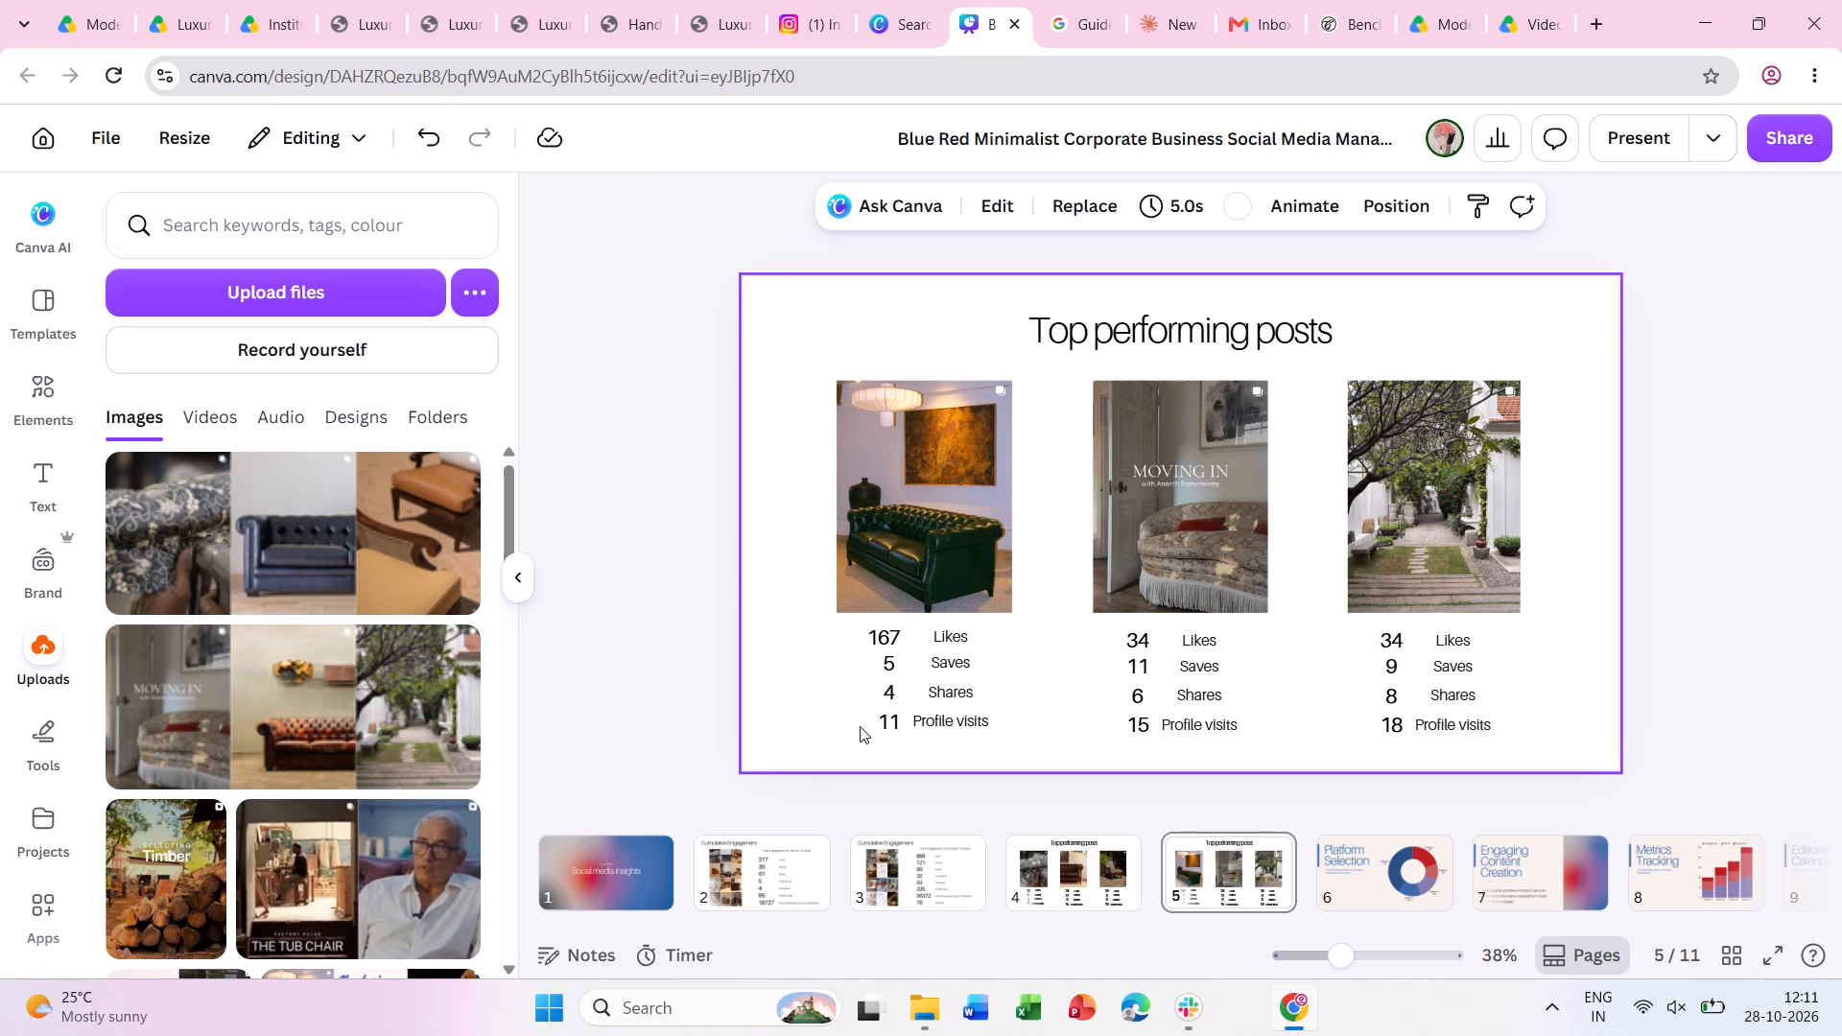
{"action": "double_click", "coordinate": [892, 654]}
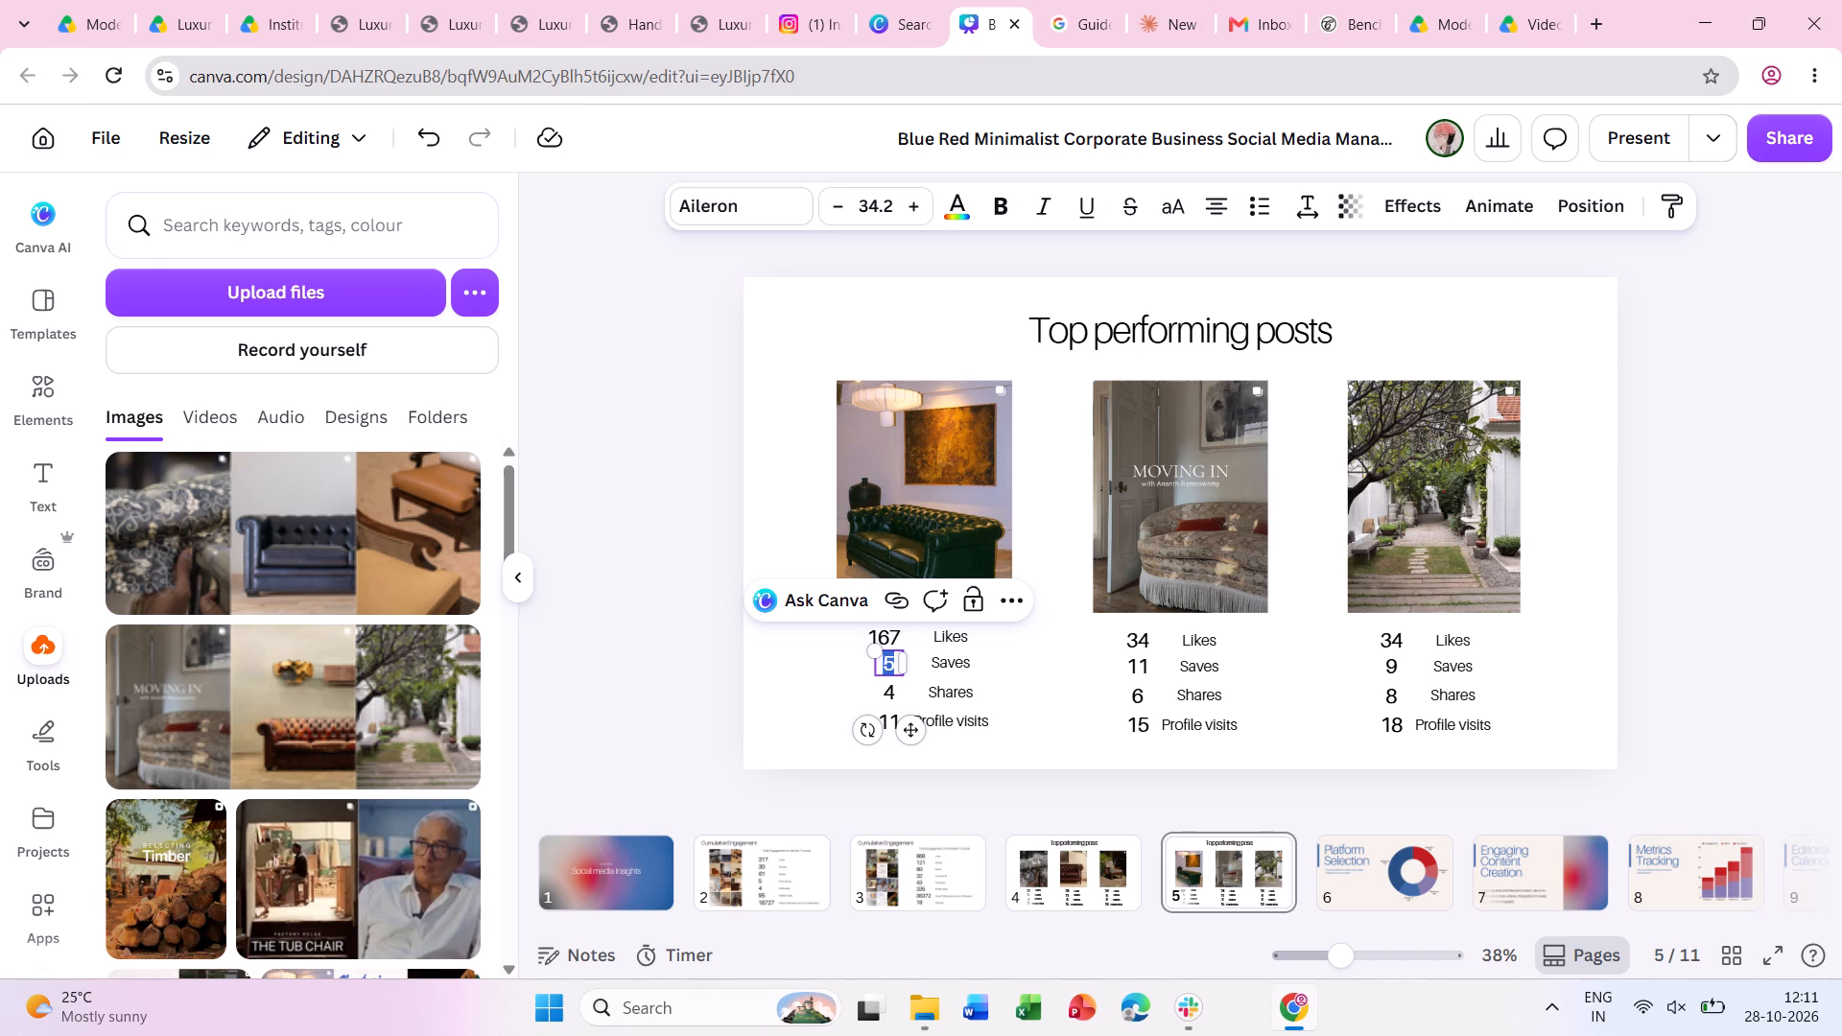
{"action": "type", "text": "10"}
{"action": "double_click", "coordinate": [892, 689]}
{"action": "type", "text": "24"}
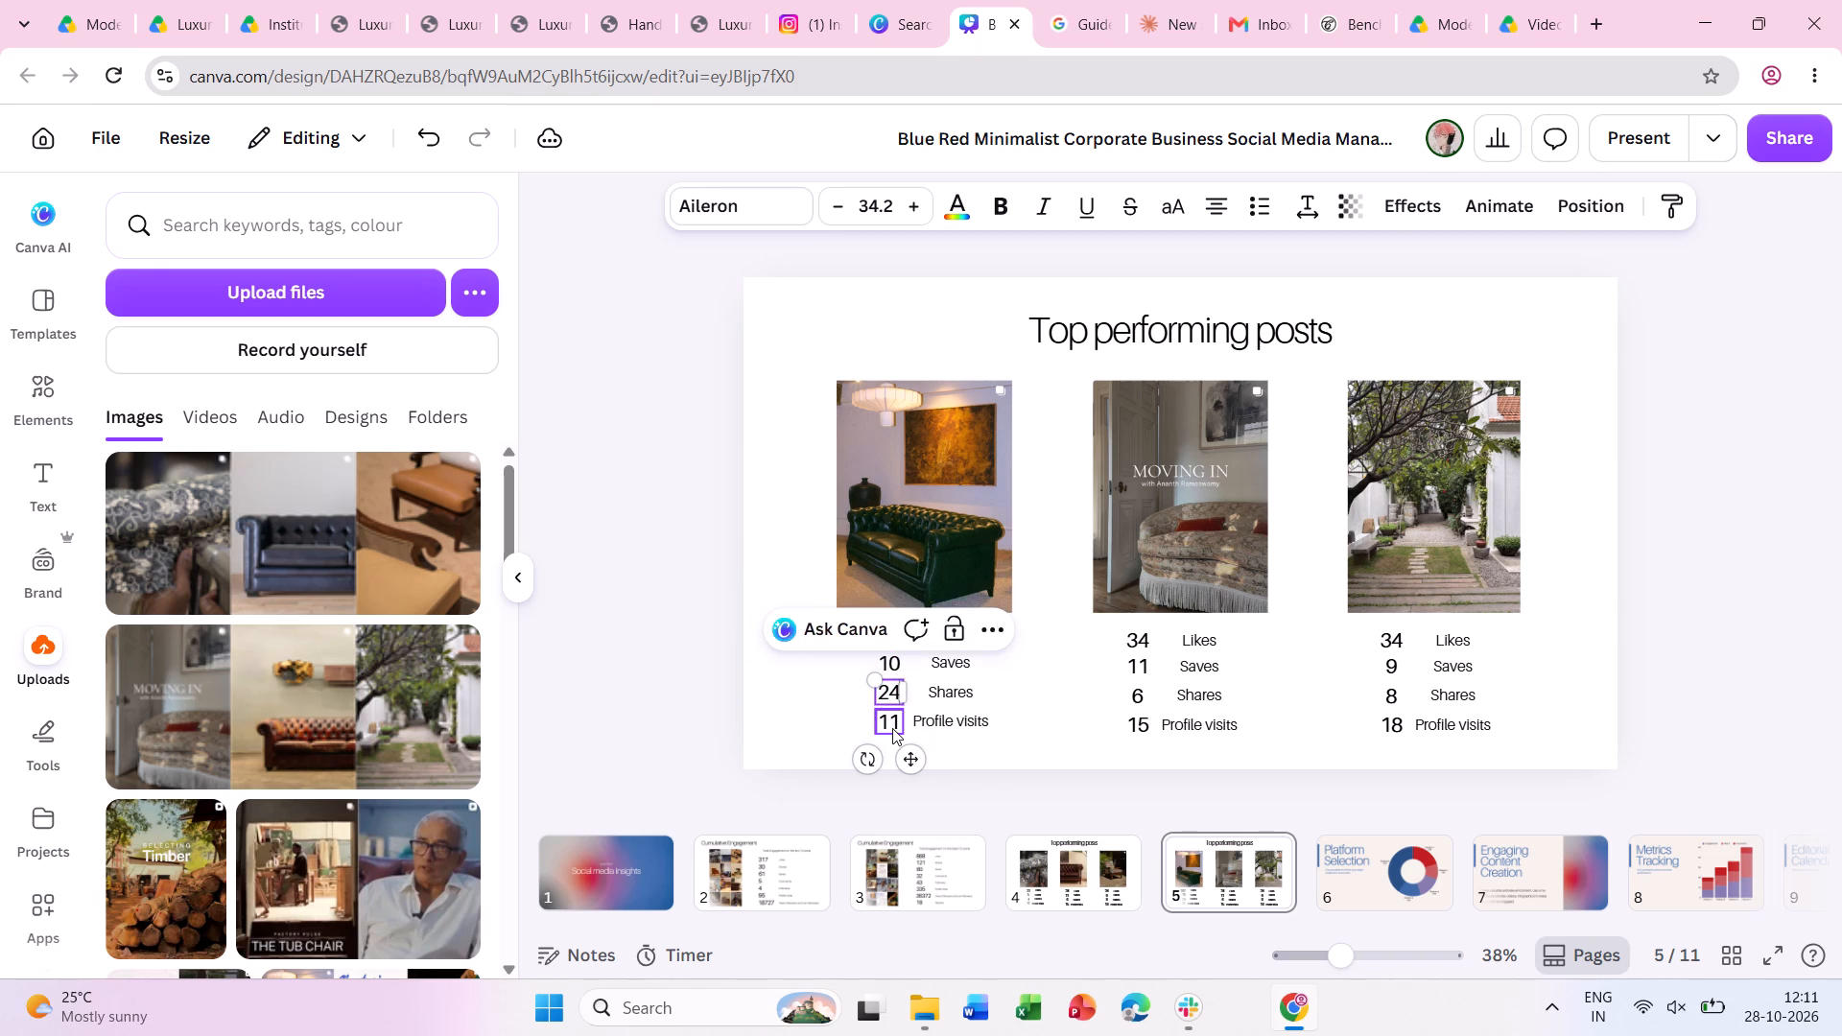
{"action": "double_click", "coordinate": [892, 728]}
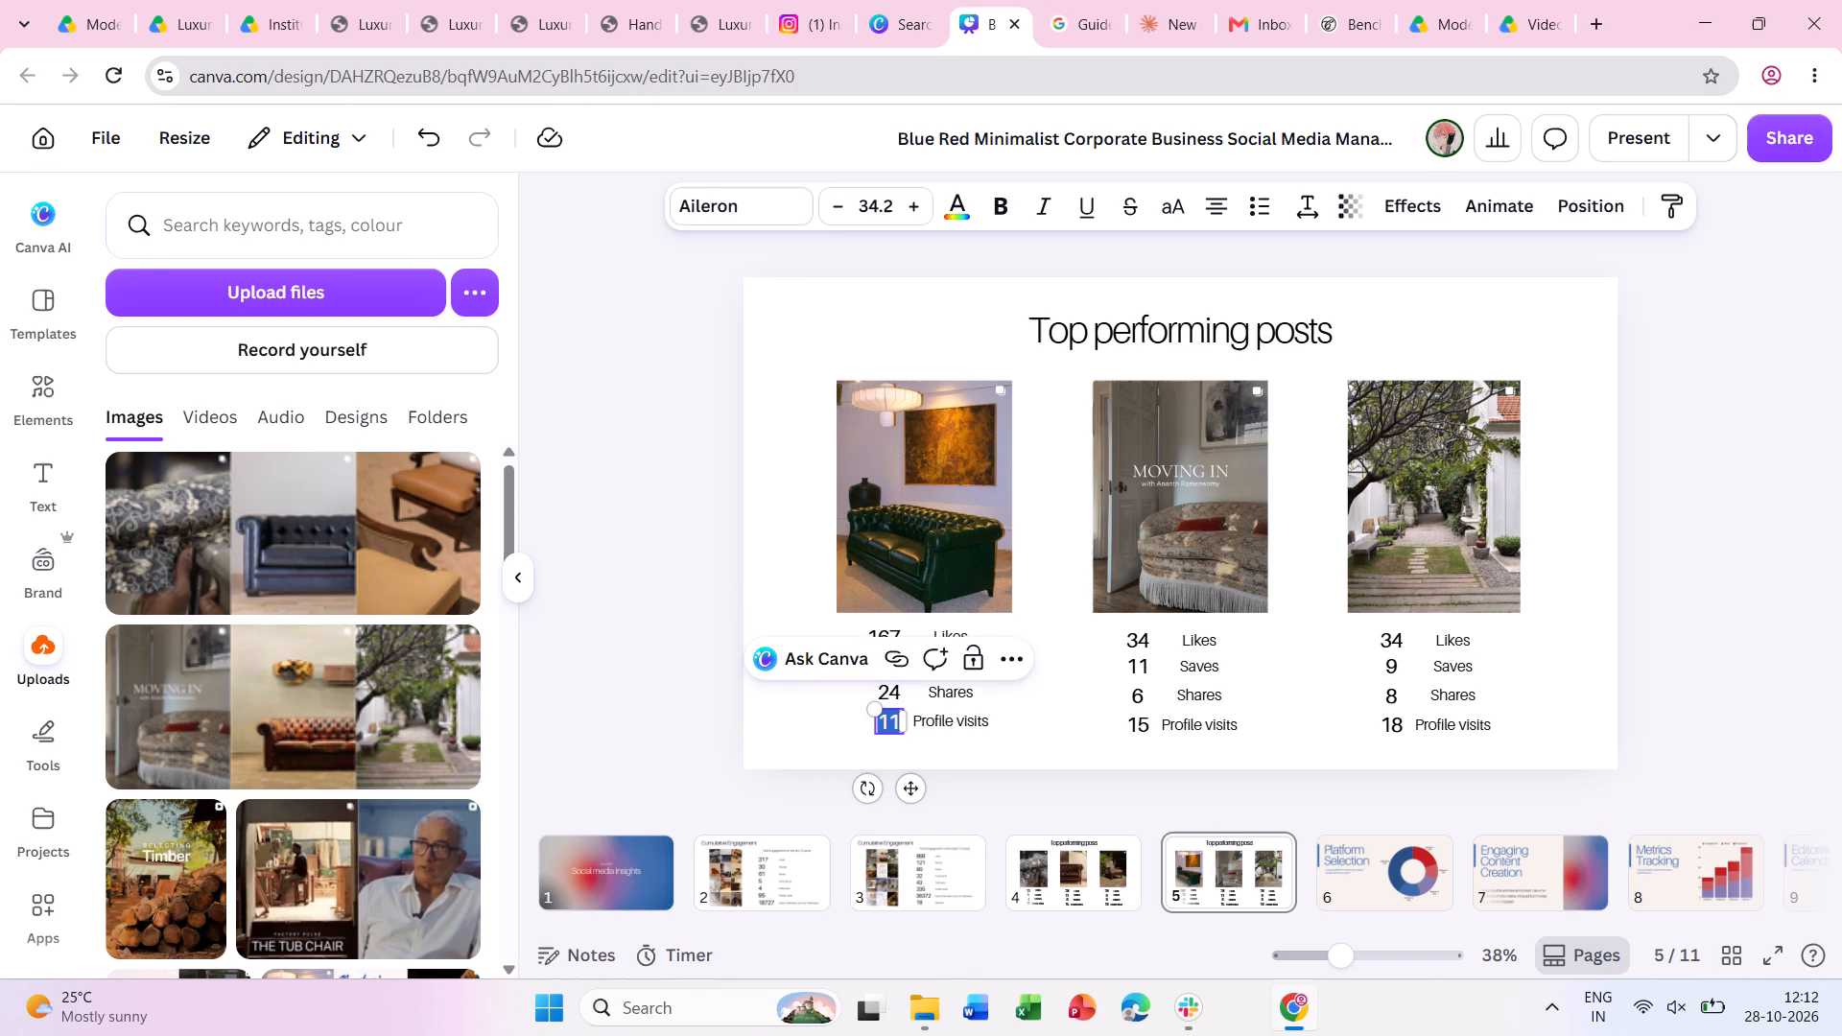
{"action": "key", "text": "9"}
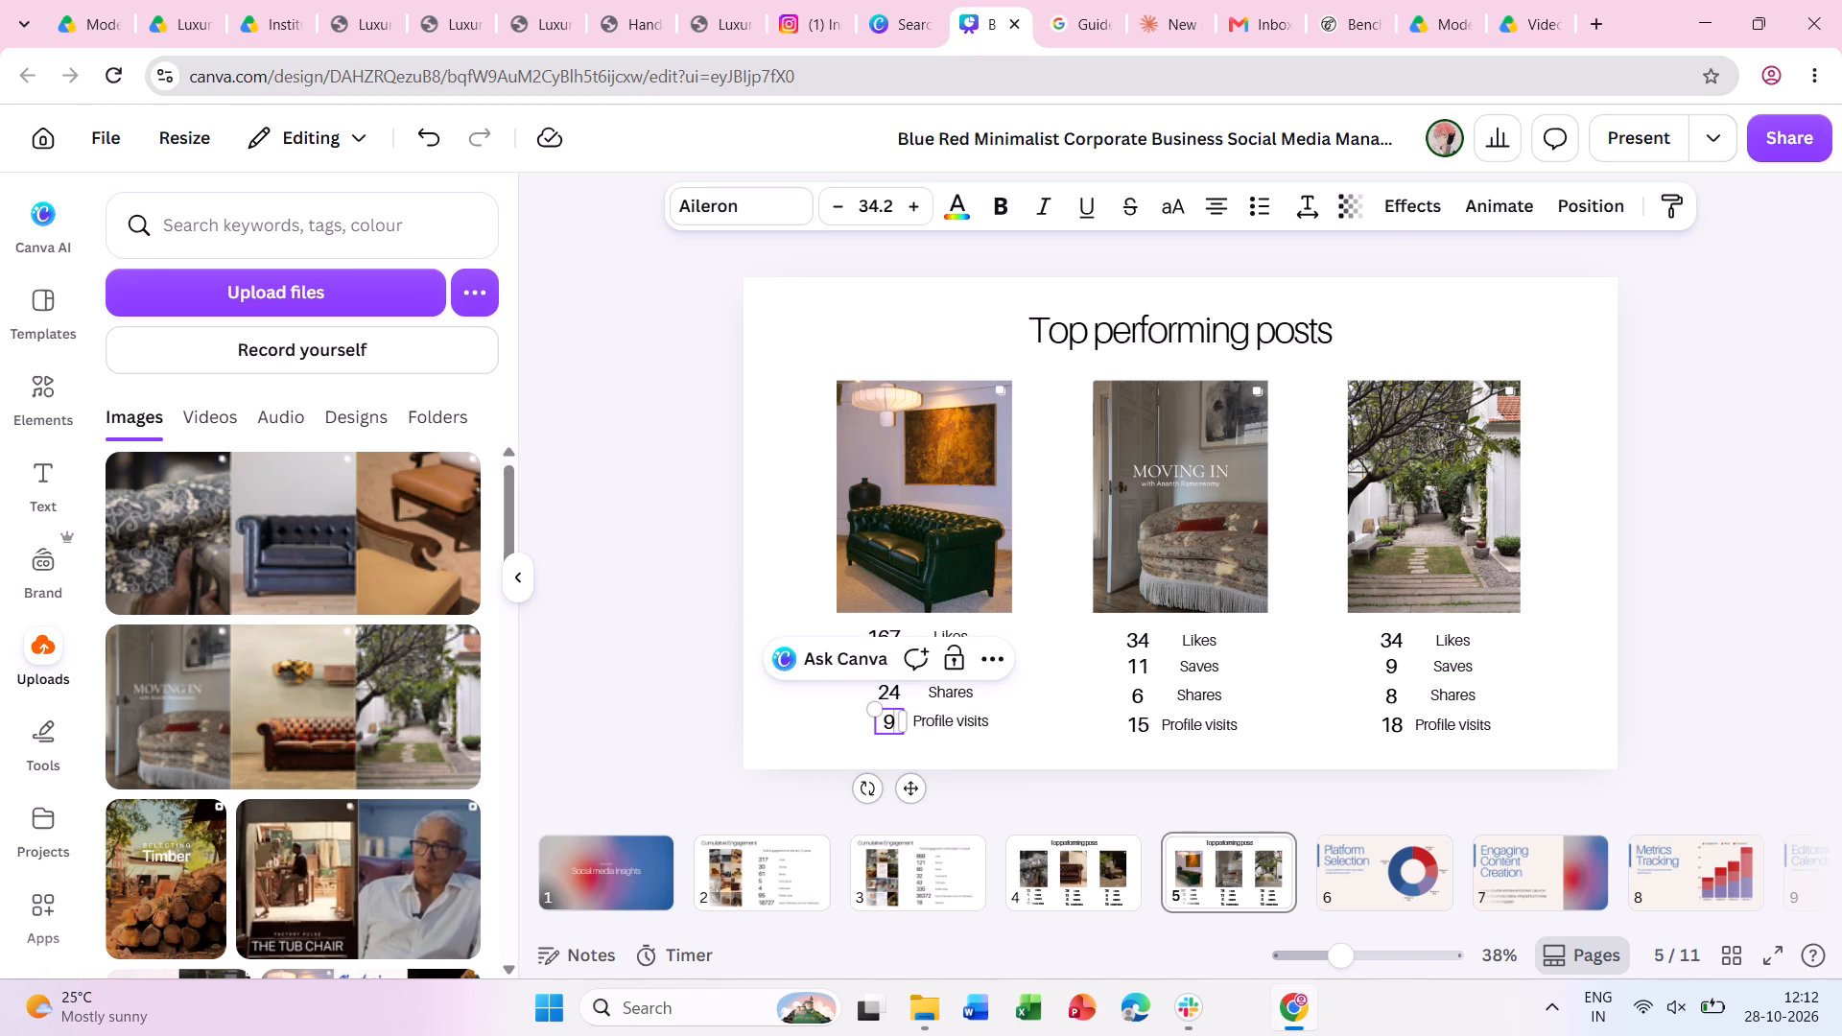
{"action": "key", "text": "3"}
{"action": "double_click", "coordinate": [810, 724]}
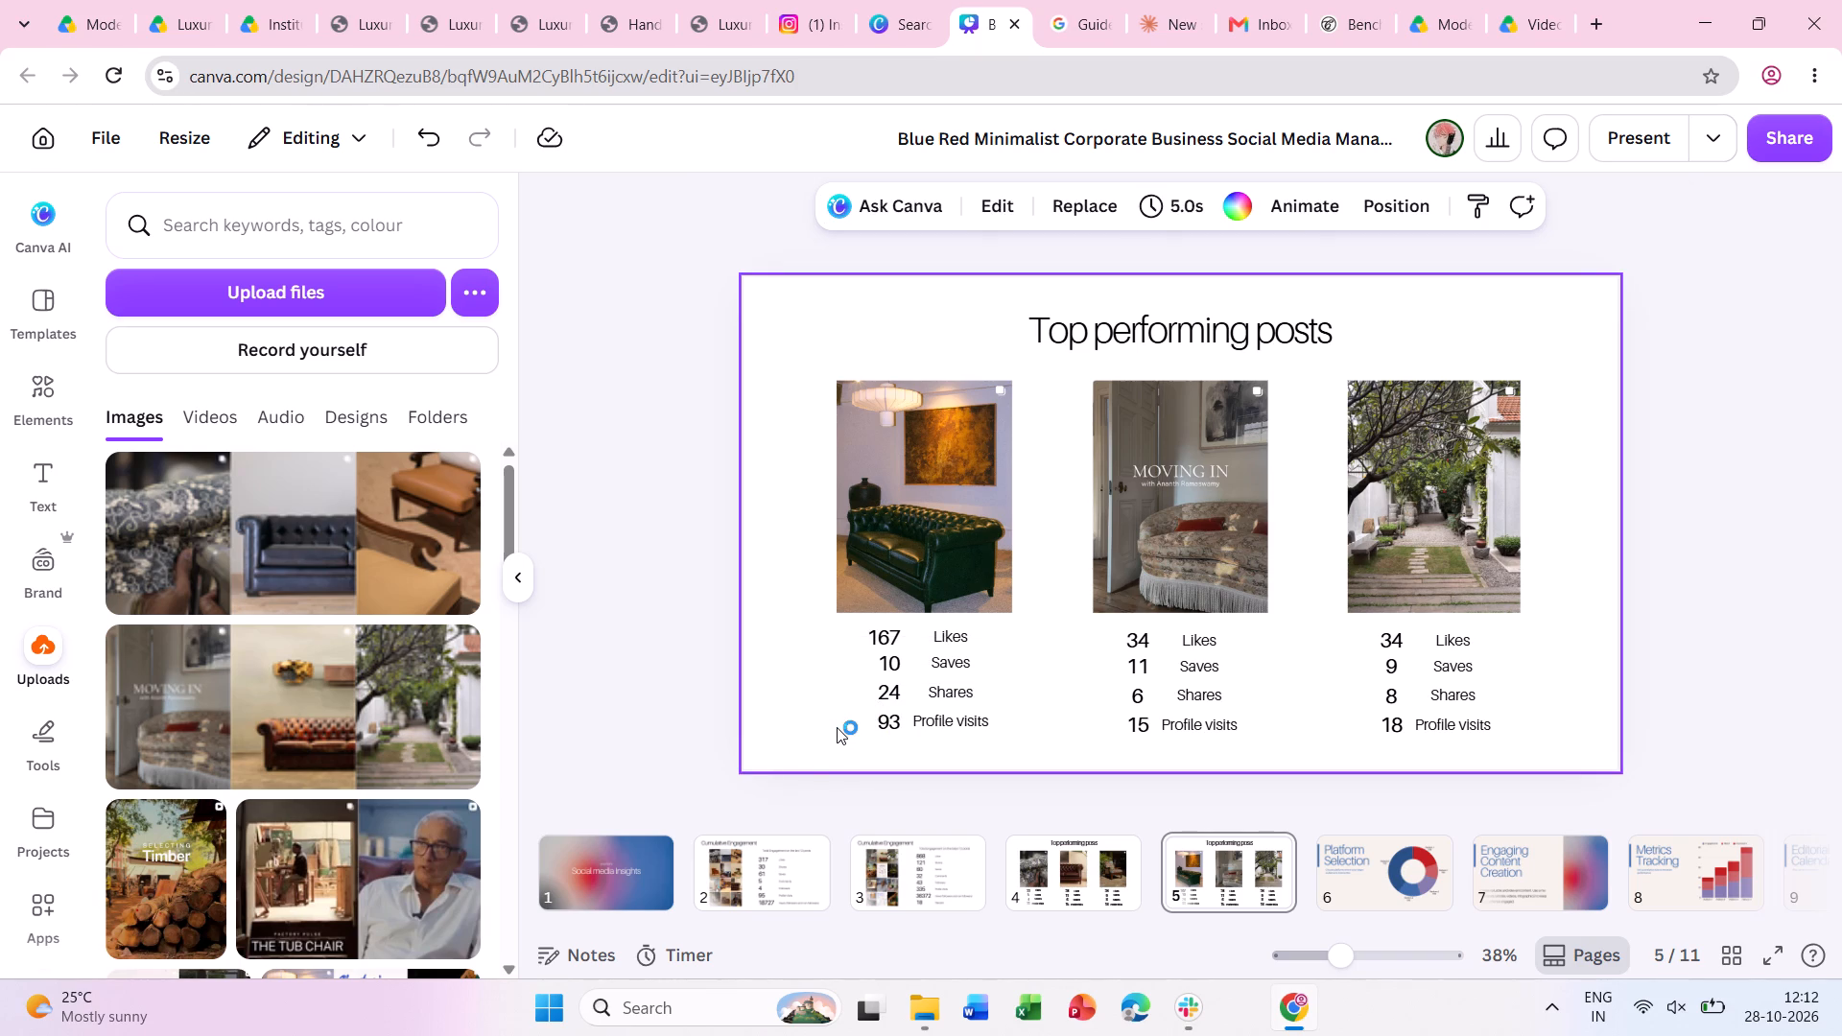
Set the second post's figures to 141 likes, 4 saves, 13 shares and 28 profile visits, widening the likes box to fit one line.
{"action": "double_click", "coordinate": [1146, 640]}
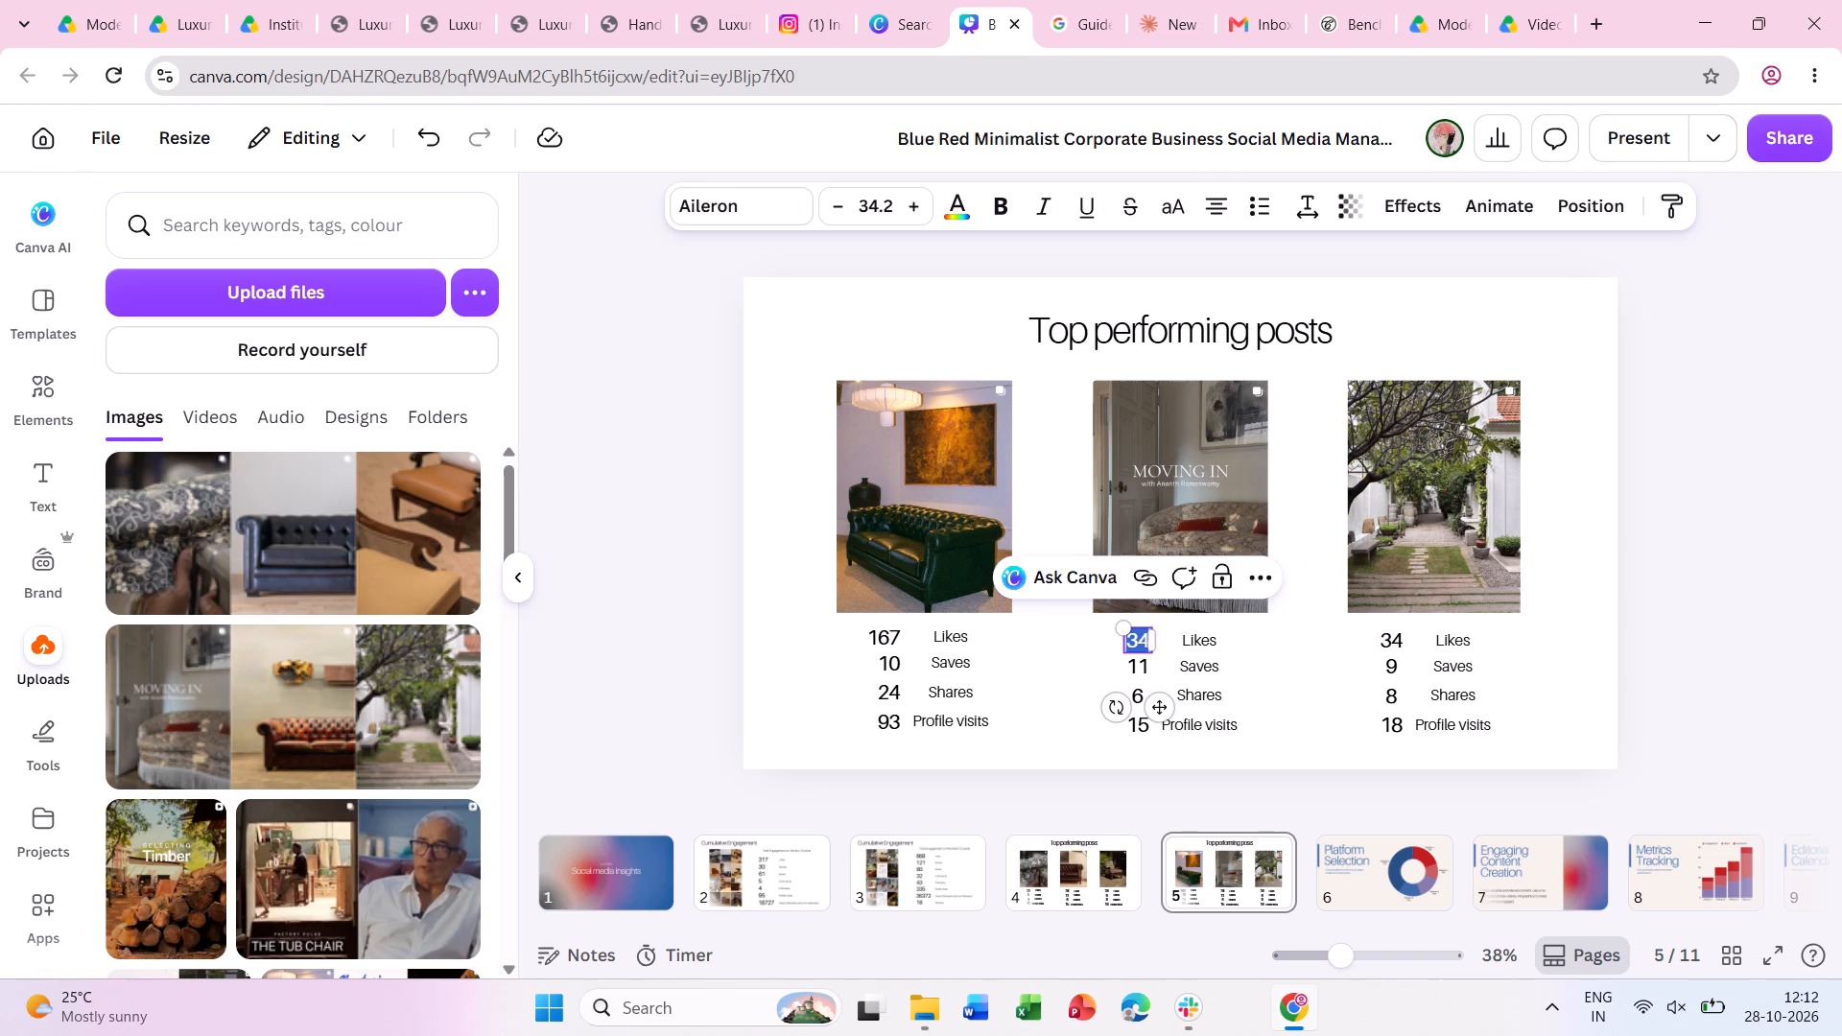
{"action": "type", "text": "141"}
{"action": "left_click", "coordinate": [1159, 641]}
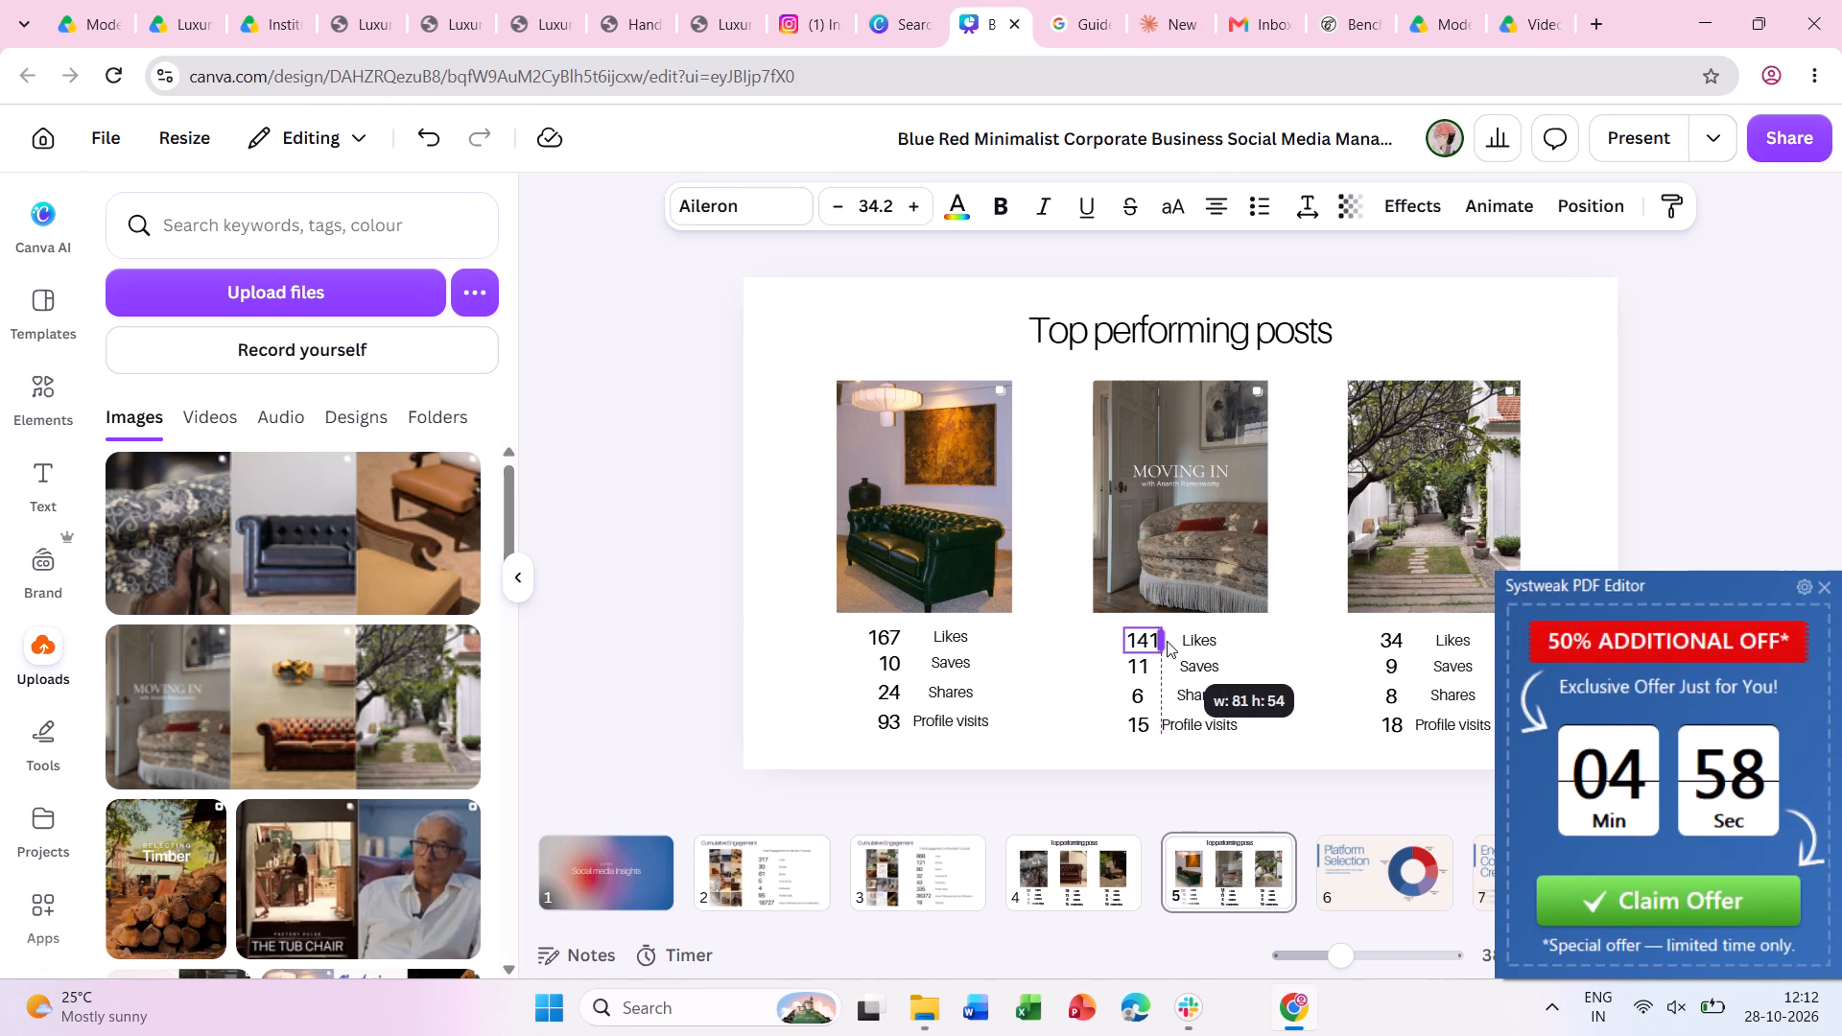
{"action": "double_click", "coordinate": [1132, 668]}
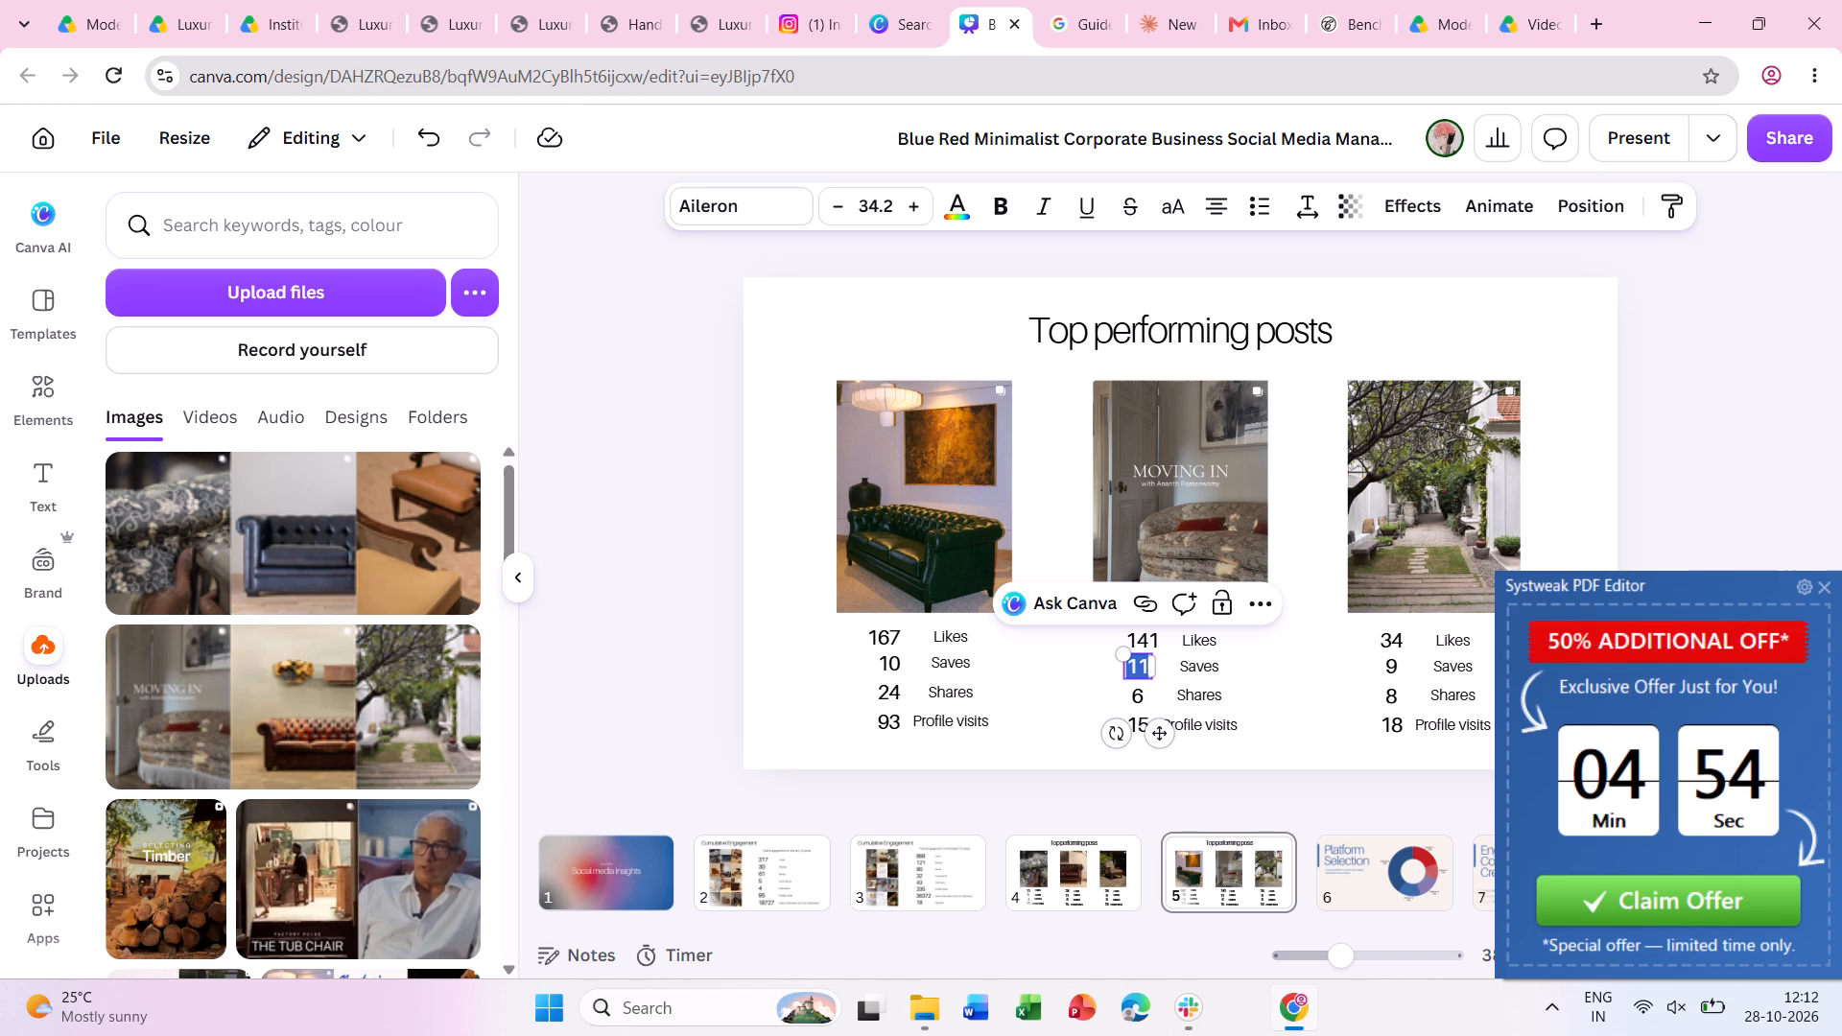
{"action": "key", "text": "4"}
{"action": "double_click", "coordinate": [1145, 695]}
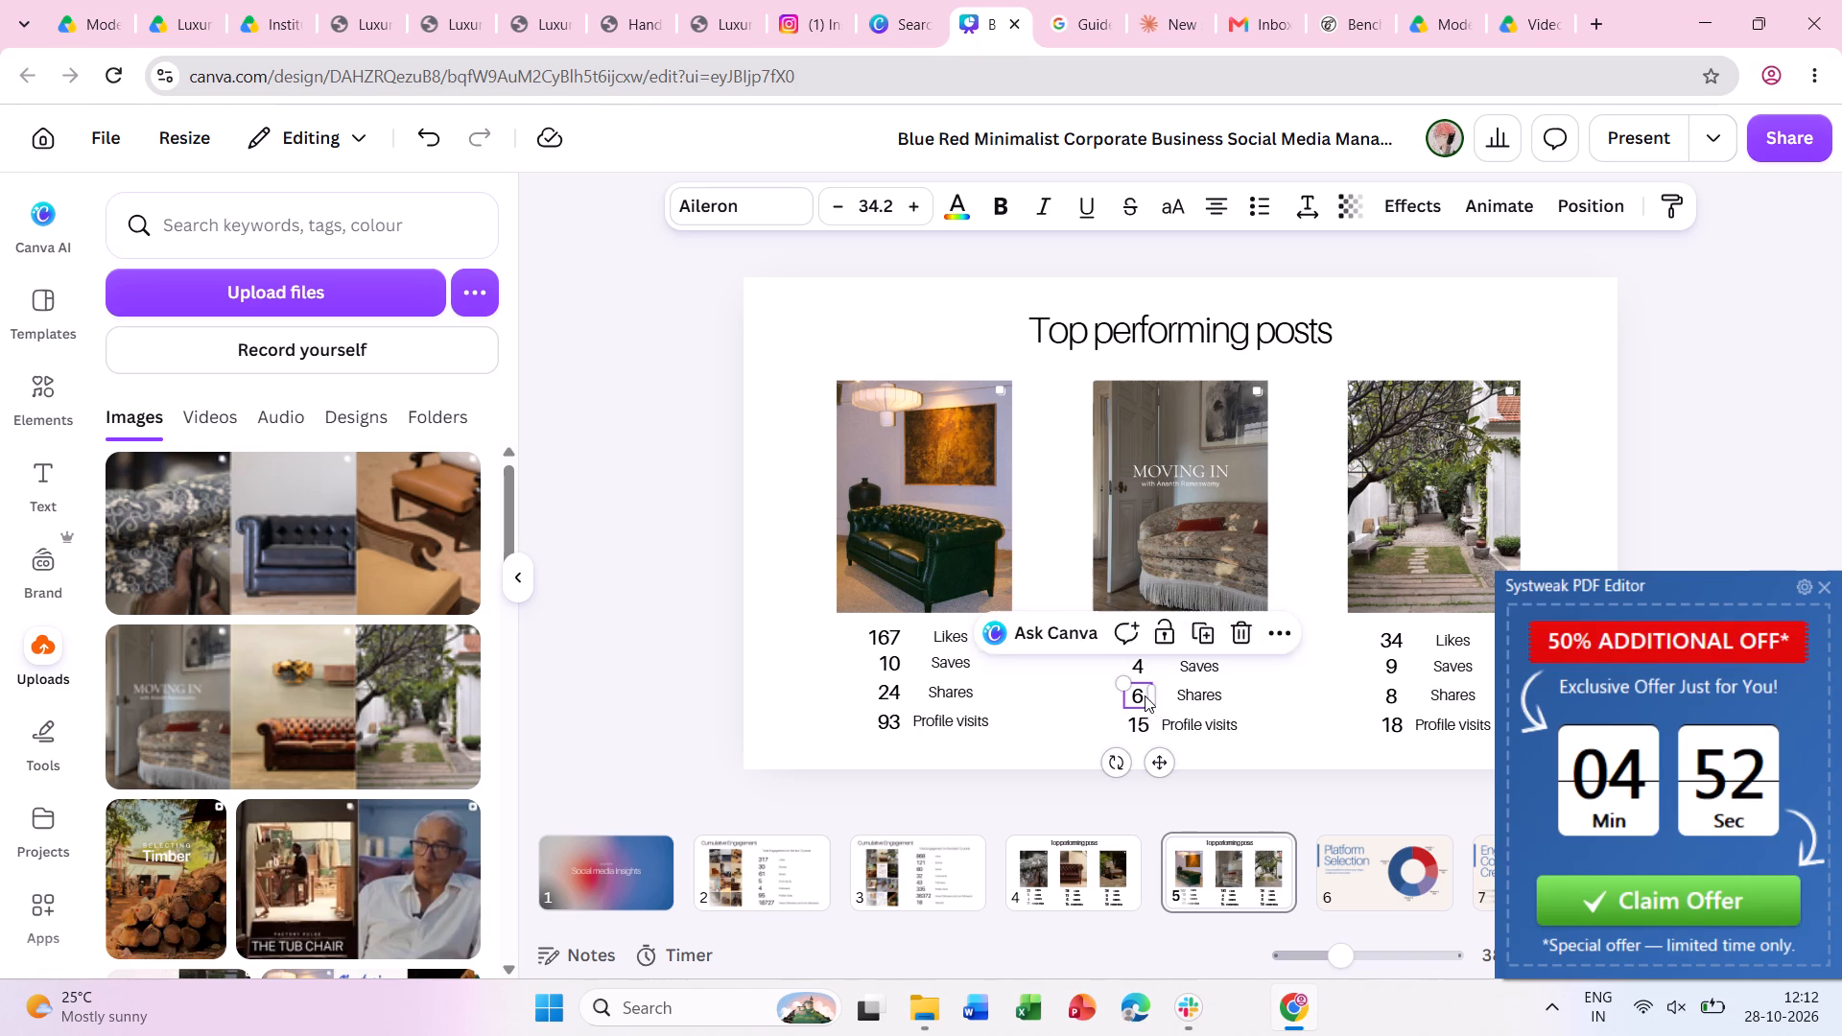
{"action": "type", "text": "13"}
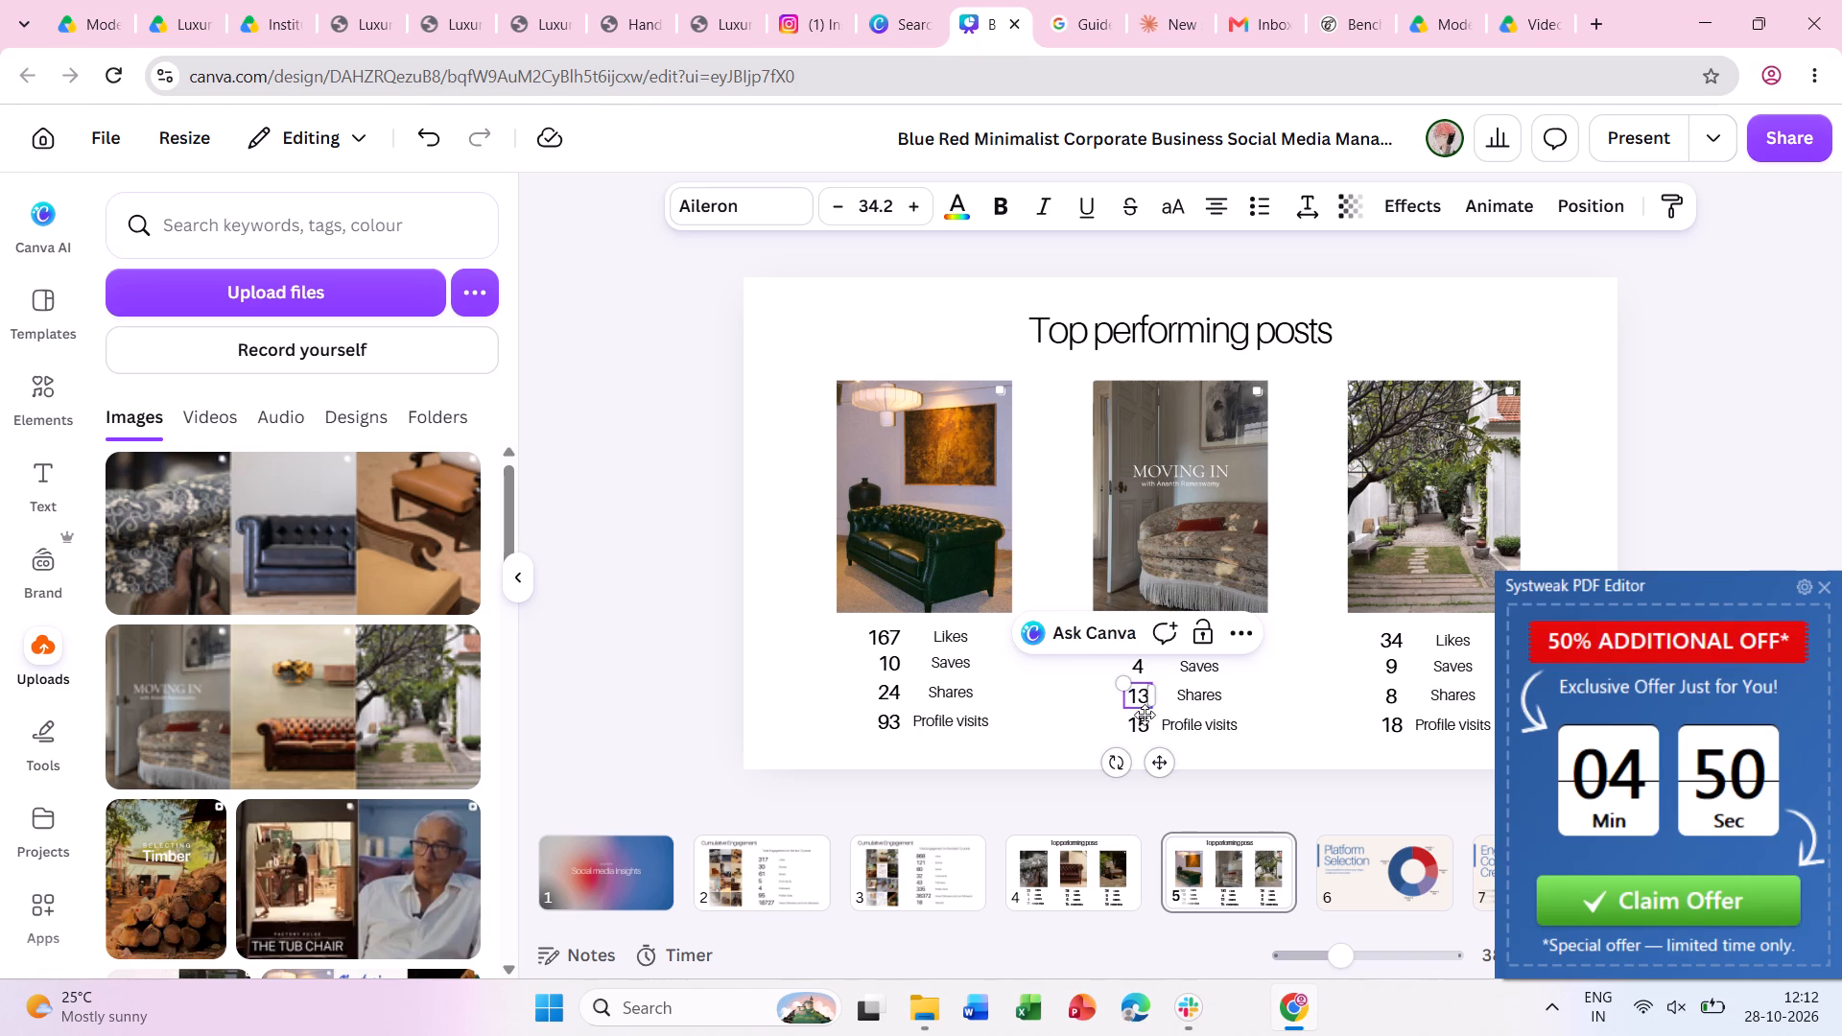
{"action": "double_click", "coordinate": [1144, 724]}
{"action": "key", "text": "2"}
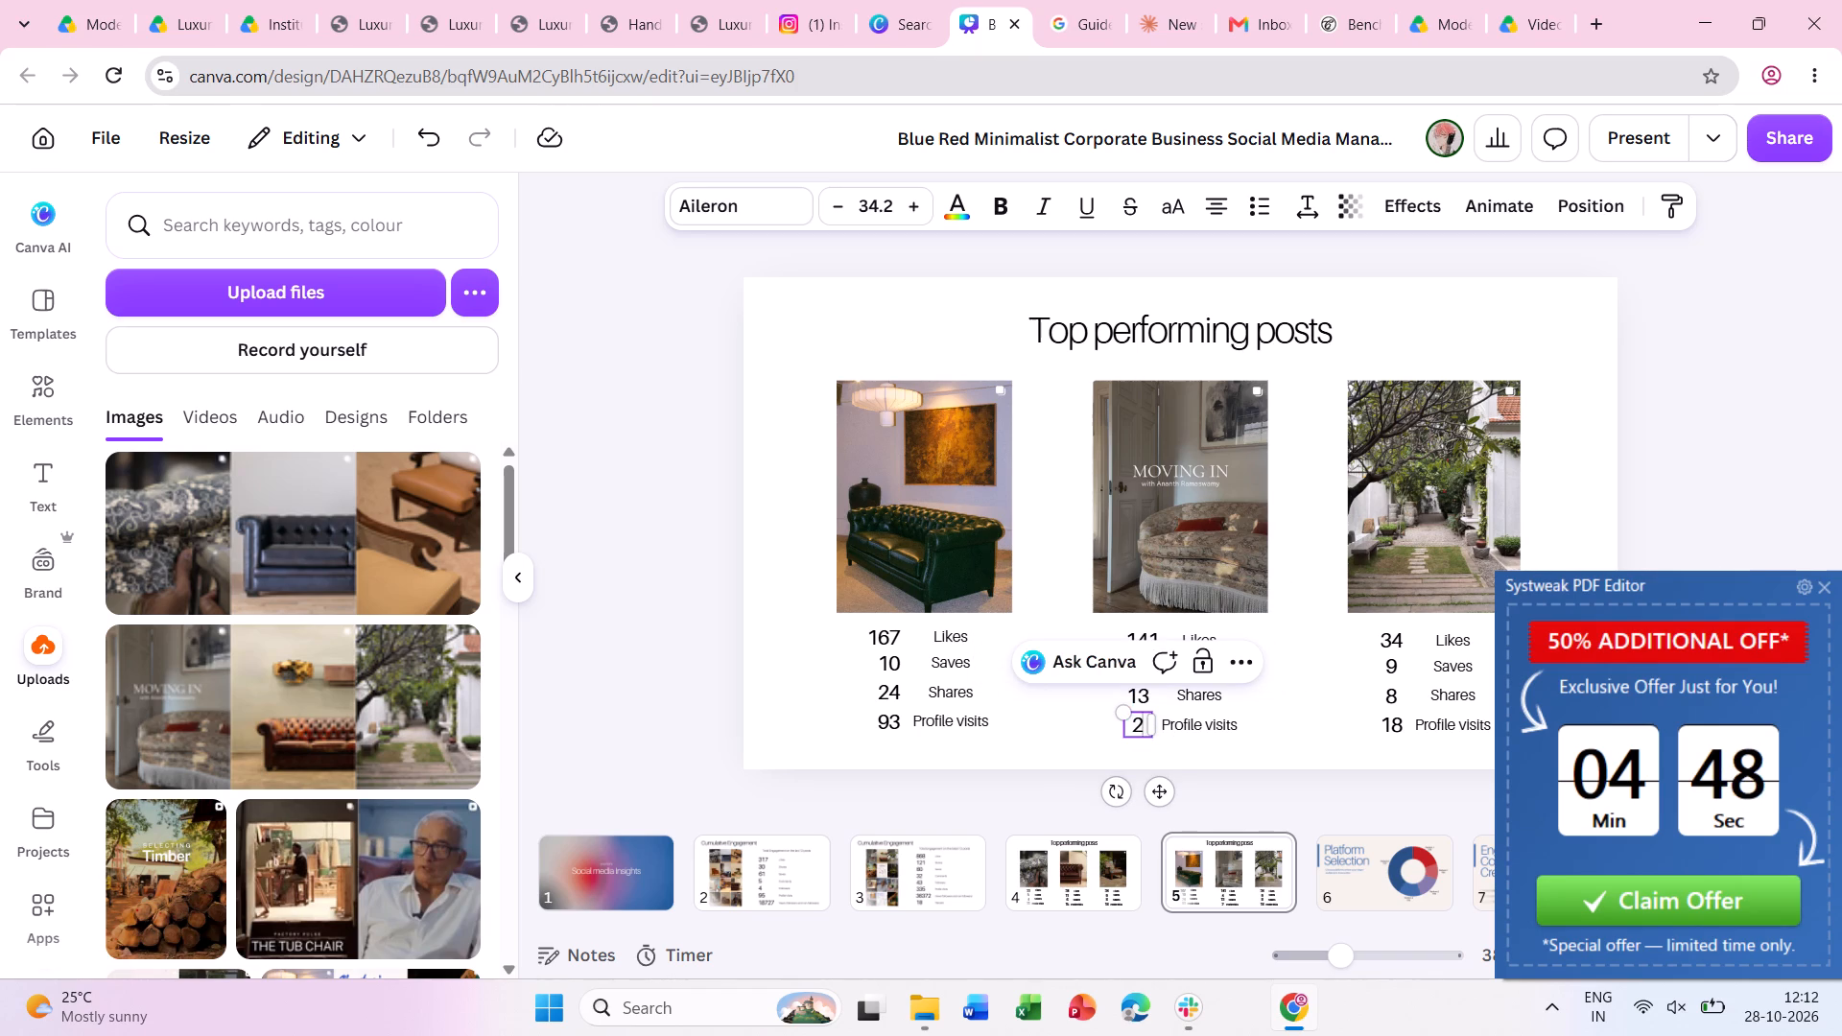
{"action": "key", "text": "8"}
{"action": "left_click", "coordinate": [1039, 727]}
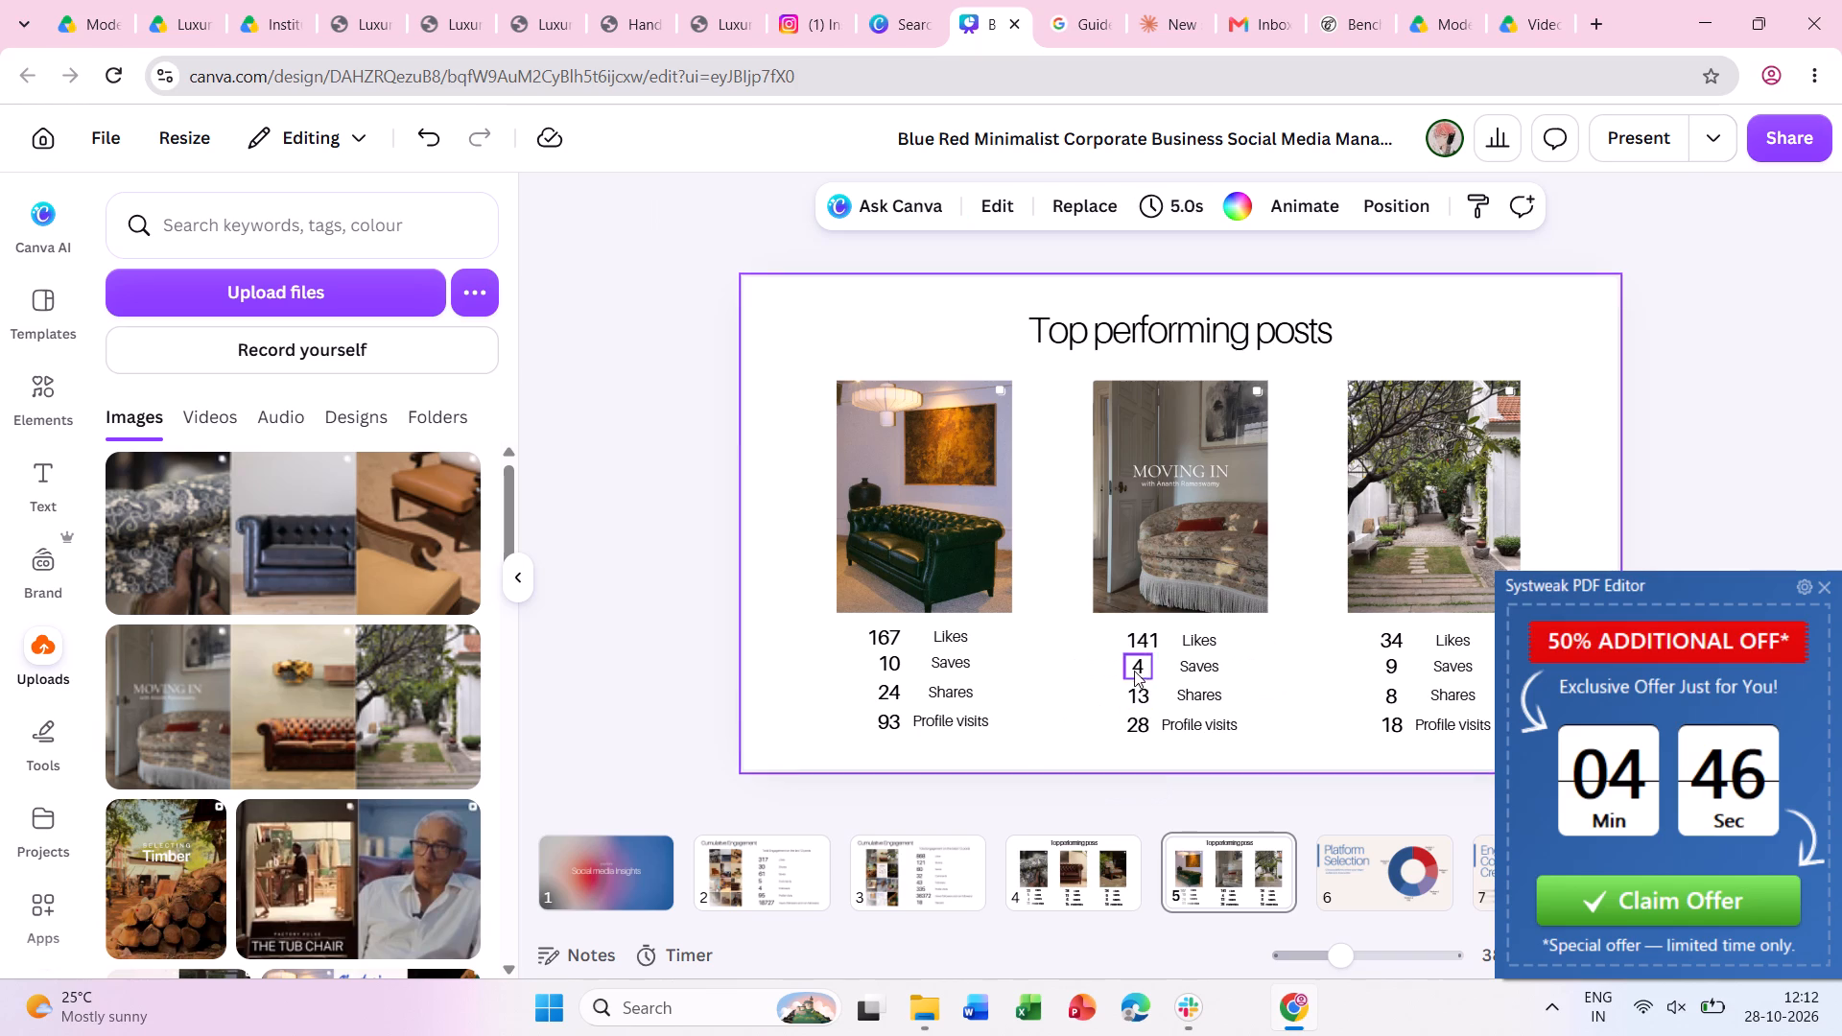
Shift the likes figures of the second and first posts into line with the numbers below them.
{"action": "left_click", "coordinate": [1144, 638]}
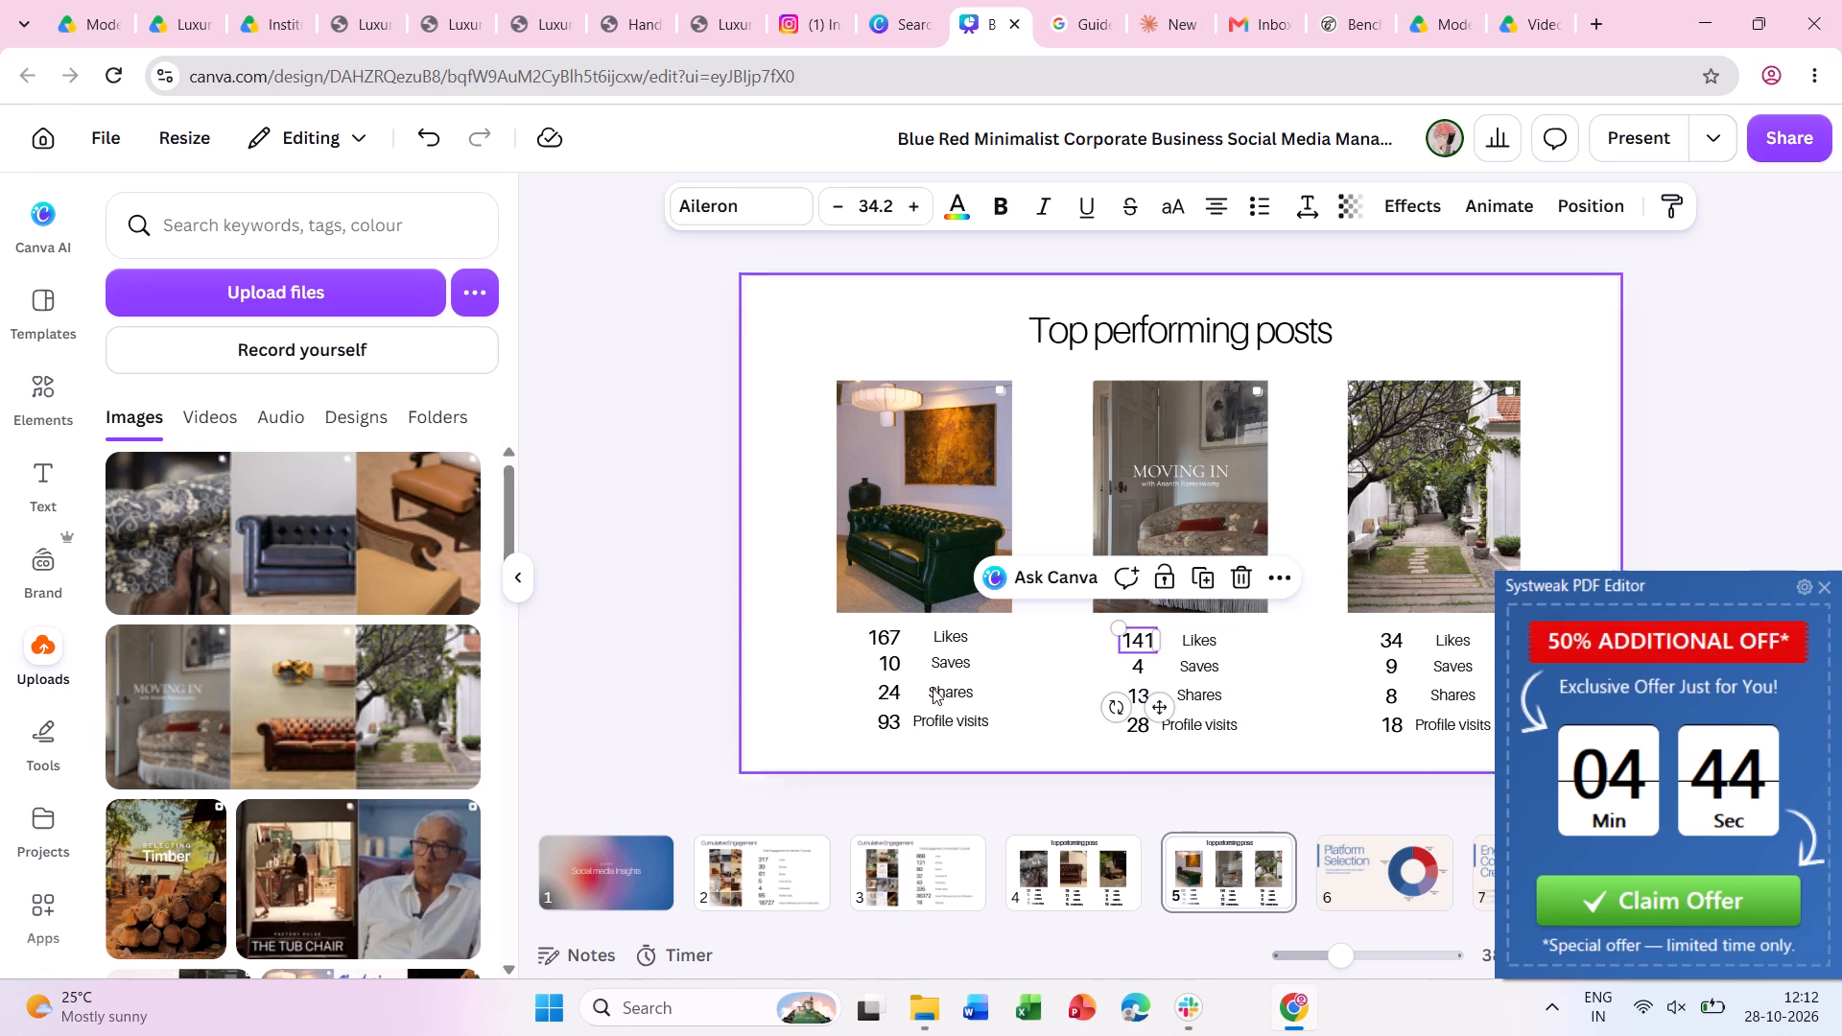
{"action": "left_click", "coordinate": [880, 643]}
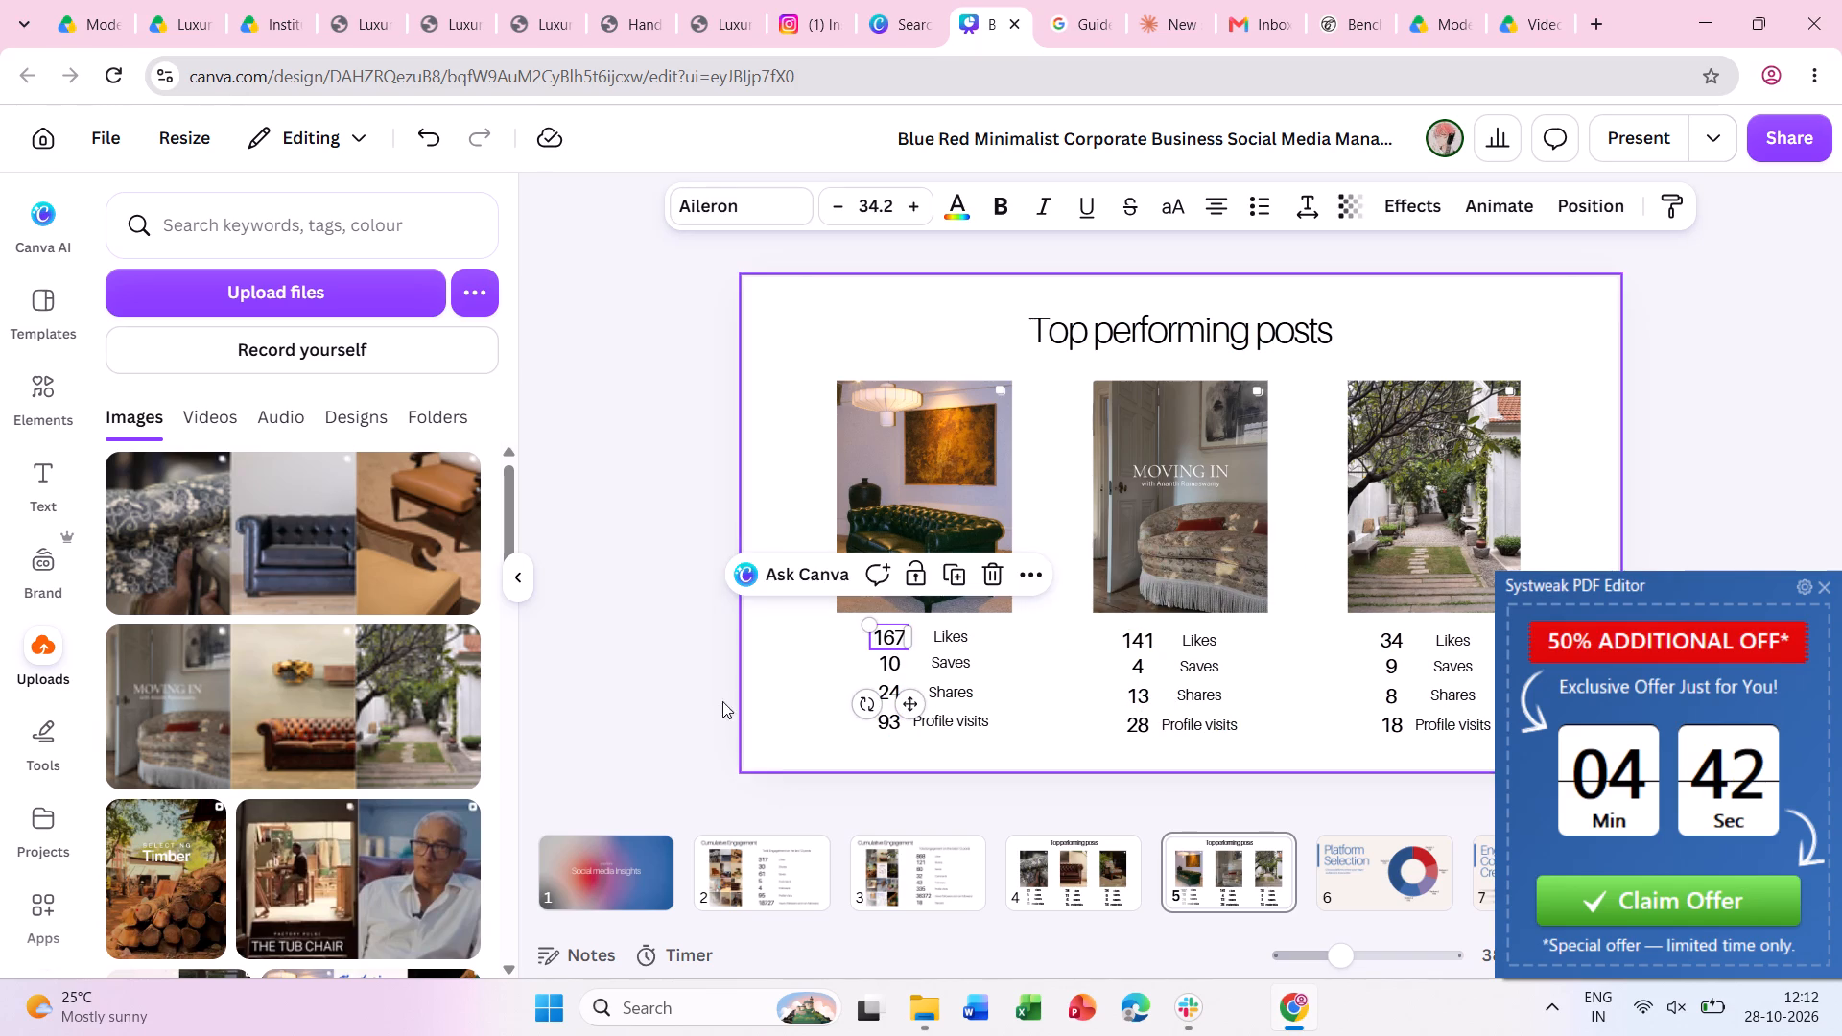
{"action": "left_click", "coordinate": [739, 697]}
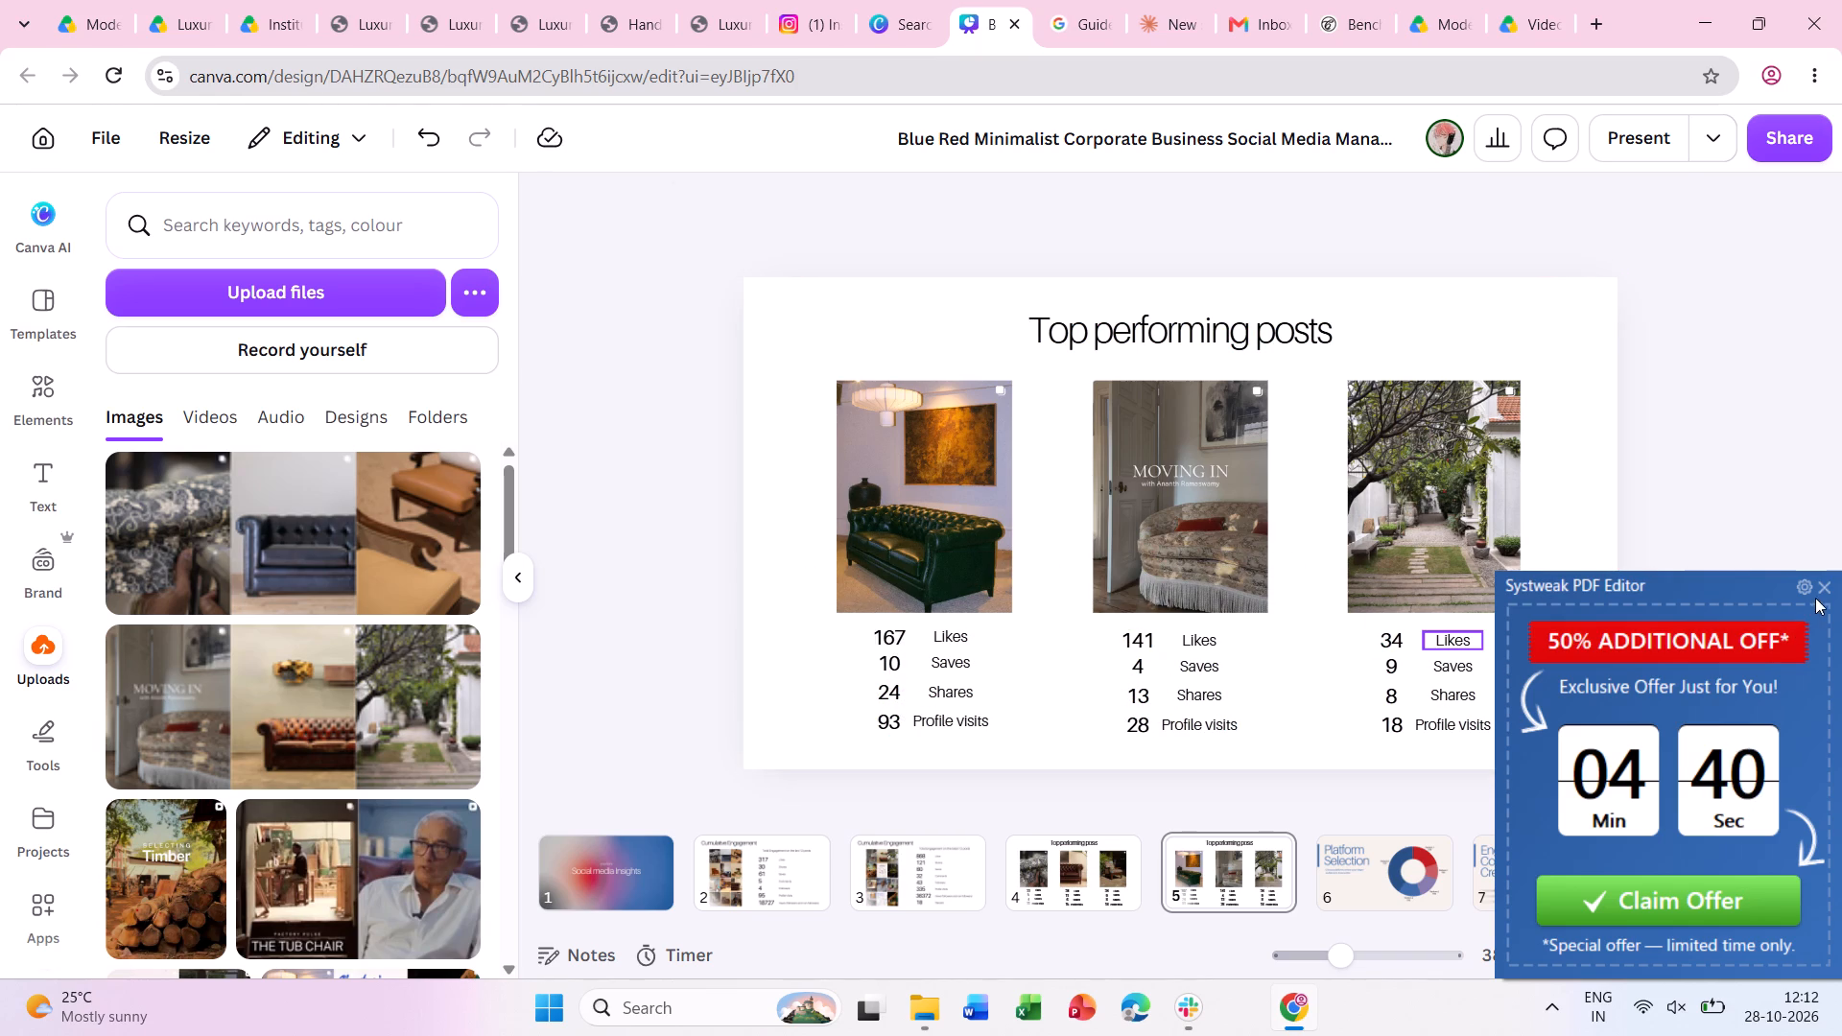
Set the third post's figures to 104 likes, 10 saves, 6 shares and 39 profile visits, fitting and aligning the likes box.
{"action": "double_click", "coordinate": [1383, 647]}
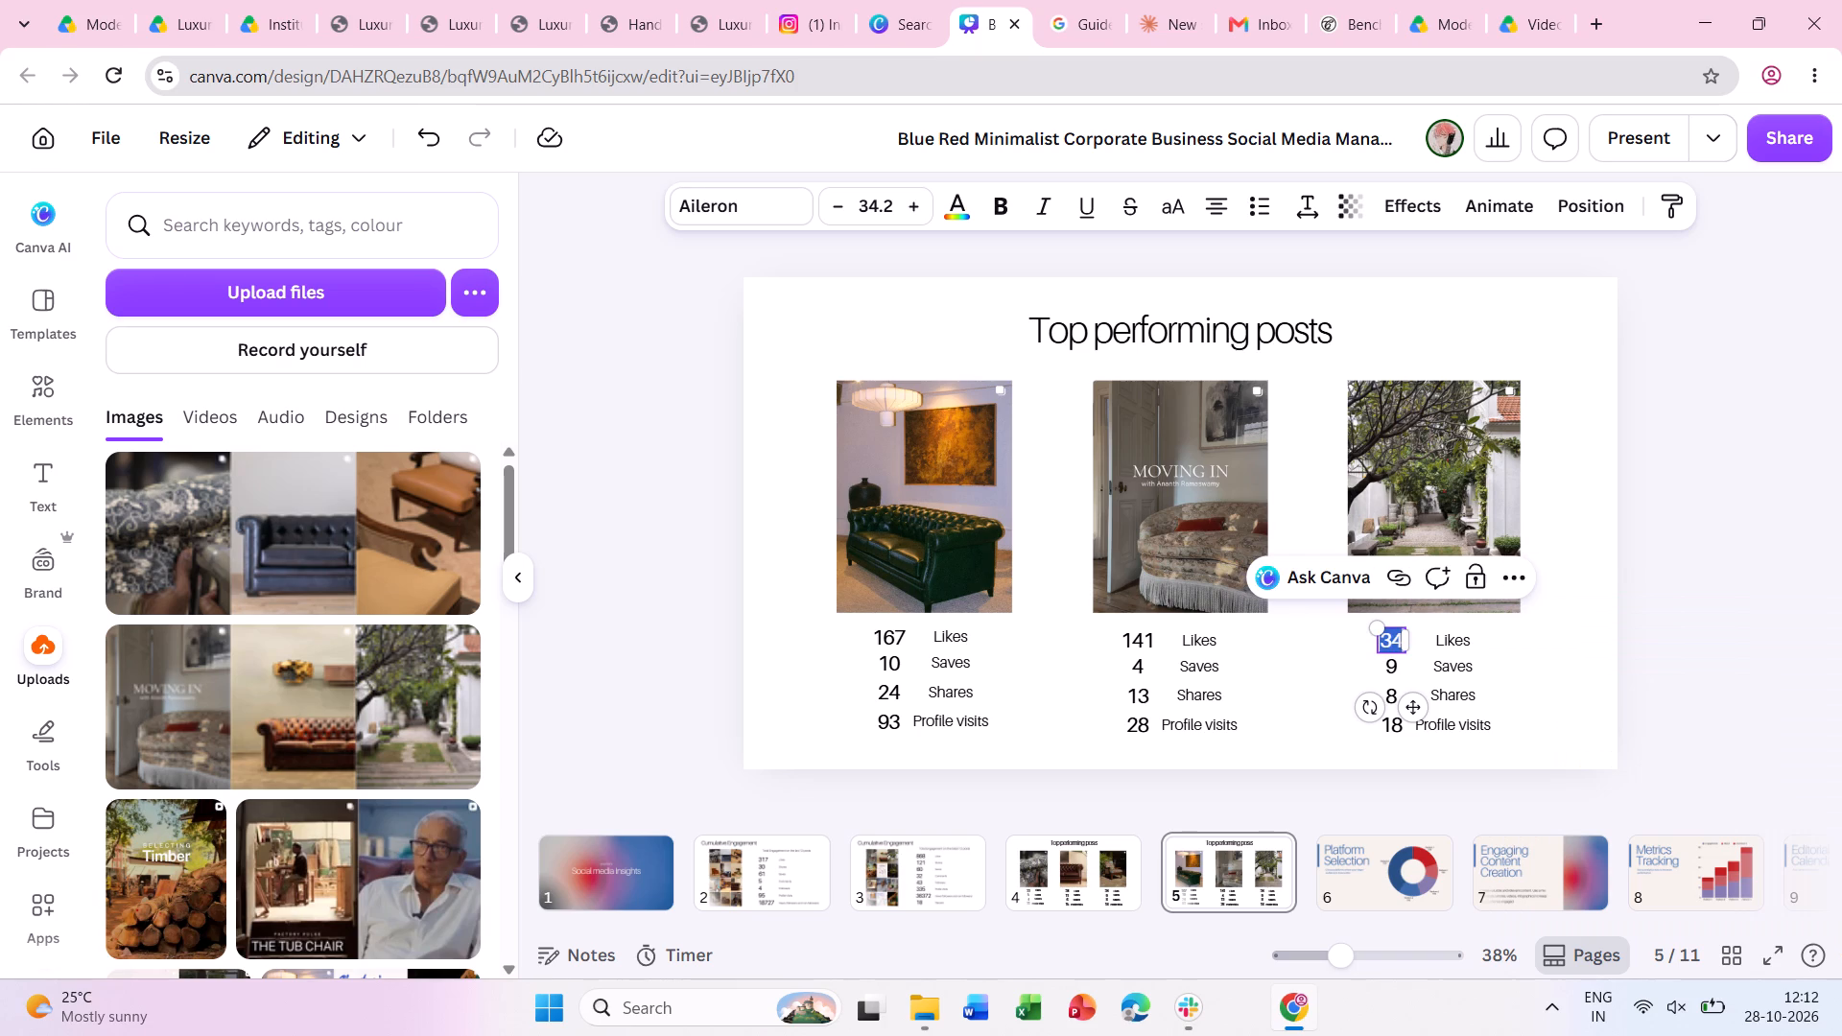
{"action": "type", "text": "104"}
{"action": "left_click_drag", "start_coordinate": [1409, 648], "coordinate": [1417, 647]}
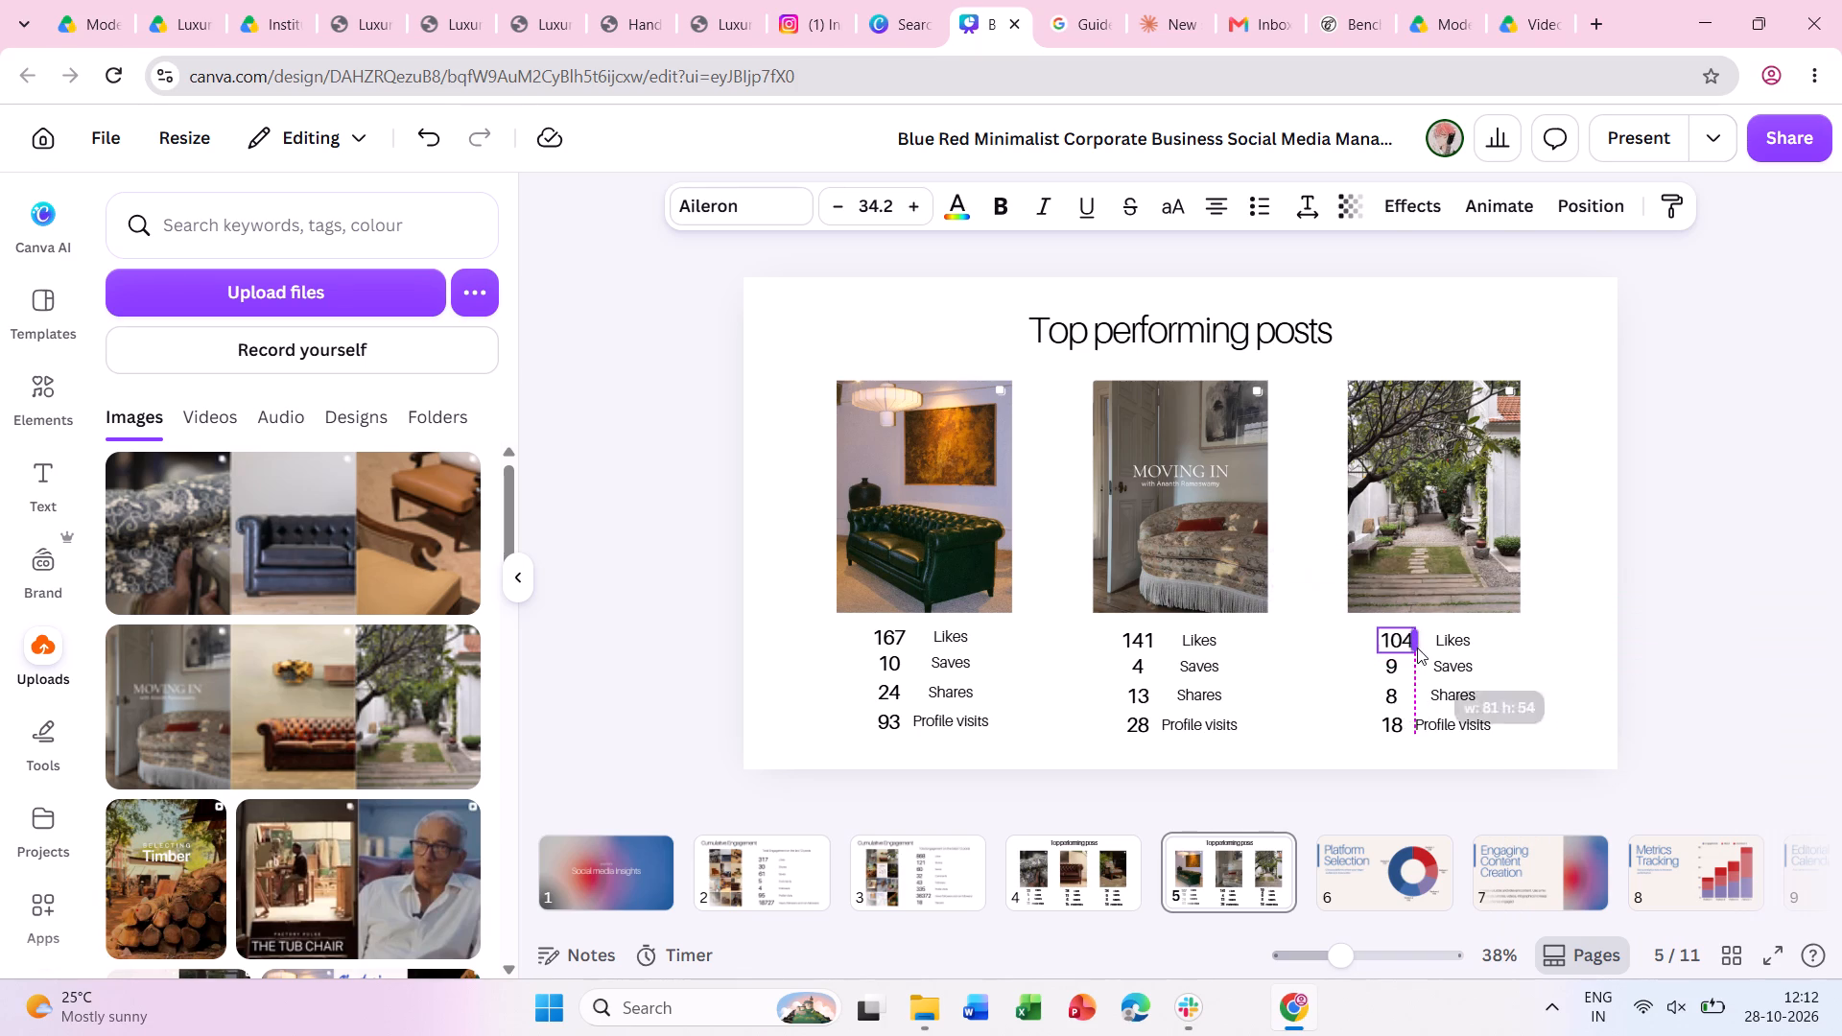
{"action": "left_click_drag", "start_coordinate": [1417, 647], "coordinate": [1419, 647]}
{"action": "left_click", "coordinate": [1654, 698]}
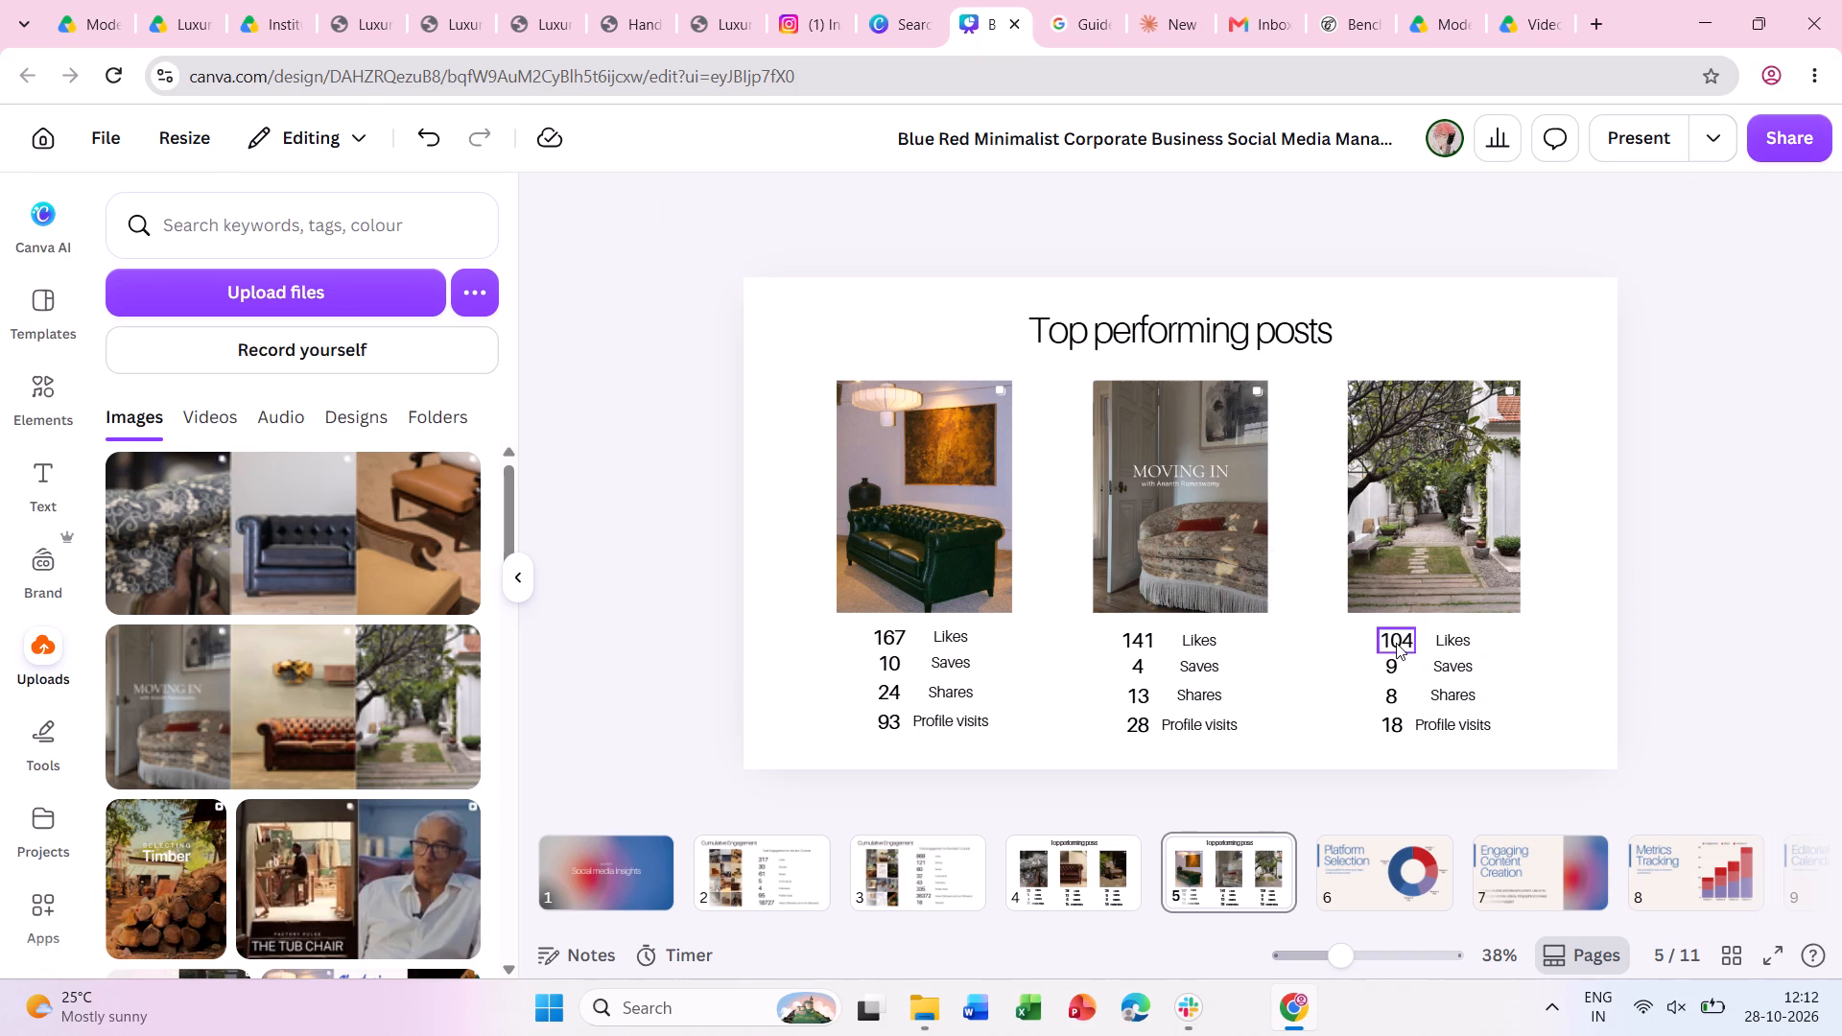
{"action": "left_click", "coordinate": [1396, 643]}
{"action": "left_click", "coordinate": [1639, 654]}
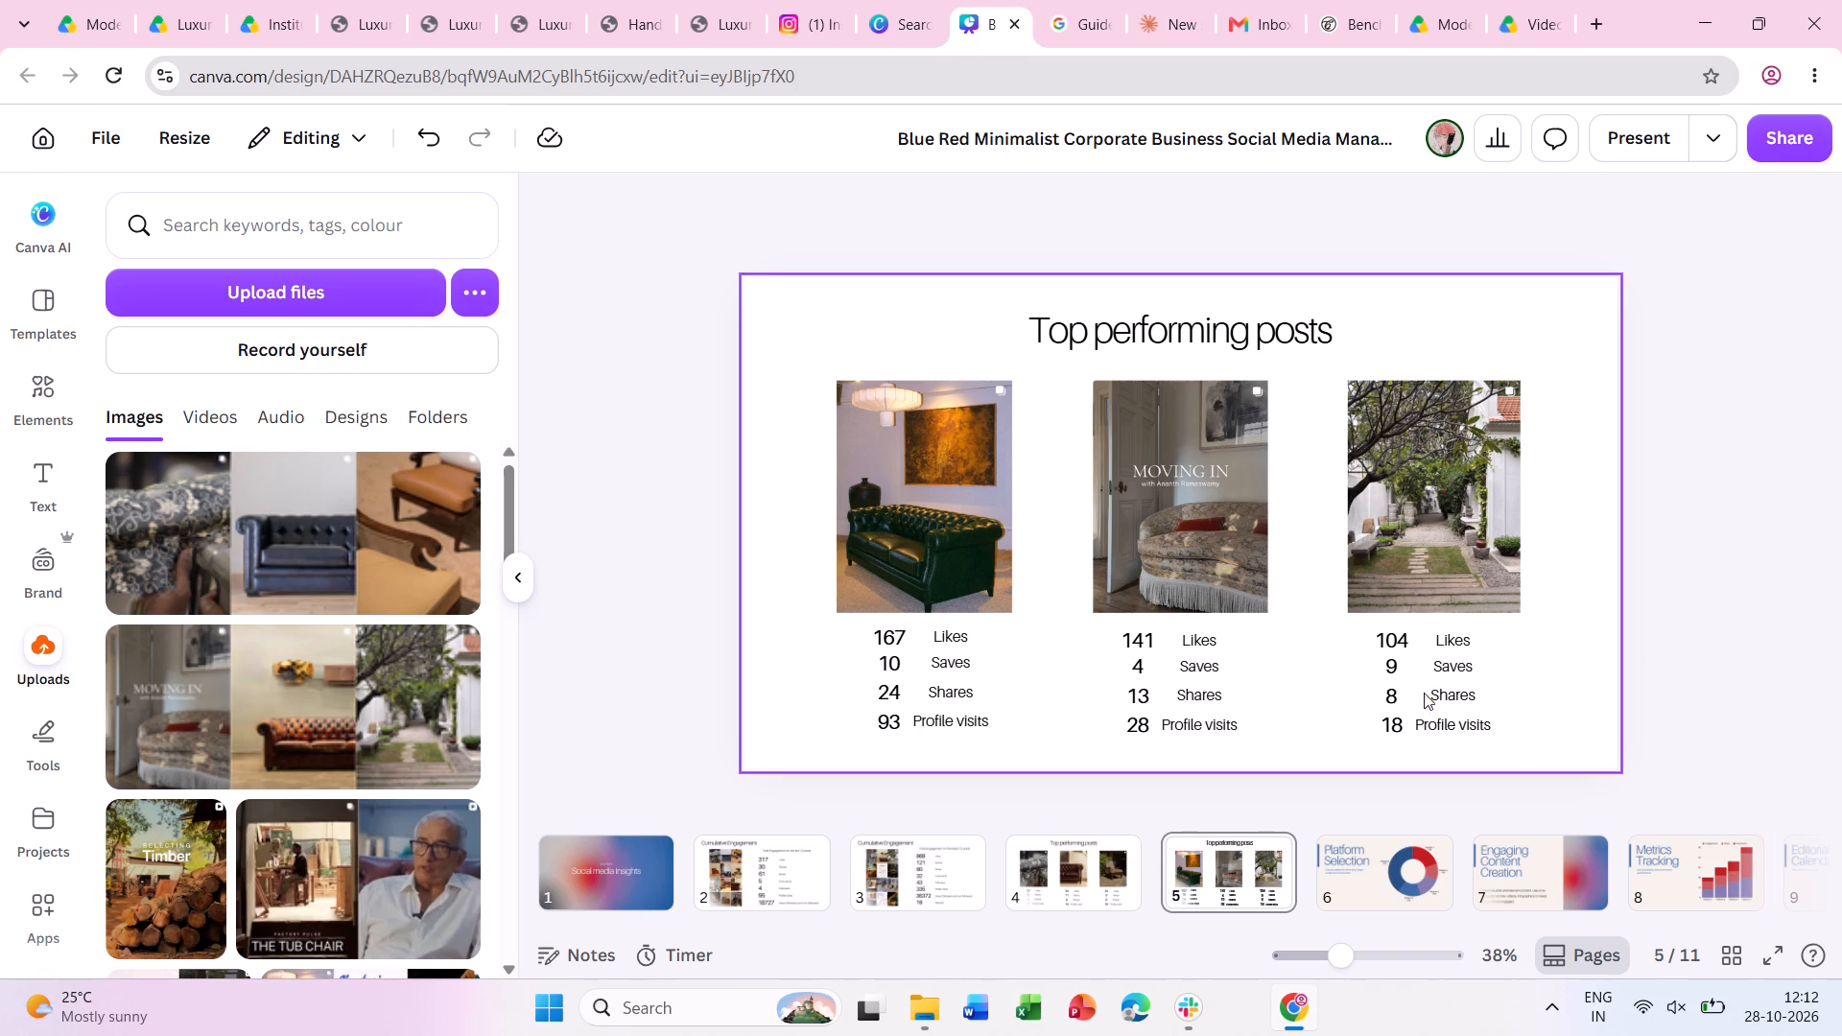
{"action": "double_click", "coordinate": [1392, 665]}
{"action": "type", "text": "10"}
{"action": "double_click", "coordinate": [1390, 692]}
{"action": "key", "text": "6"}
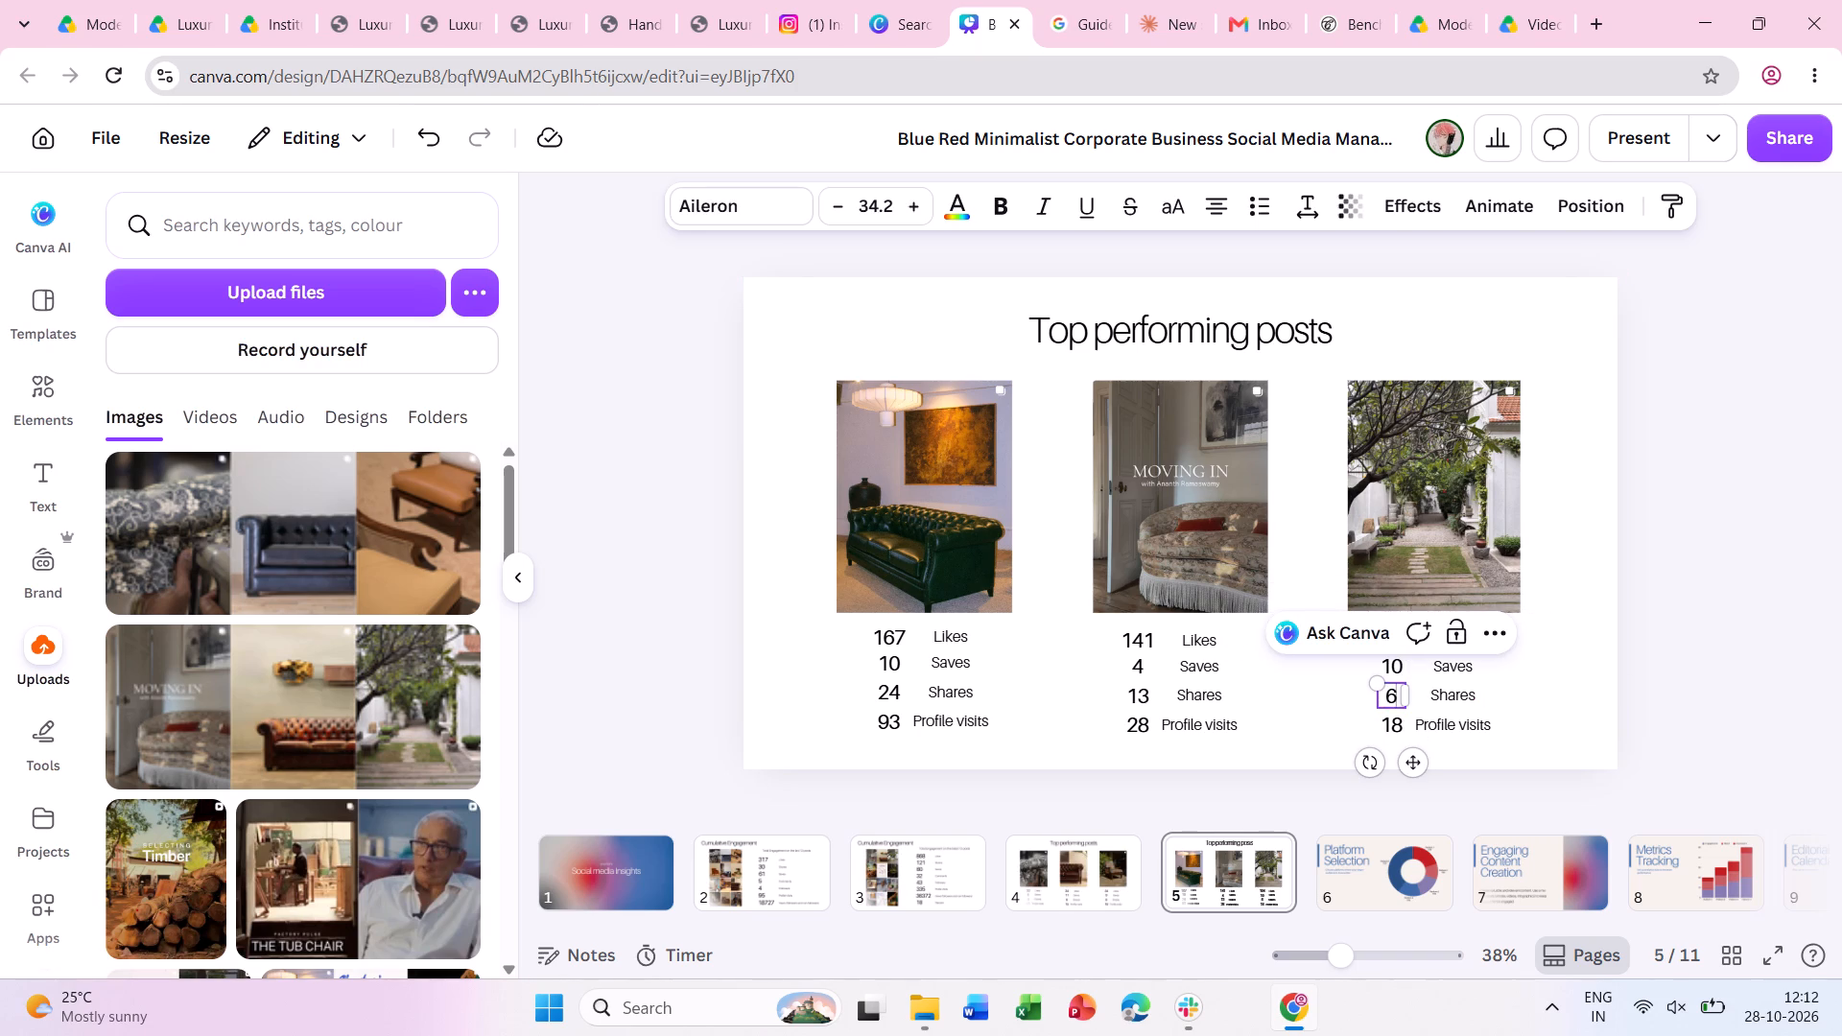
{"action": "double_click", "coordinate": [1400, 726]}
{"action": "type", "text": "39"}
{"action": "double_click", "coordinate": [1665, 703]}
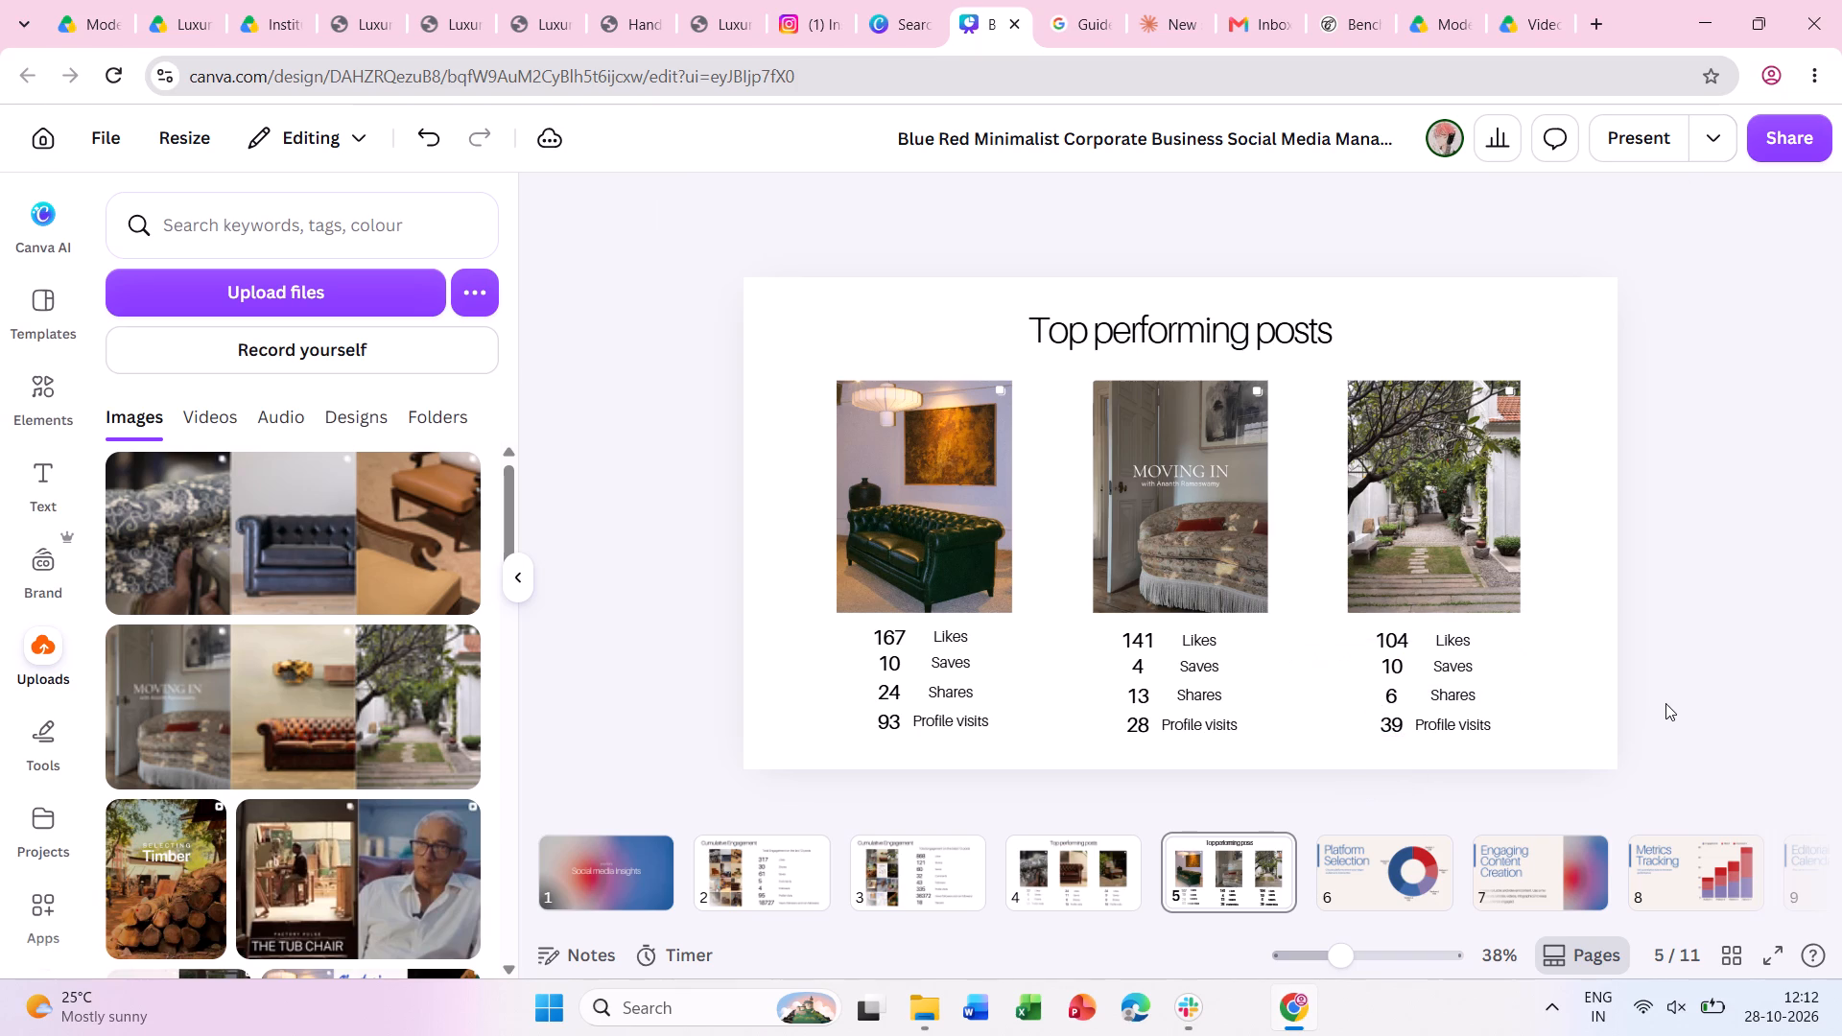
Duplicate page 5 with the Top performing posts layout.
{"action": "left_click", "coordinate": [1101, 893]}
{"action": "left_click", "coordinate": [1207, 878]}
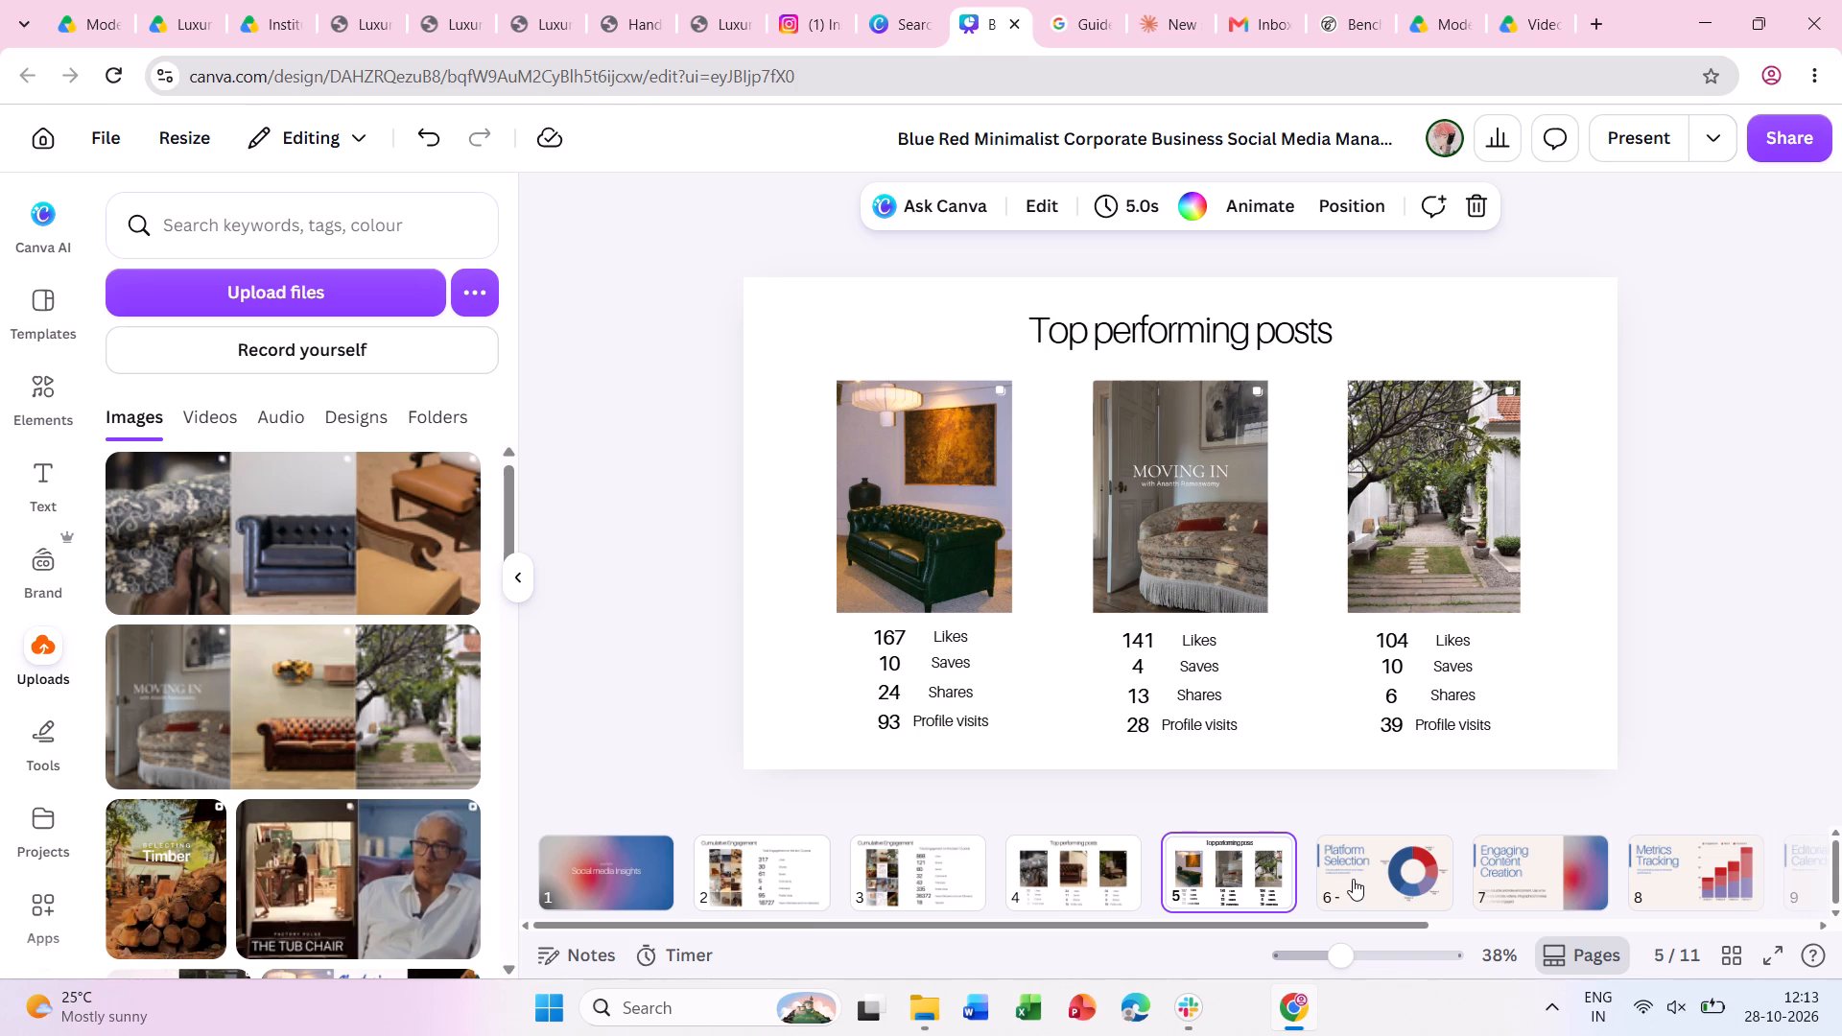
{"action": "left_click", "coordinate": [1261, 887]}
{"action": "key", "text": "ctrl+d"}
Change the heading on the duplicated page 6 to "Least performing post".
{"action": "double_click", "coordinate": [1248, 328]}
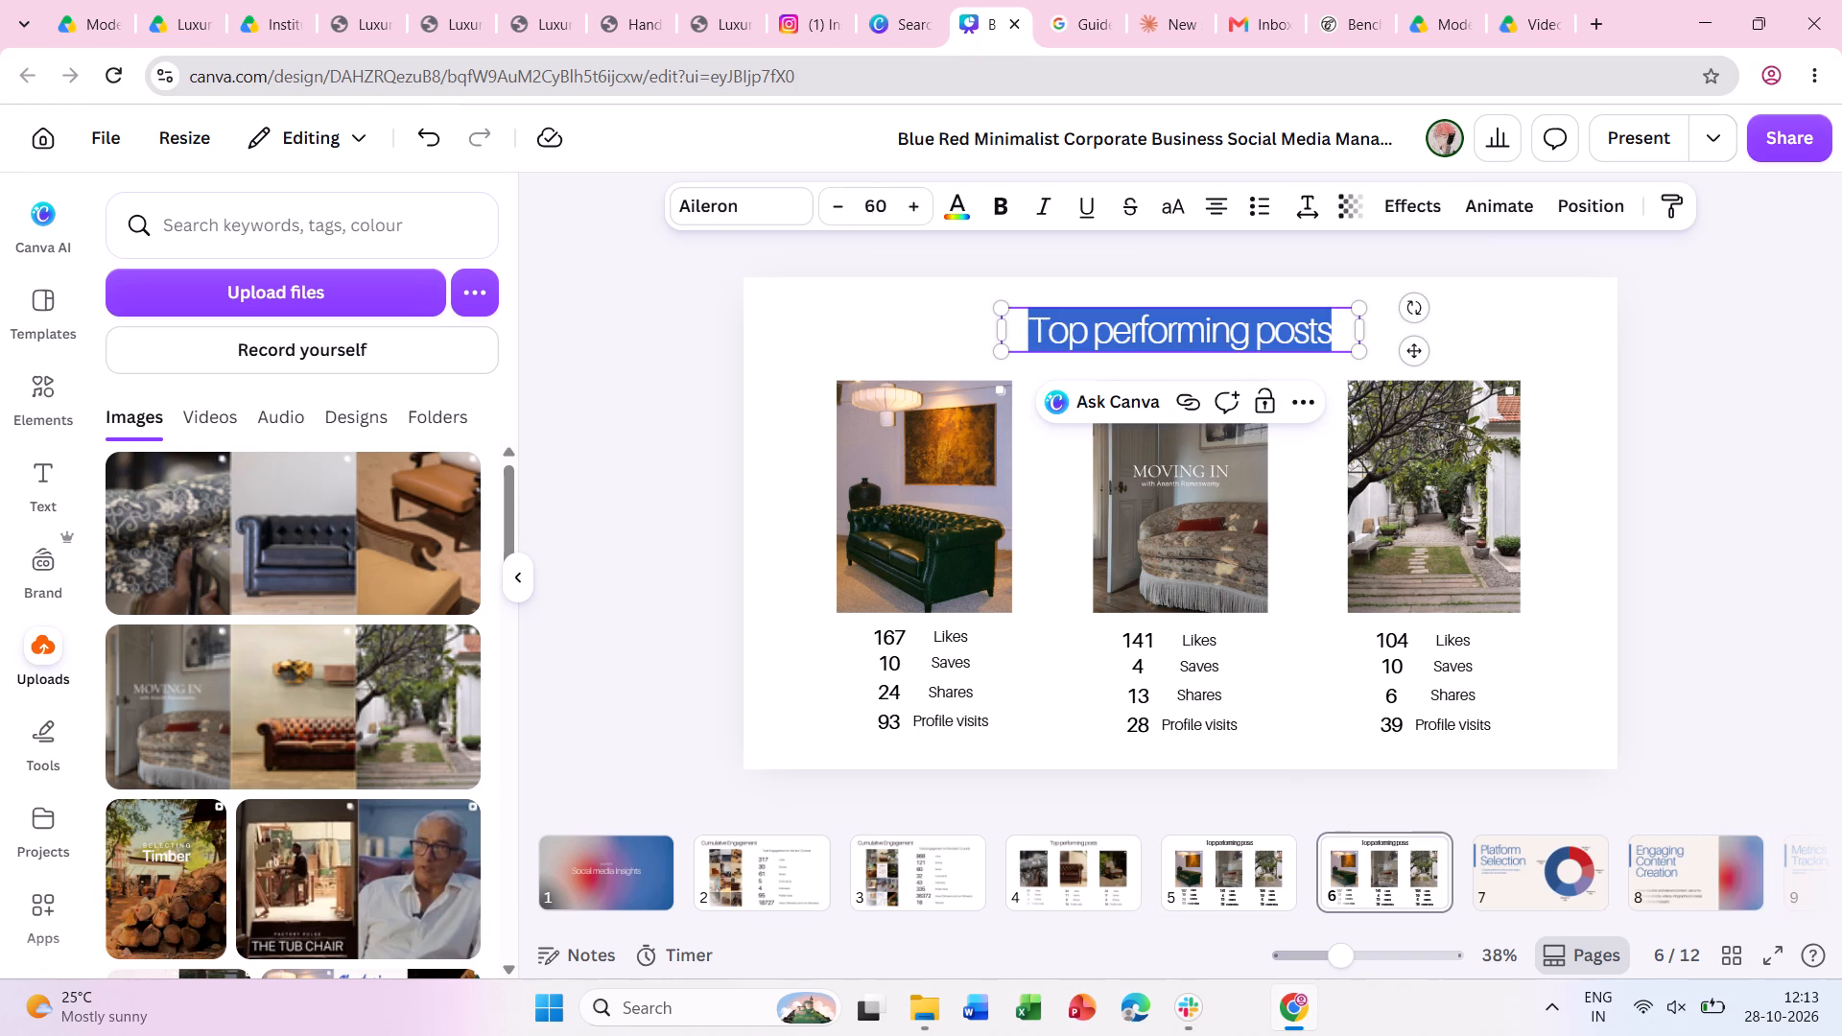
{"action": "type", "text": "Least per"}
{"action": "type", "text": "from"}
{"action": "key", "text": "BackSpace"}
{"action": "key", "text": "BackSpace"}
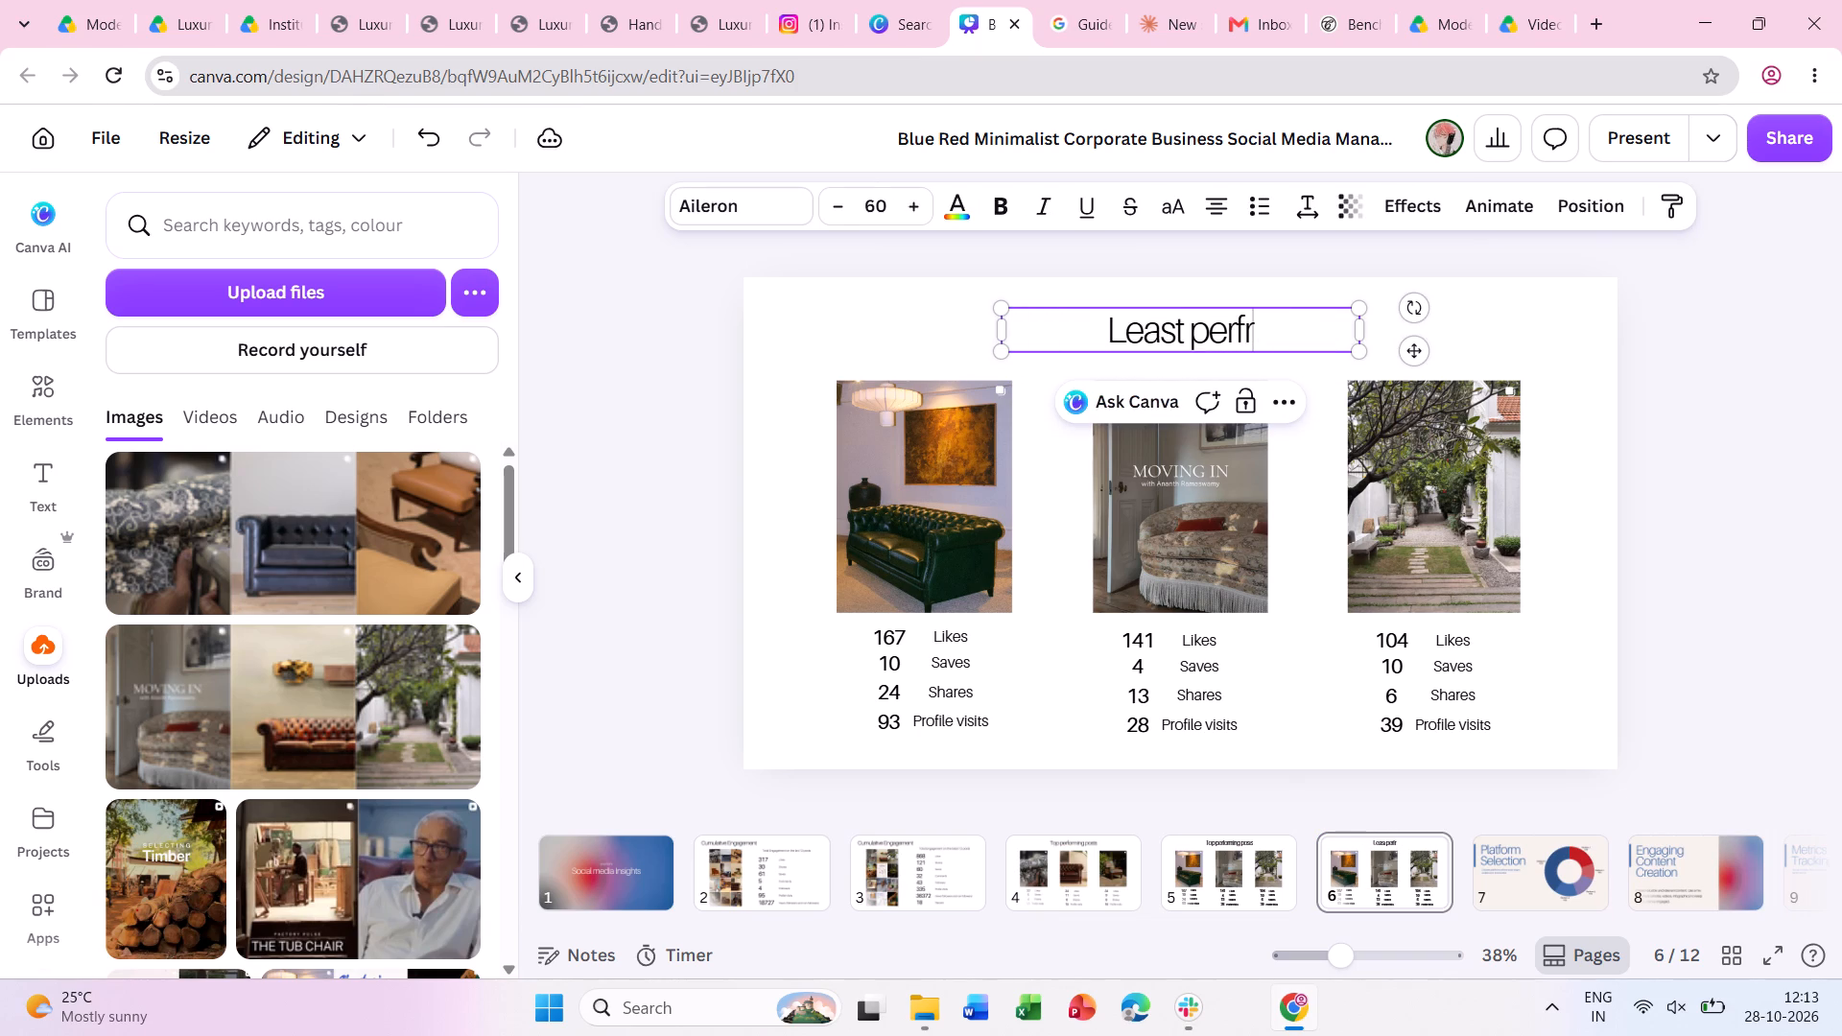
{"action": "key", "text": "BackSpace"}
{"action": "type", "text": "orming post"}
{"action": "left_click", "coordinate": [1609, 422]}
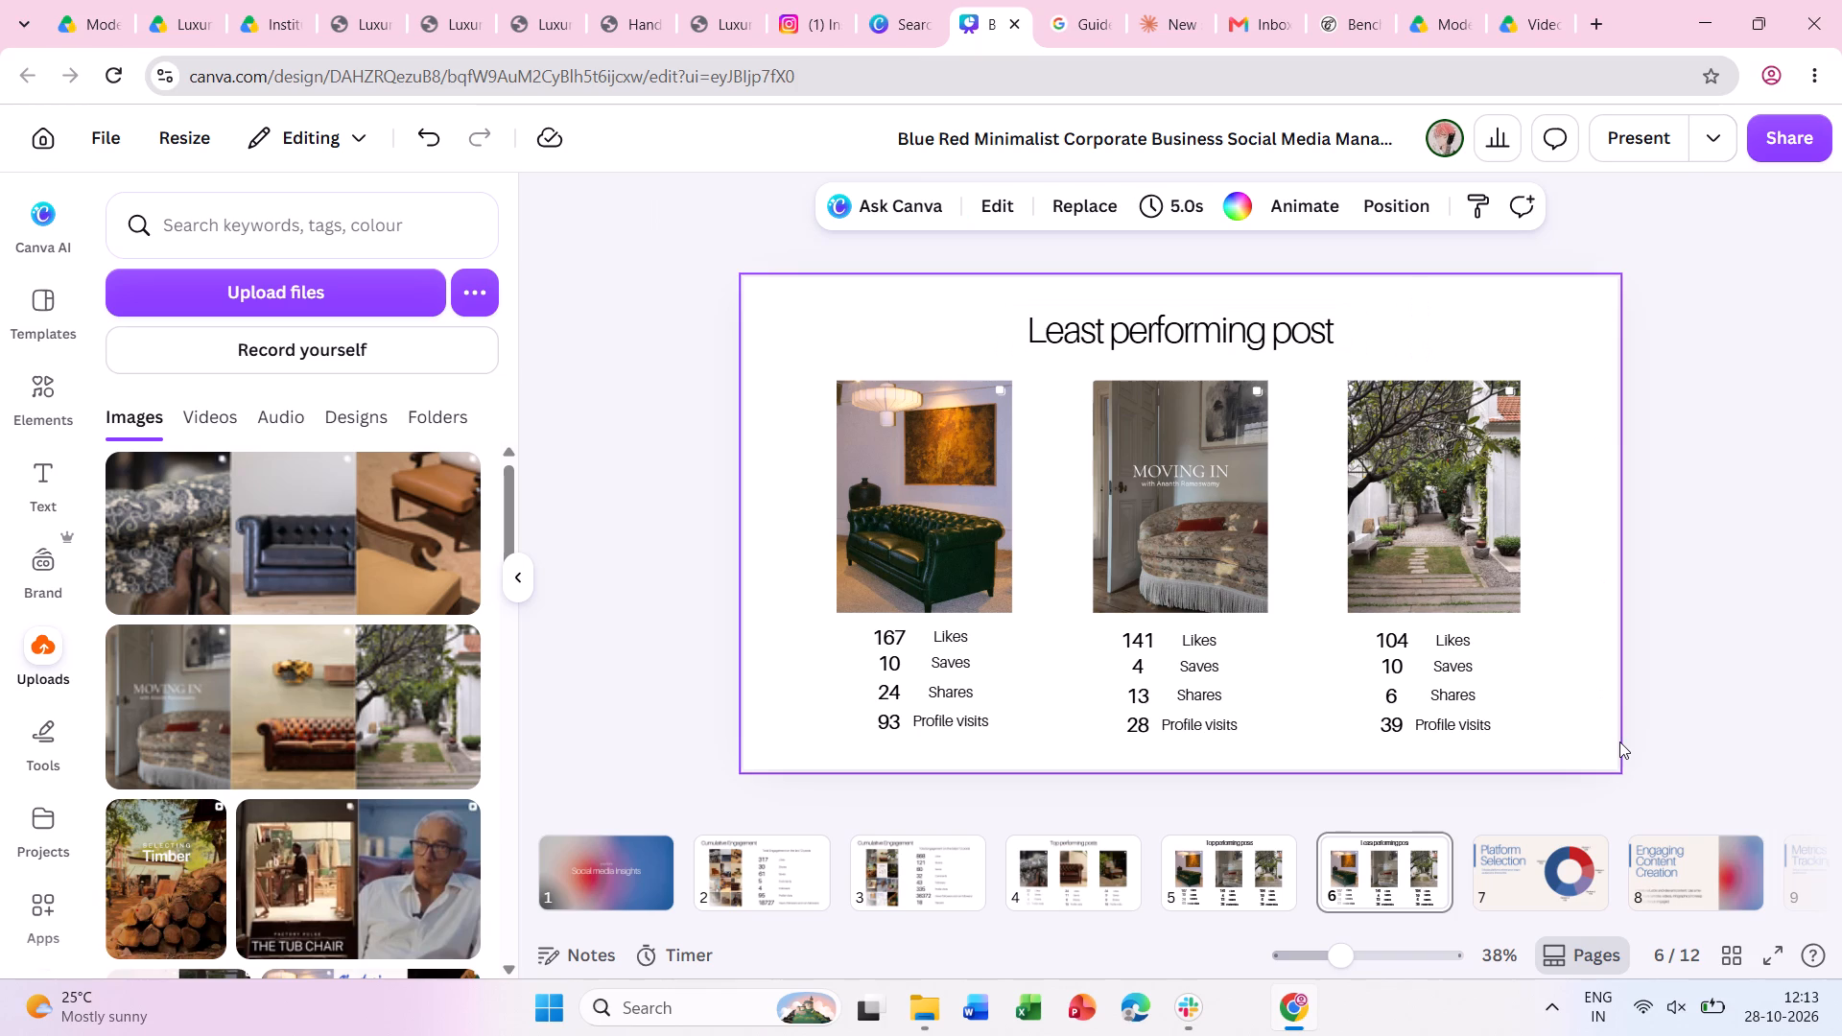
Delete the third post's image together with its statistics and labels from page 6.
{"action": "left_click_drag", "start_coordinate": [1613, 746], "coordinate": [1375, 411]}
{"action": "key", "text": "BackSpace"}
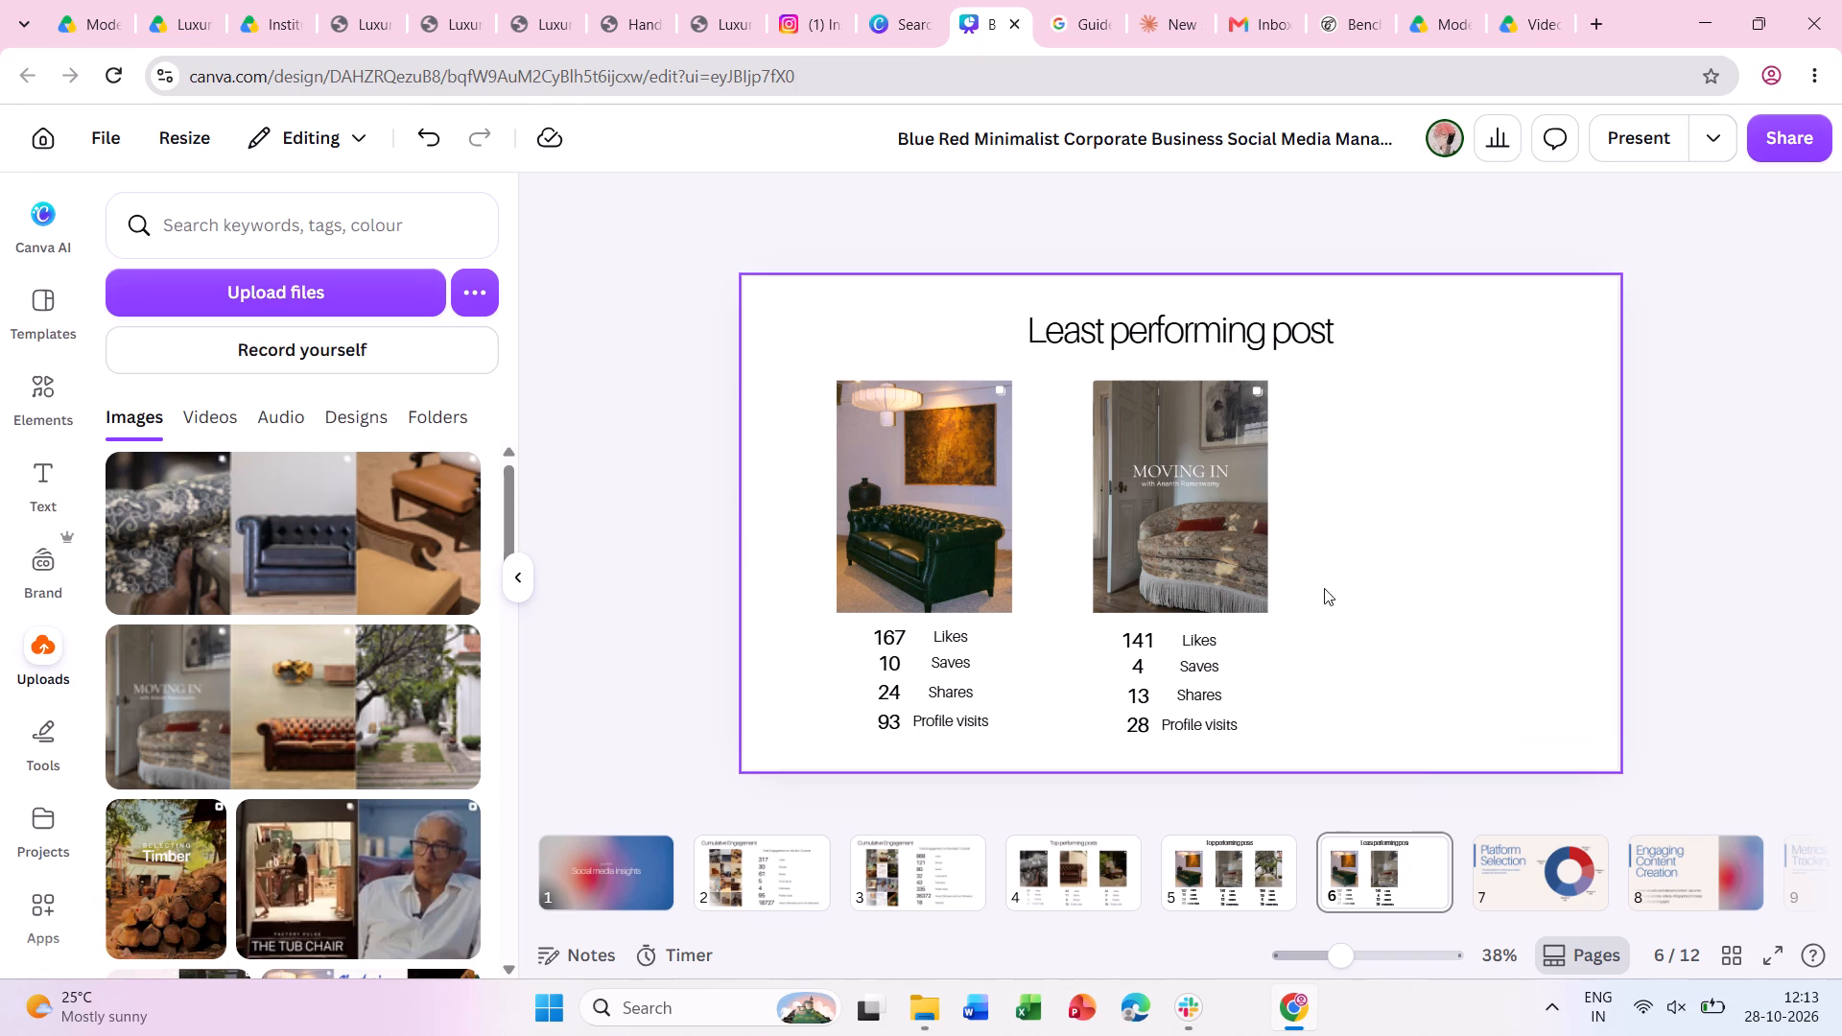
Delete the second post's image together with its statistics and labels from page 6.
{"action": "left_click_drag", "start_coordinate": [1360, 739], "coordinate": [1118, 451]}
{"action": "key", "text": "BackSpace"}
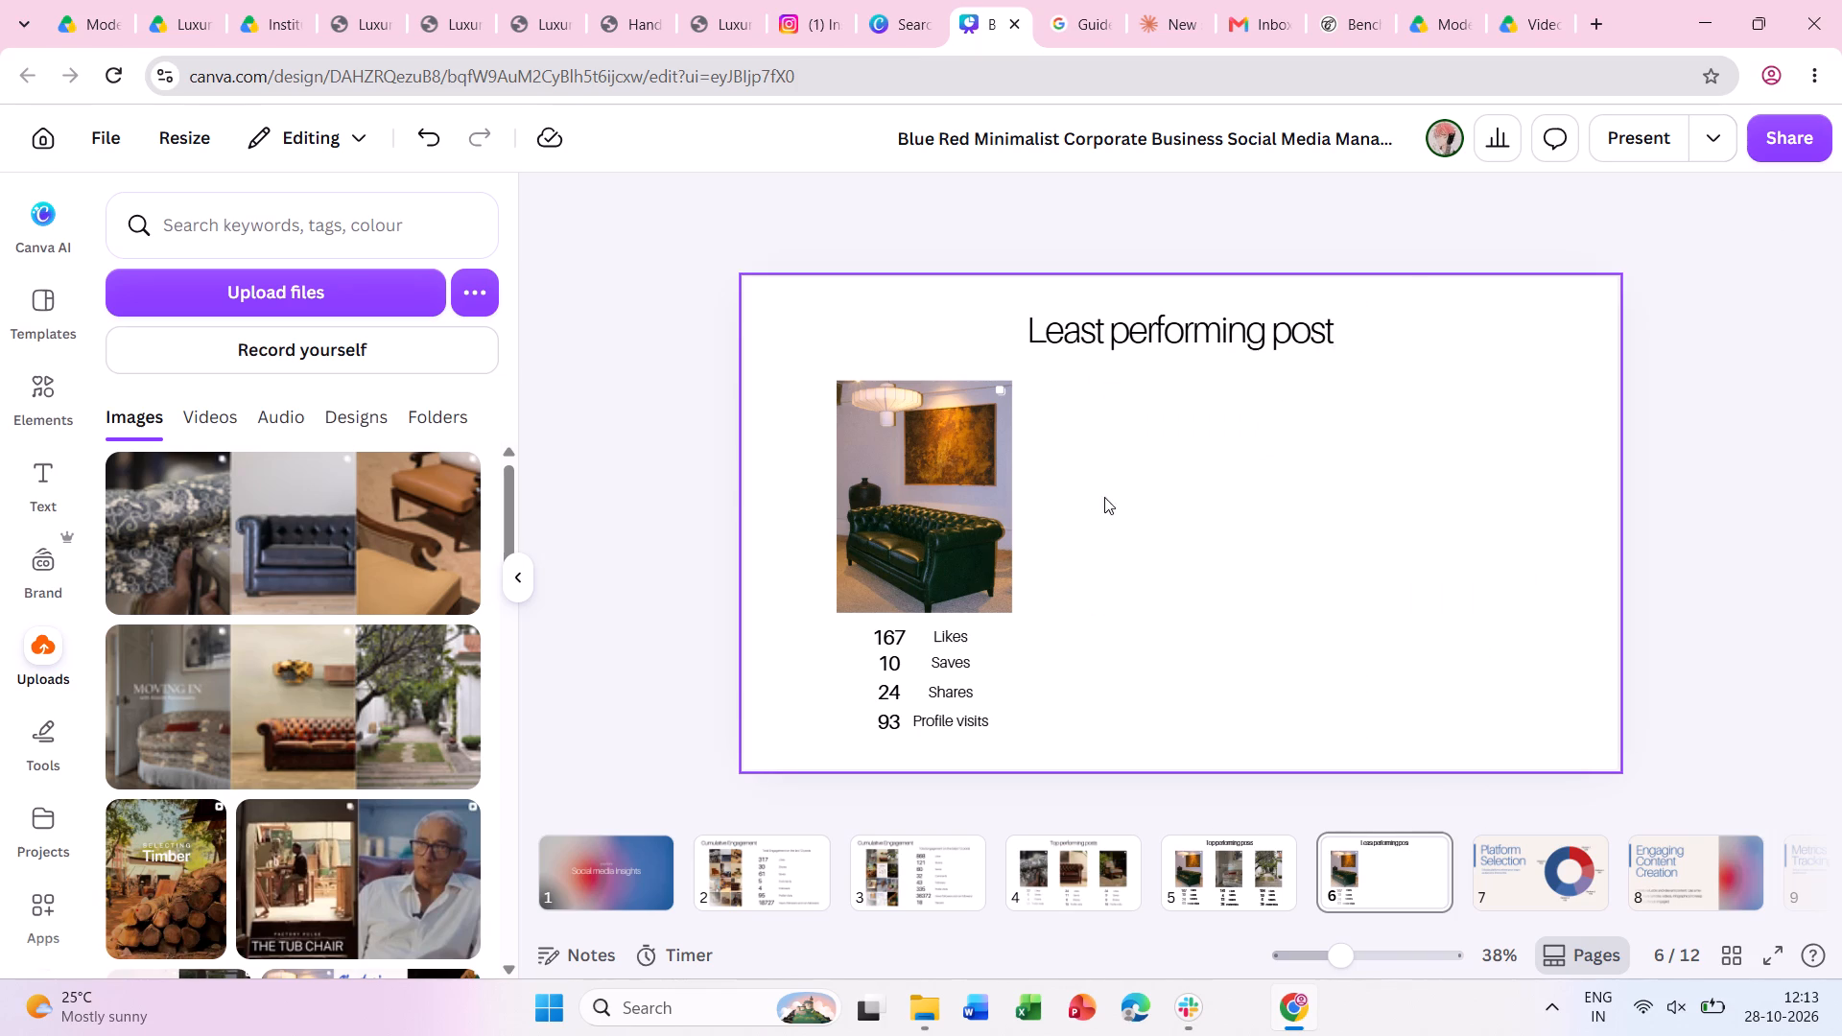
Move the "Least performing post" heading left so it lines up with the left edge of the sofa image.
{"action": "left_click", "coordinate": [1135, 335]}
{"action": "left_click", "coordinate": [1213, 213]}
{"action": "left_click_drag", "start_coordinate": [1159, 338], "coordinate": [1114, 341]}
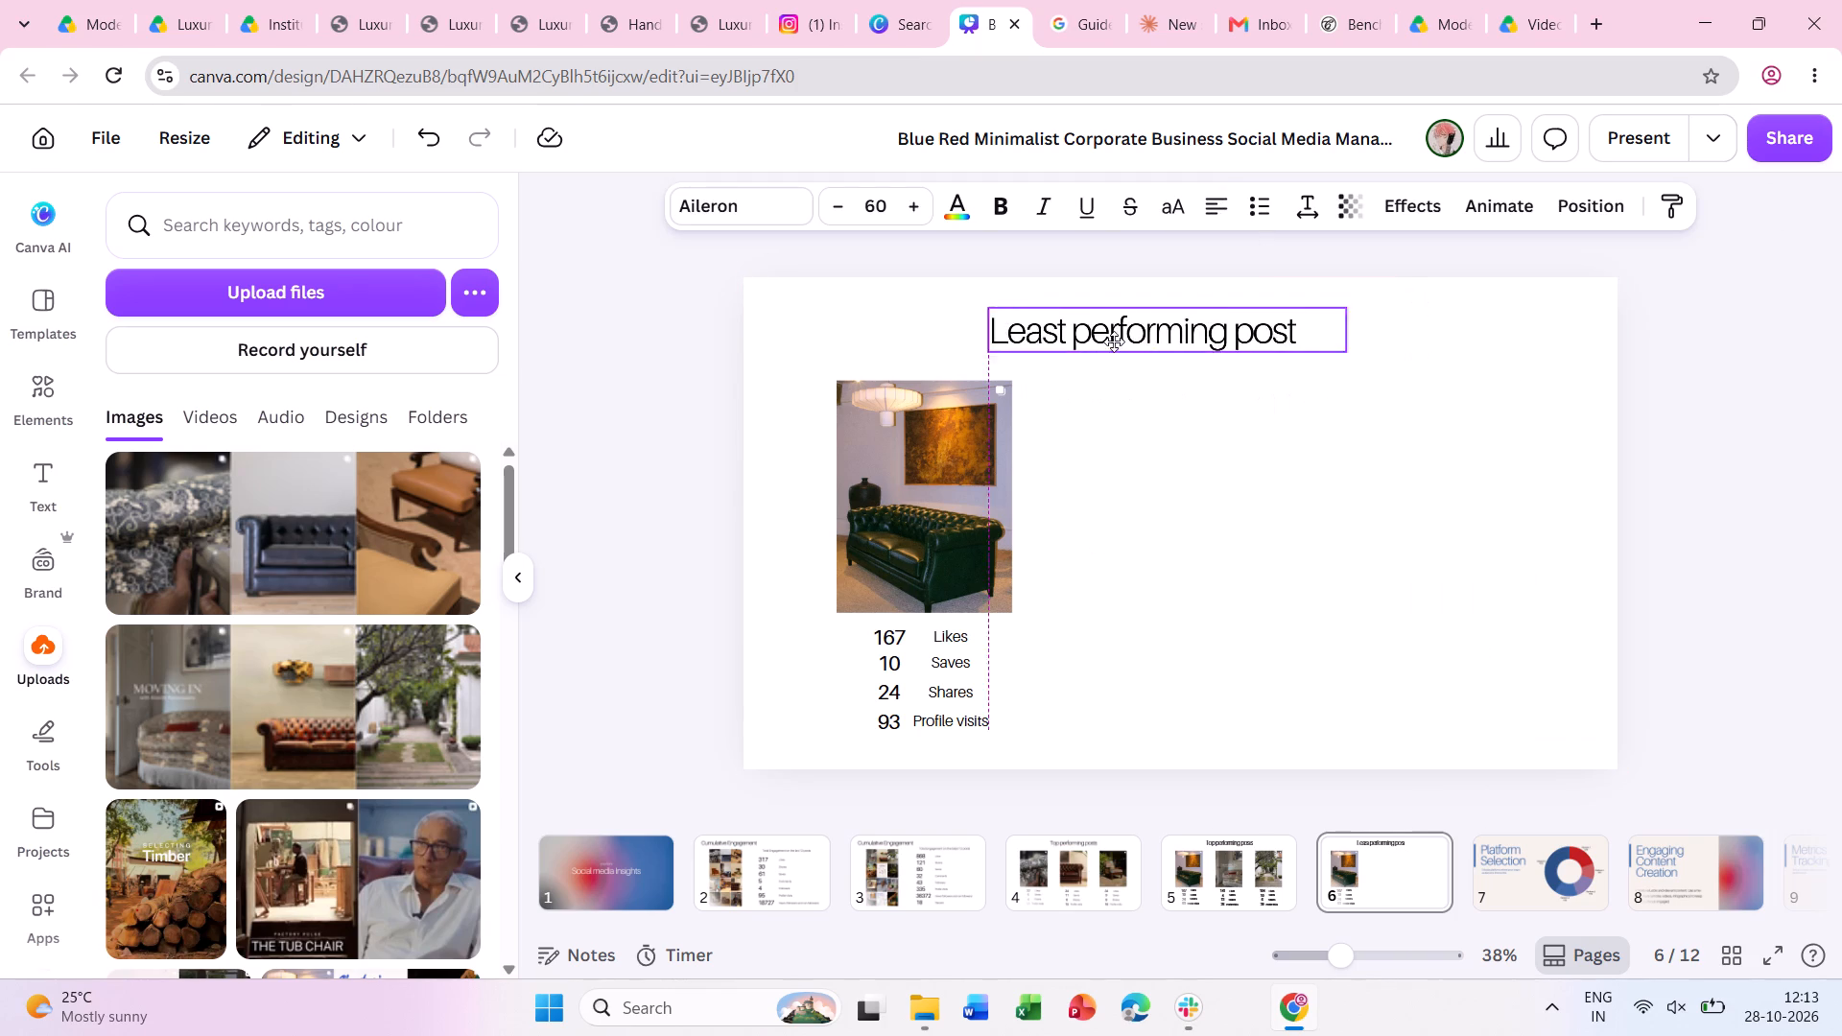
{"action": "left_click_drag", "start_coordinate": [1114, 341], "coordinate": [995, 343]}
{"action": "left_click", "coordinate": [1334, 549]}
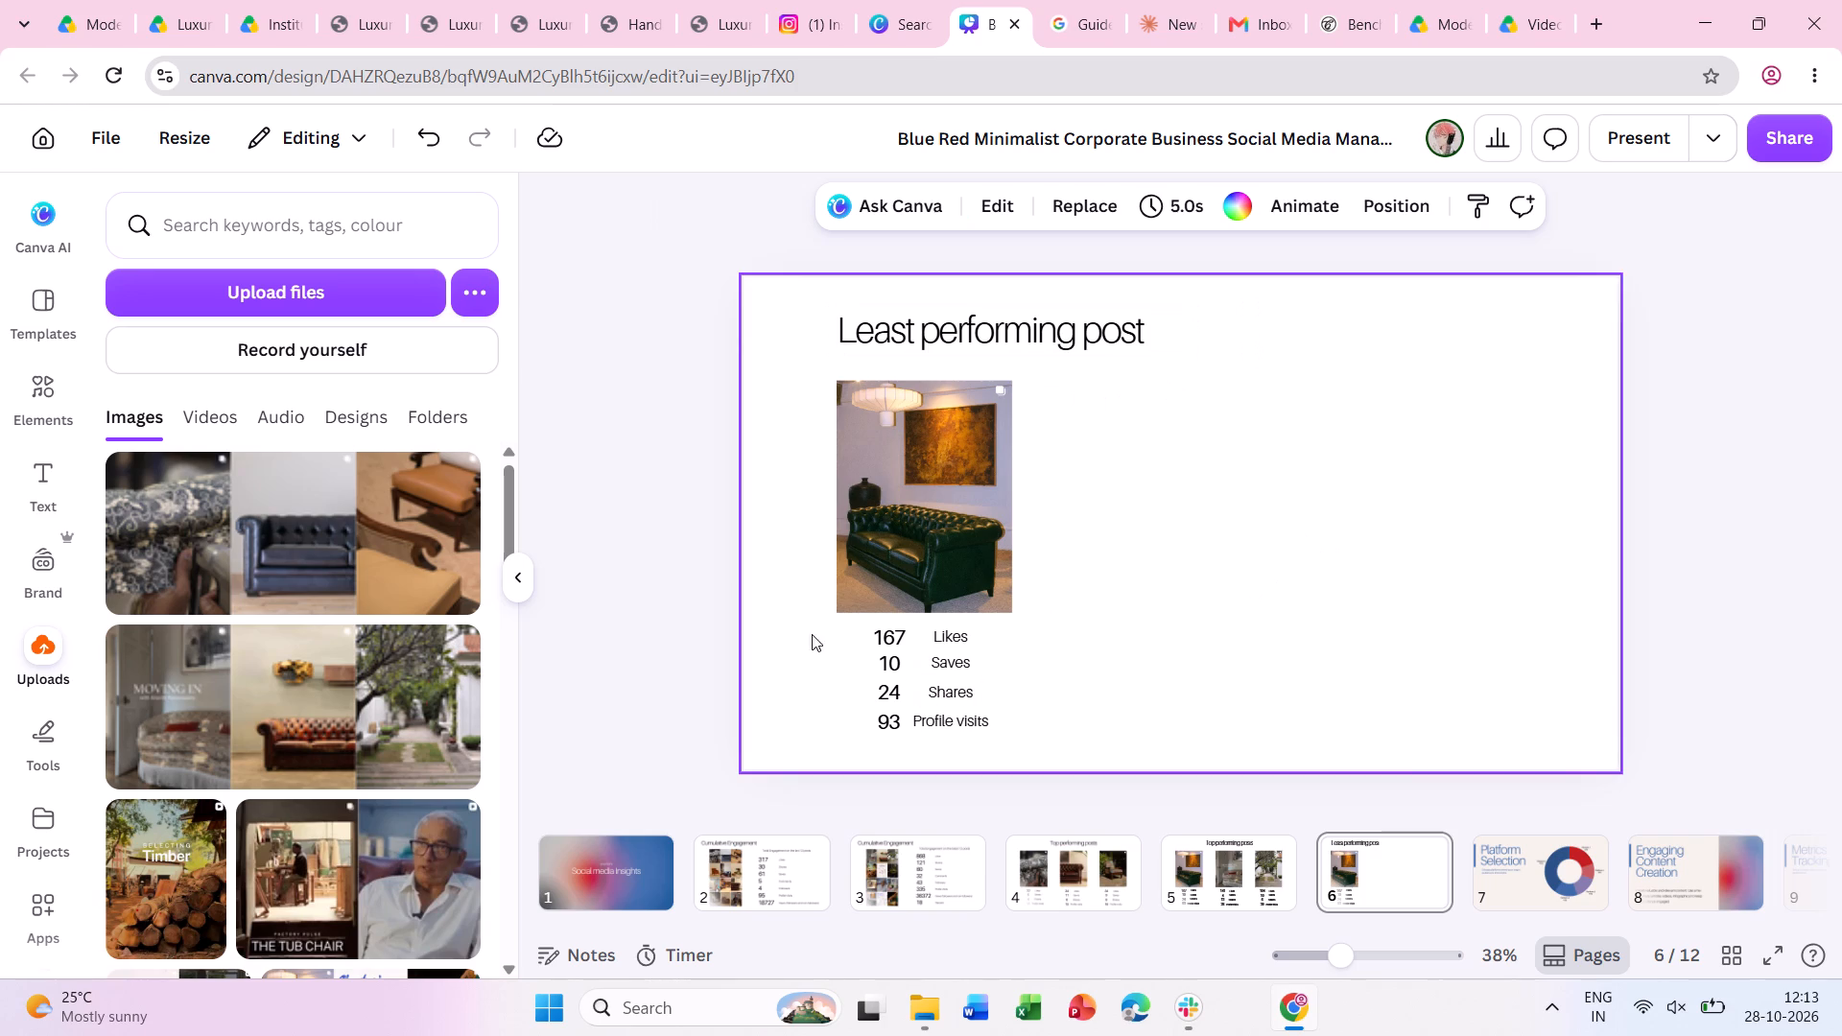
Delete the remaining post's statistics, labels and green sofa image from page 6.
{"action": "left_click_drag", "start_coordinate": [816, 633], "coordinate": [1015, 763]}
{"action": "key", "text": "BackSpace"}
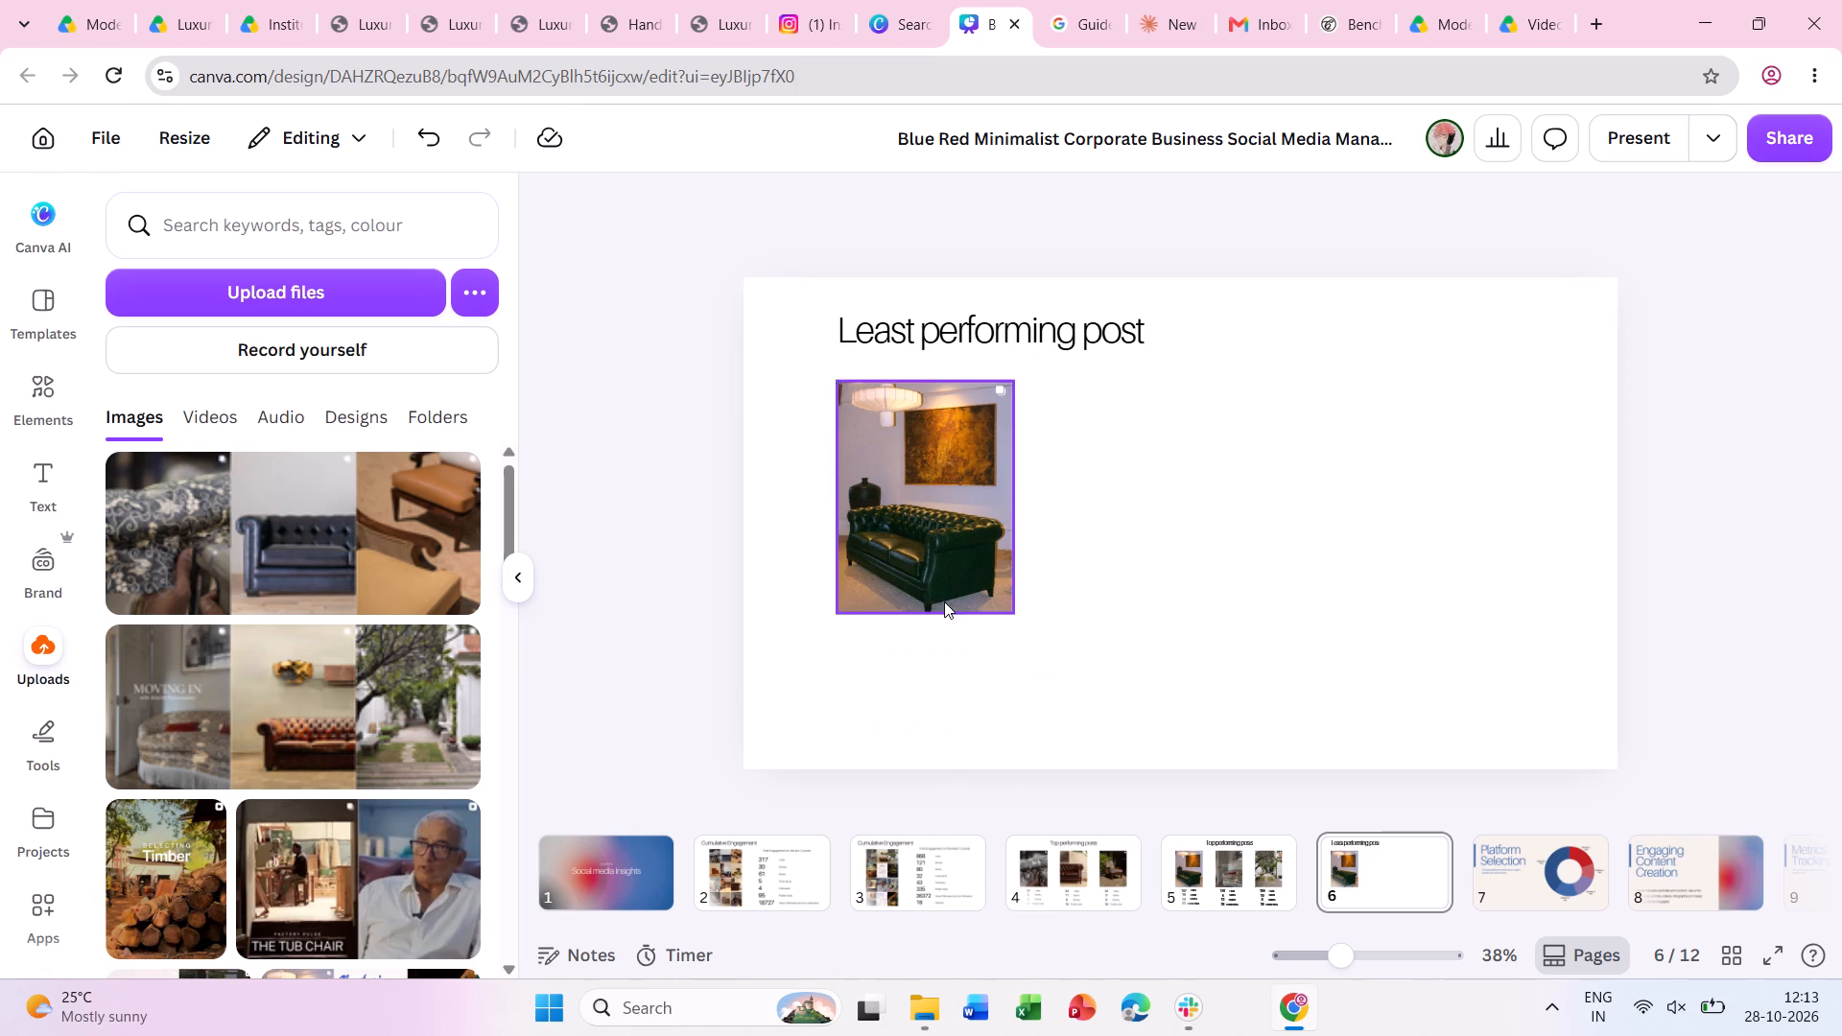
{"action": "left_click", "coordinate": [942, 601]}
{"action": "key", "text": "BackSpace"}
Copy all eight engagement figures with their labels, Likes through Reposts, from page 3 onto page 6.
{"action": "left_click", "coordinate": [909, 859]}
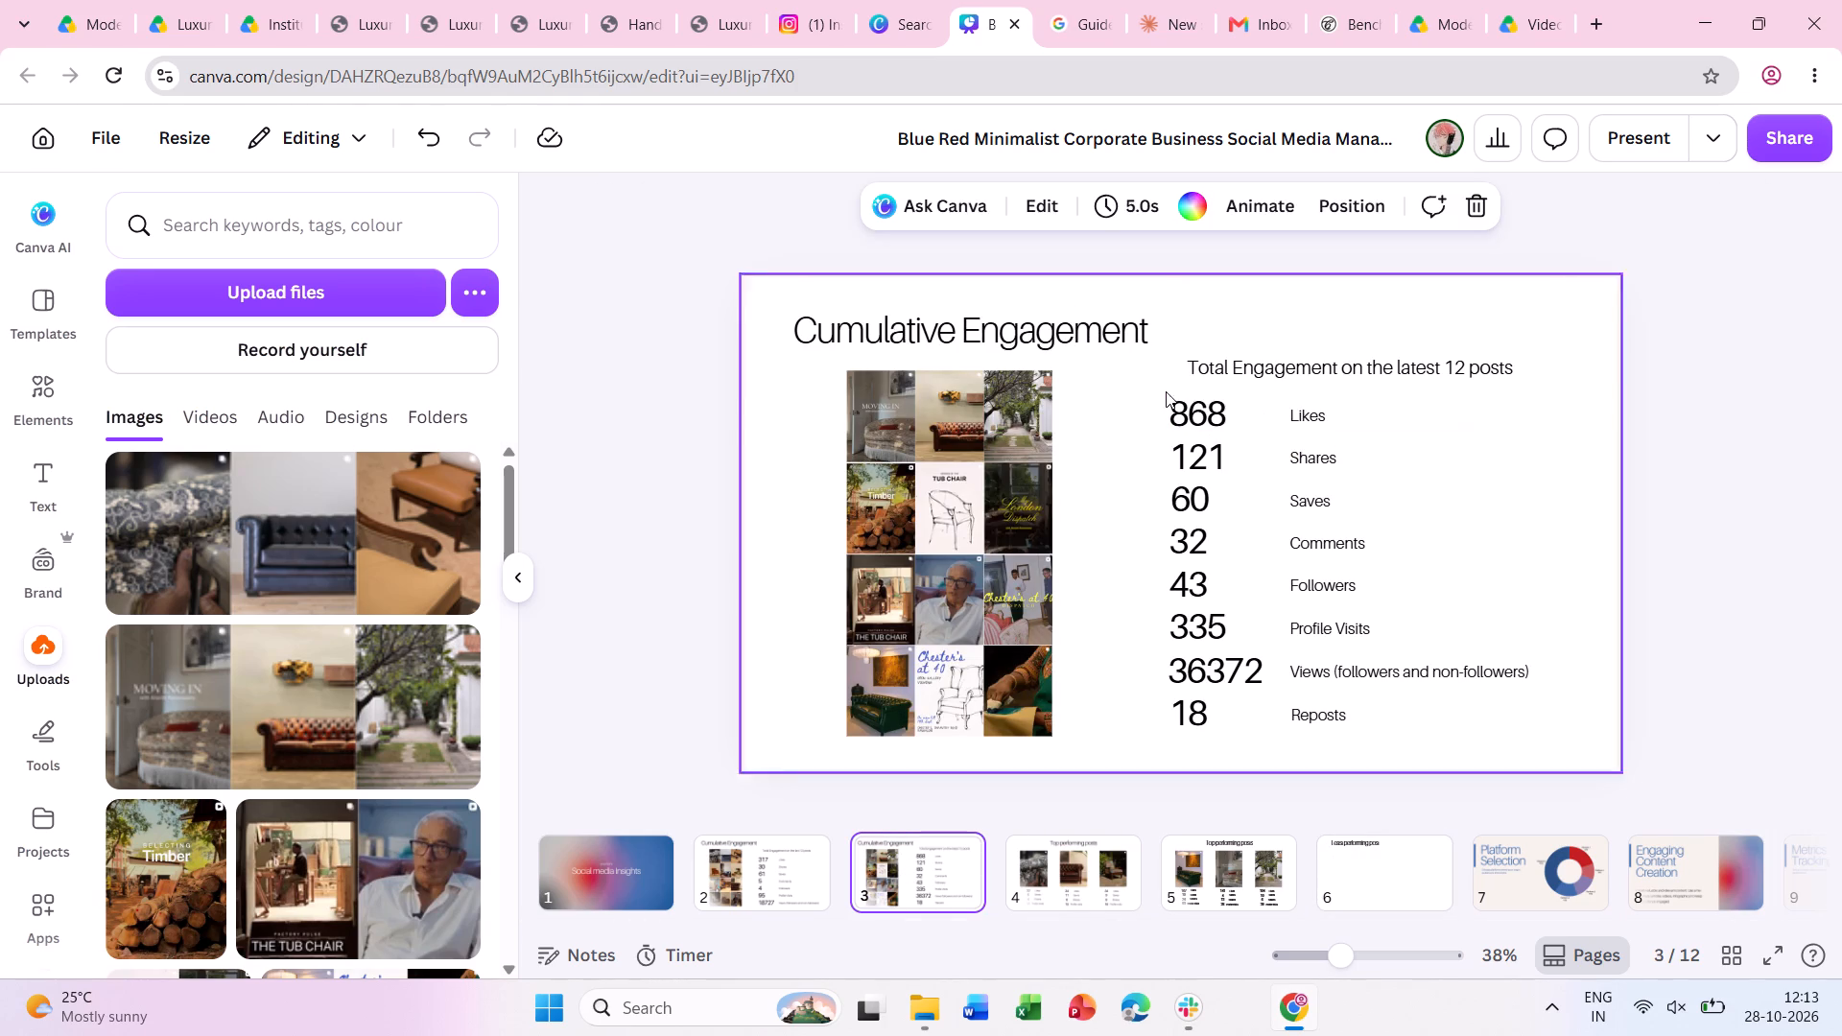
{"action": "left_click_drag", "start_coordinate": [1134, 396], "coordinate": [1359, 513]}
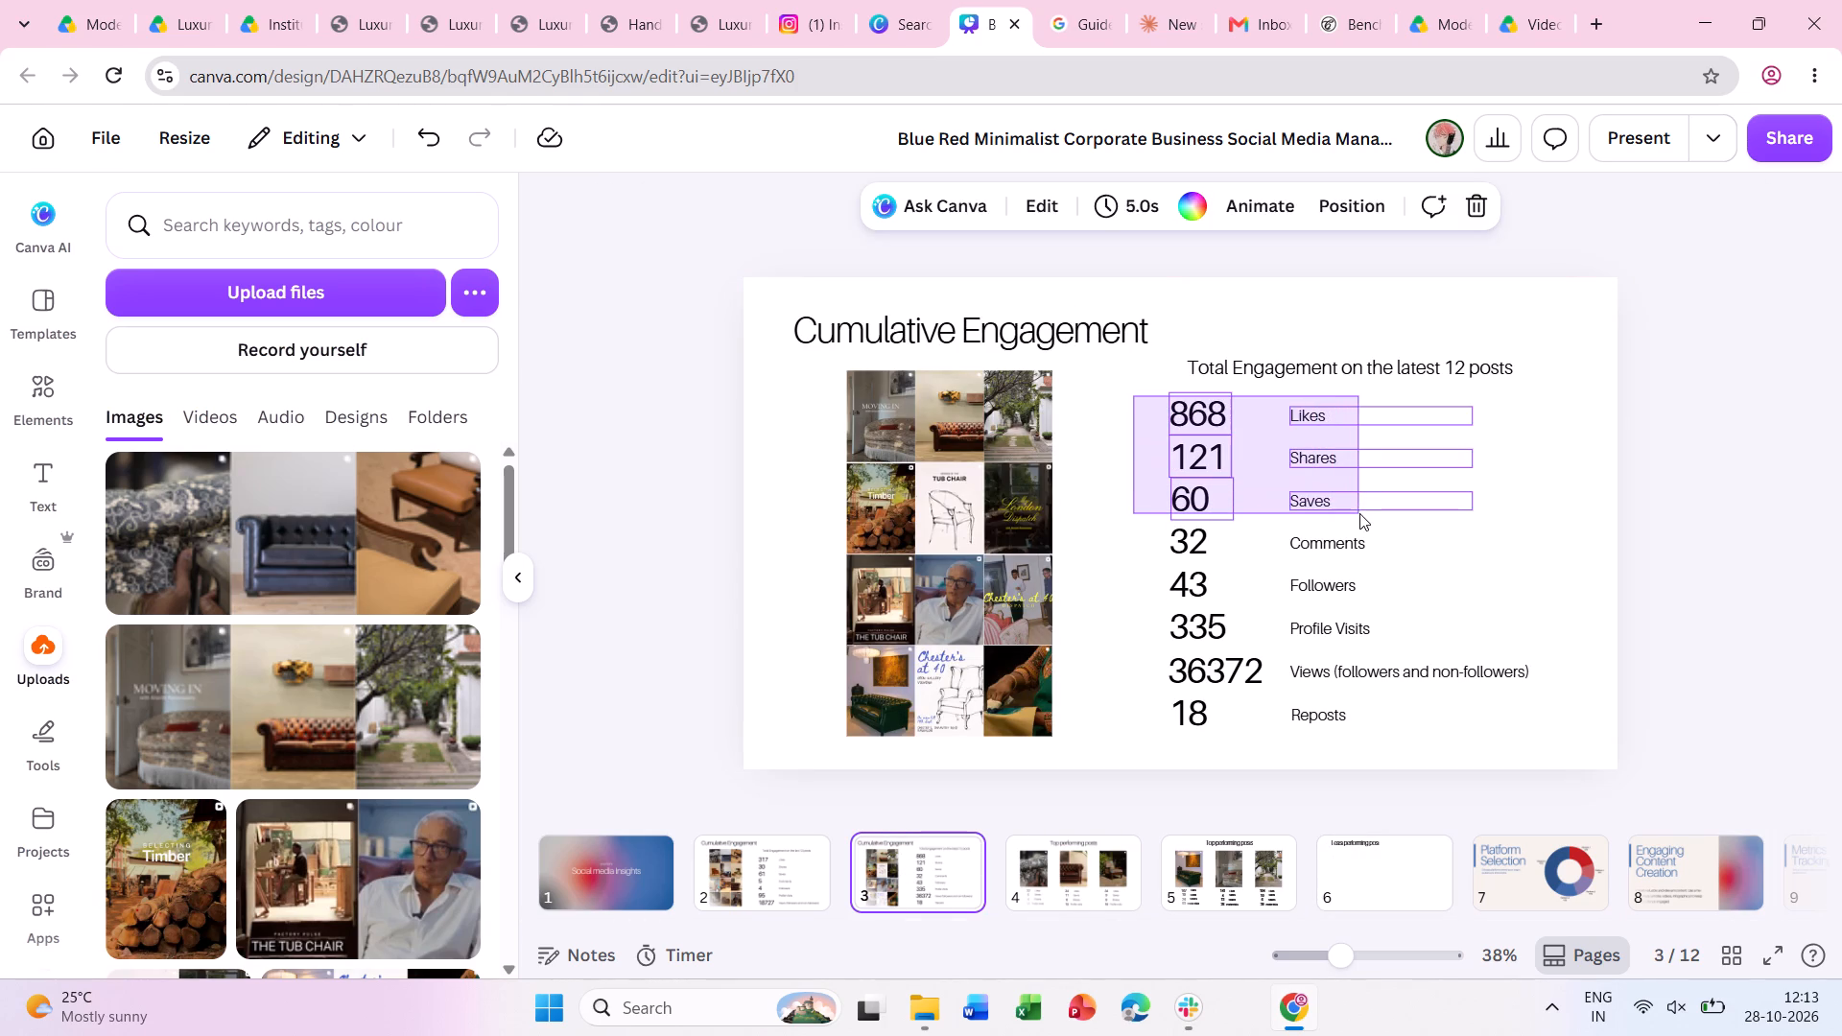
{"action": "left_click_drag", "start_coordinate": [1359, 513], "coordinate": [1390, 627]}
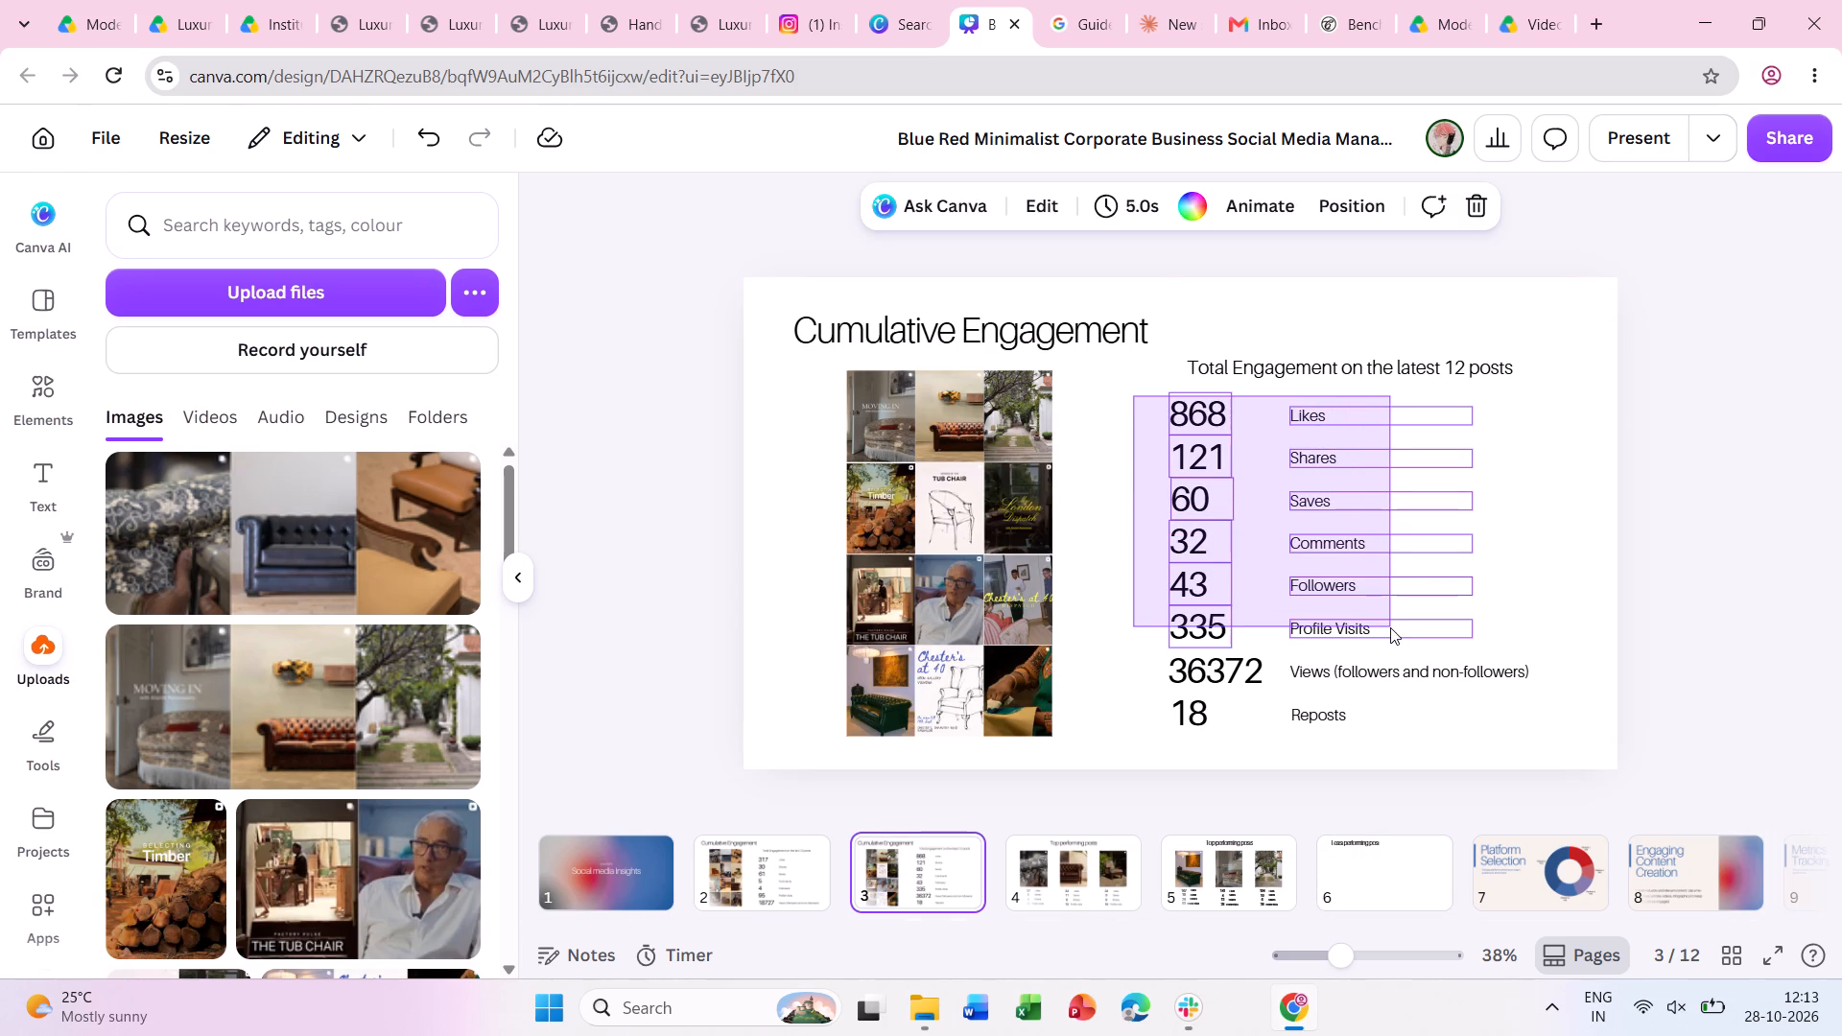
{"action": "left_click_drag", "start_coordinate": [1390, 627], "coordinate": [1416, 734]}
{"action": "key", "text": "ctrl+c"}
{"action": "left_click", "coordinate": [1345, 864]}
{"action": "key", "text": "ctrl+v"}
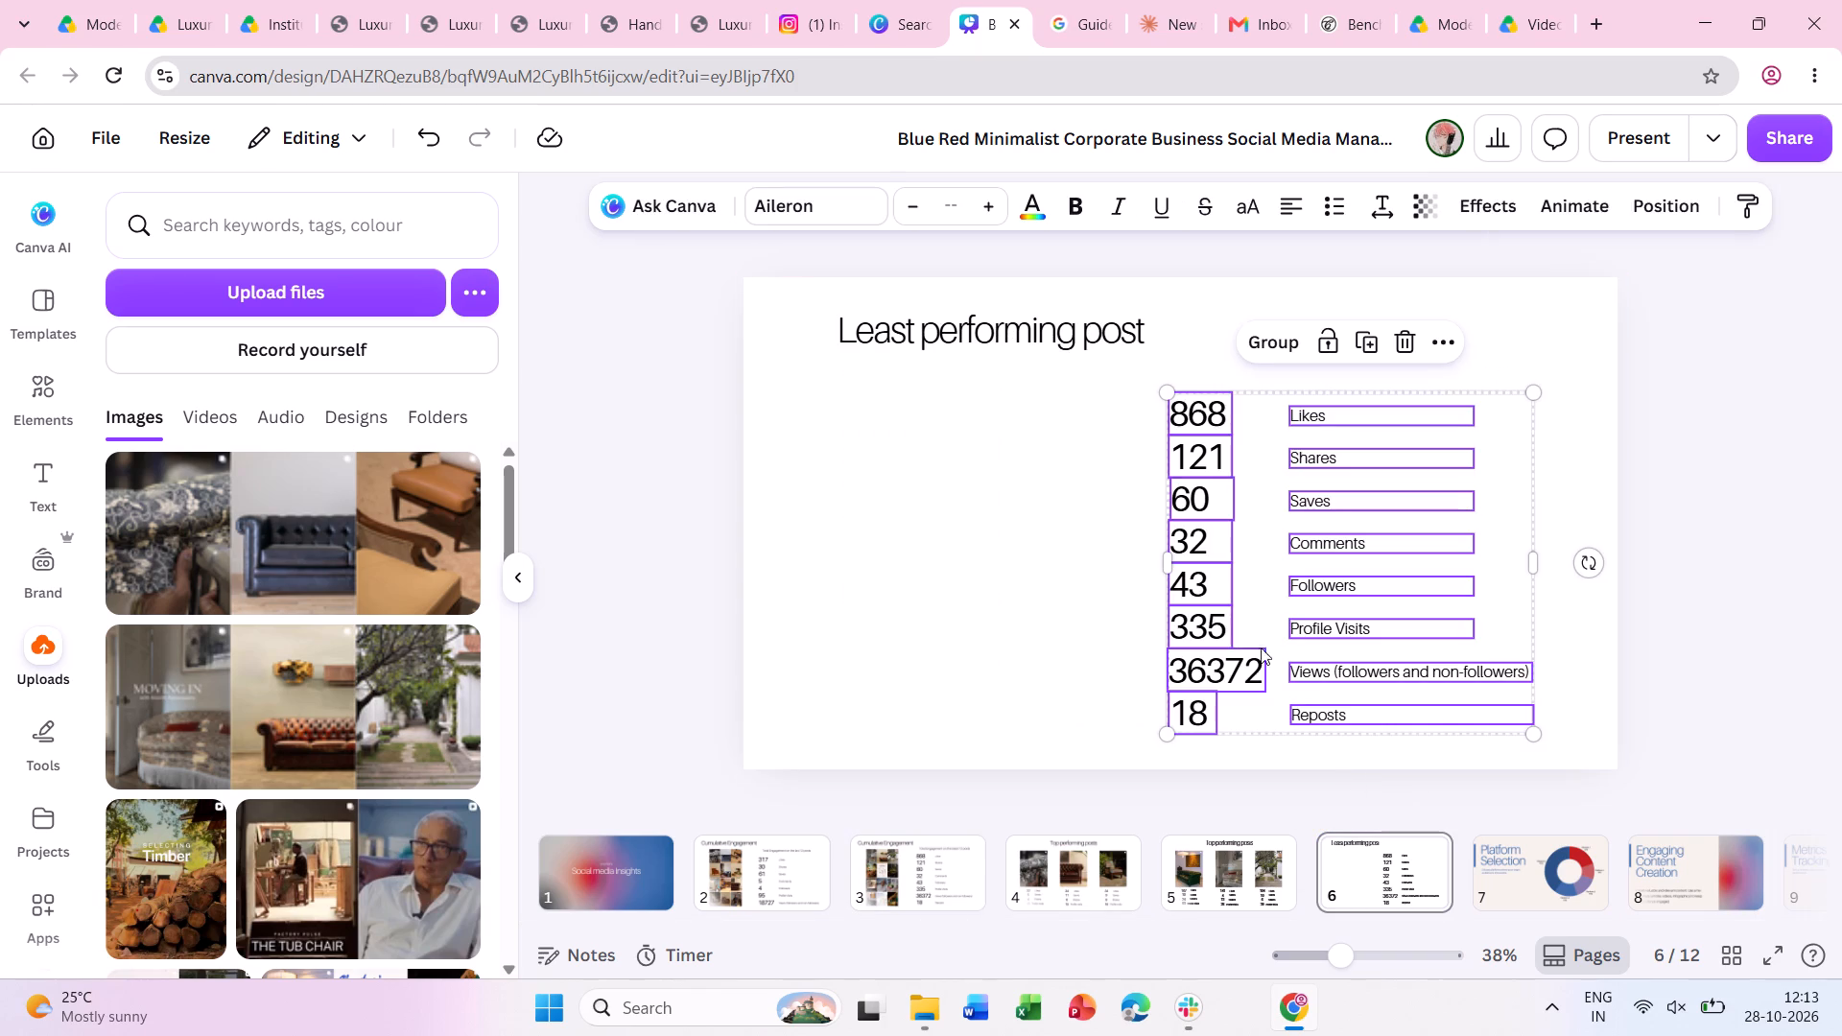
{"action": "left_click", "coordinate": [1682, 460]}
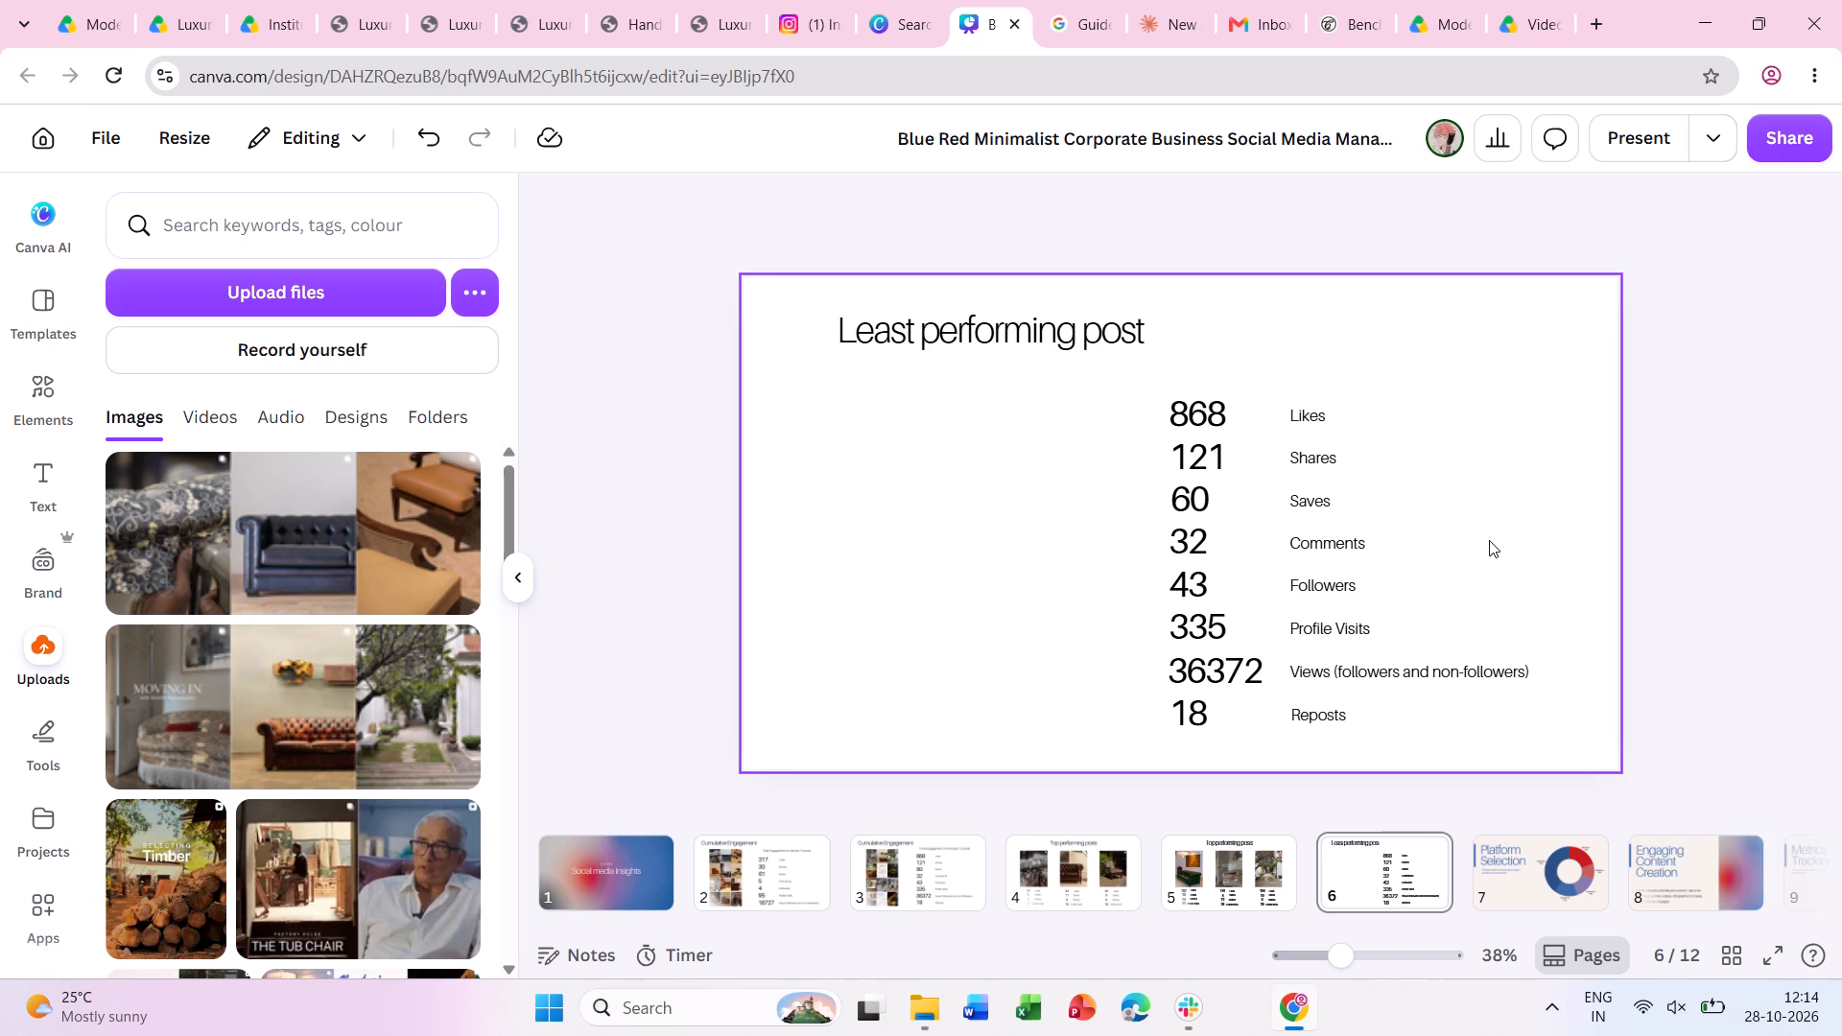
Add the uploaded three-panel armchair image to page 6 and crop it to the orange armchair panel.
{"action": "scroll", "coordinate": [357, 716], "scroll_direction": "up", "scroll_amount": 1}
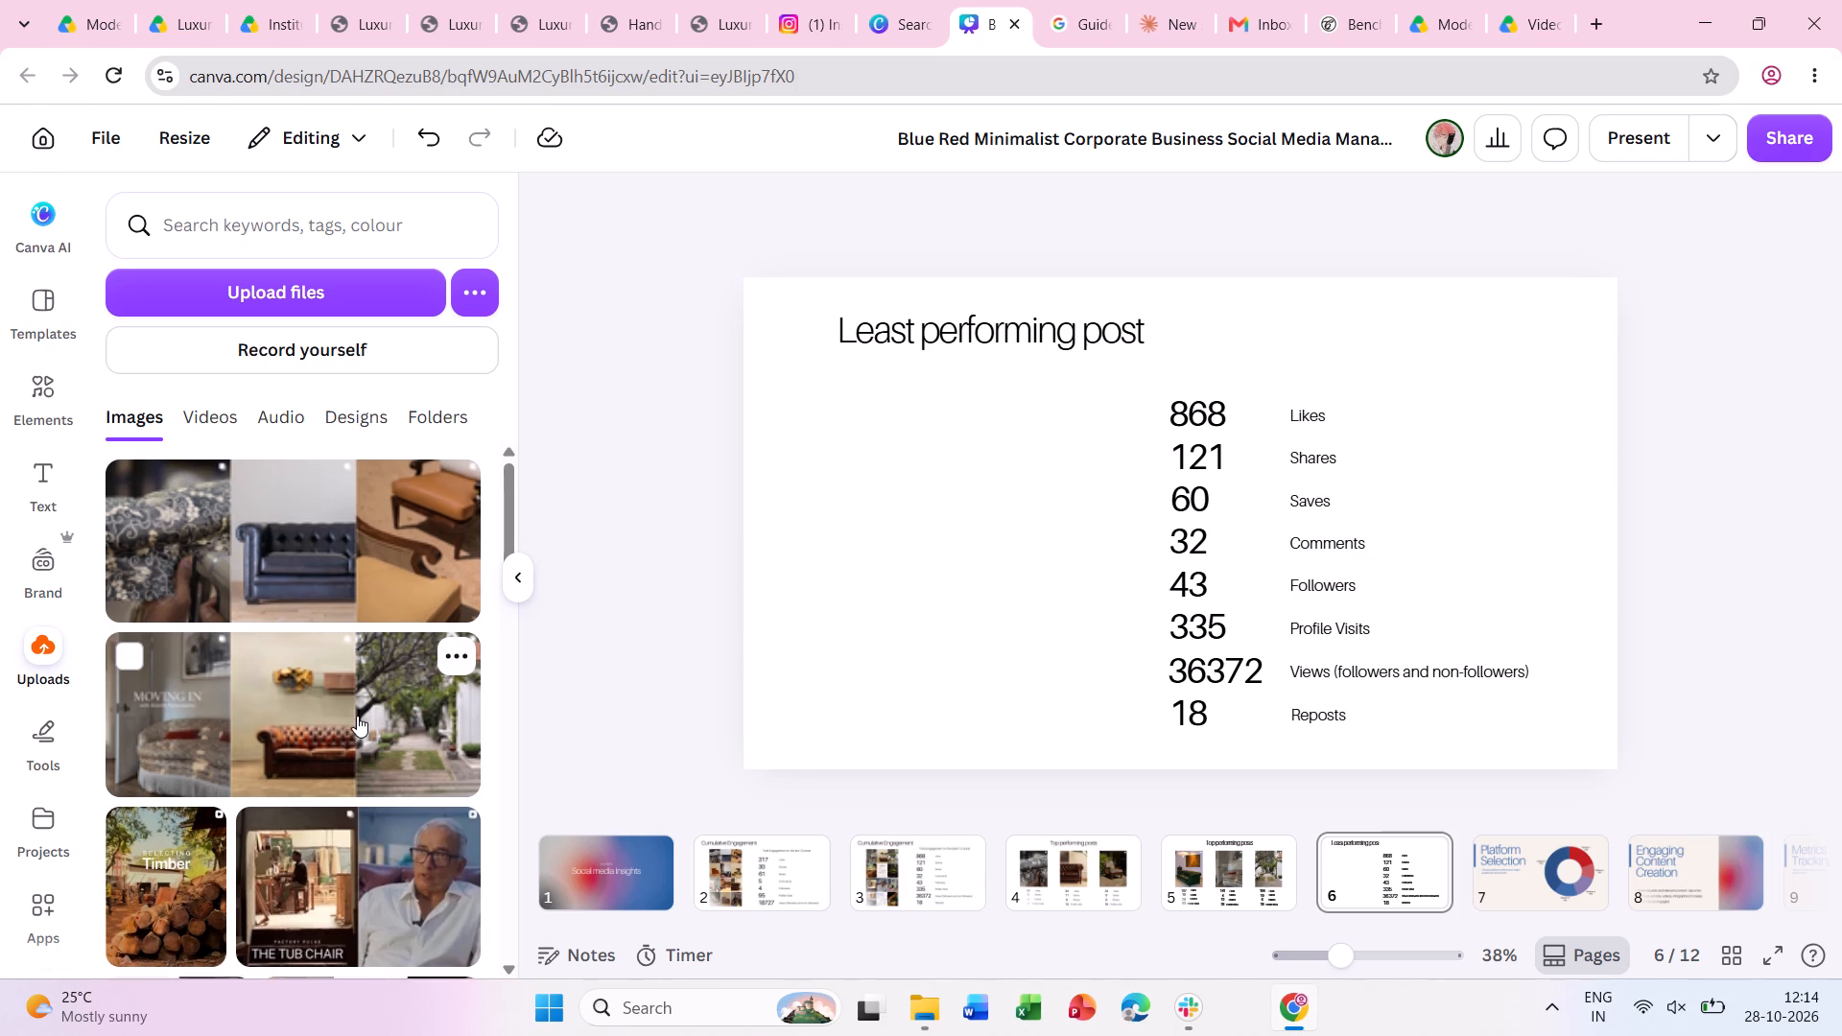
{"action": "scroll", "coordinate": [357, 716], "scroll_direction": "down", "scroll_amount": 4}
{"action": "left_click", "coordinate": [277, 765]}
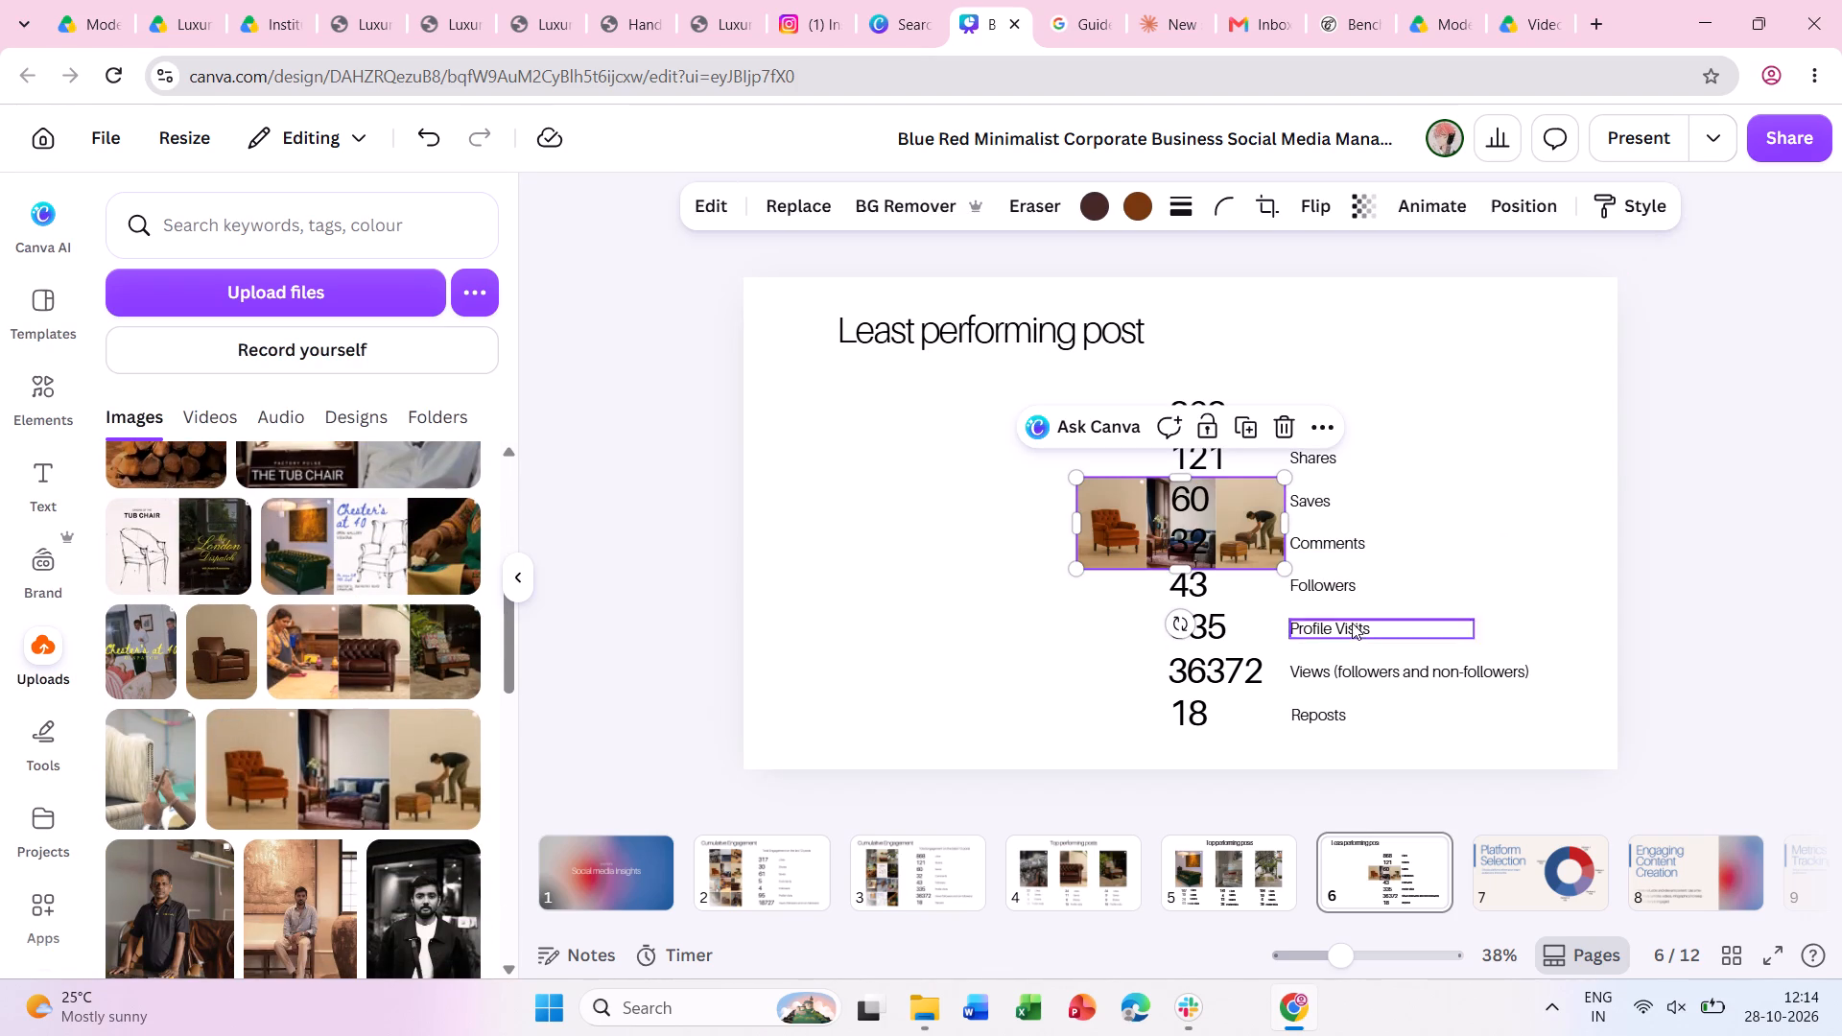
{"action": "left_click_drag", "start_coordinate": [1287, 525], "coordinate": [1150, 528]}
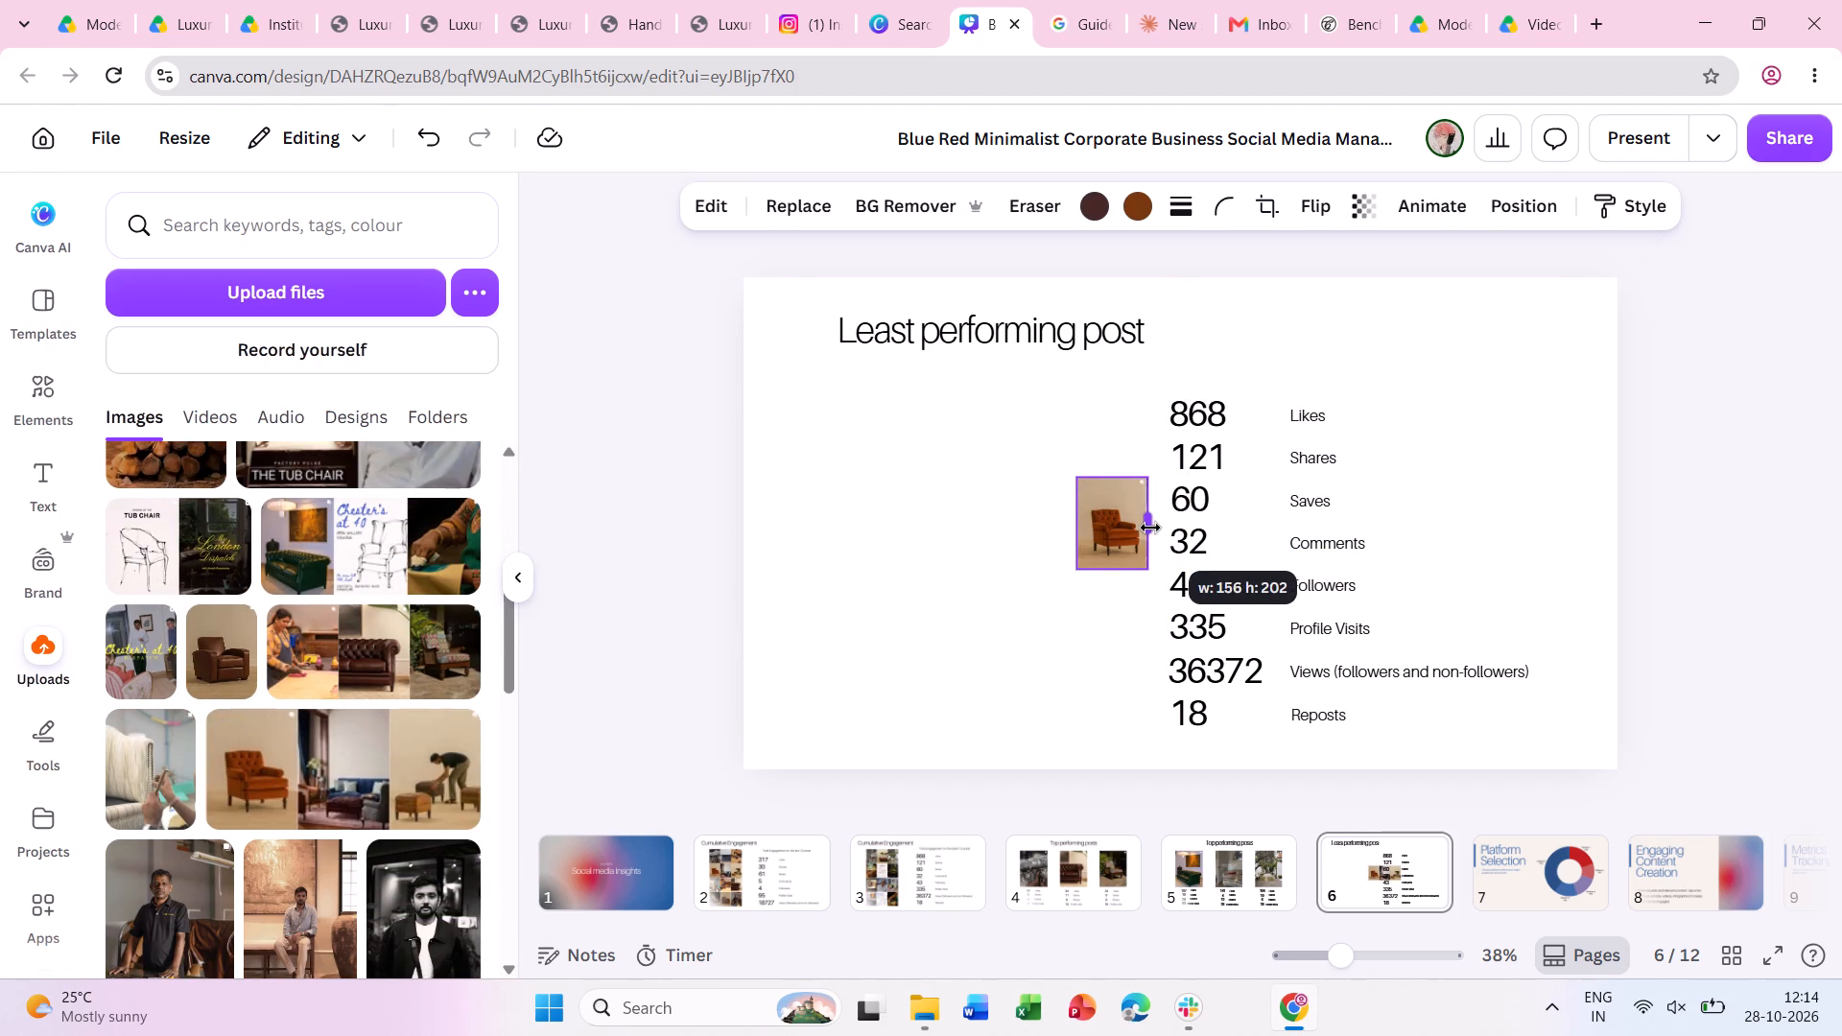
{"action": "left_click_drag", "start_coordinate": [1150, 528], "coordinate": [1147, 529]}
{"action": "left_click", "coordinate": [959, 554]}
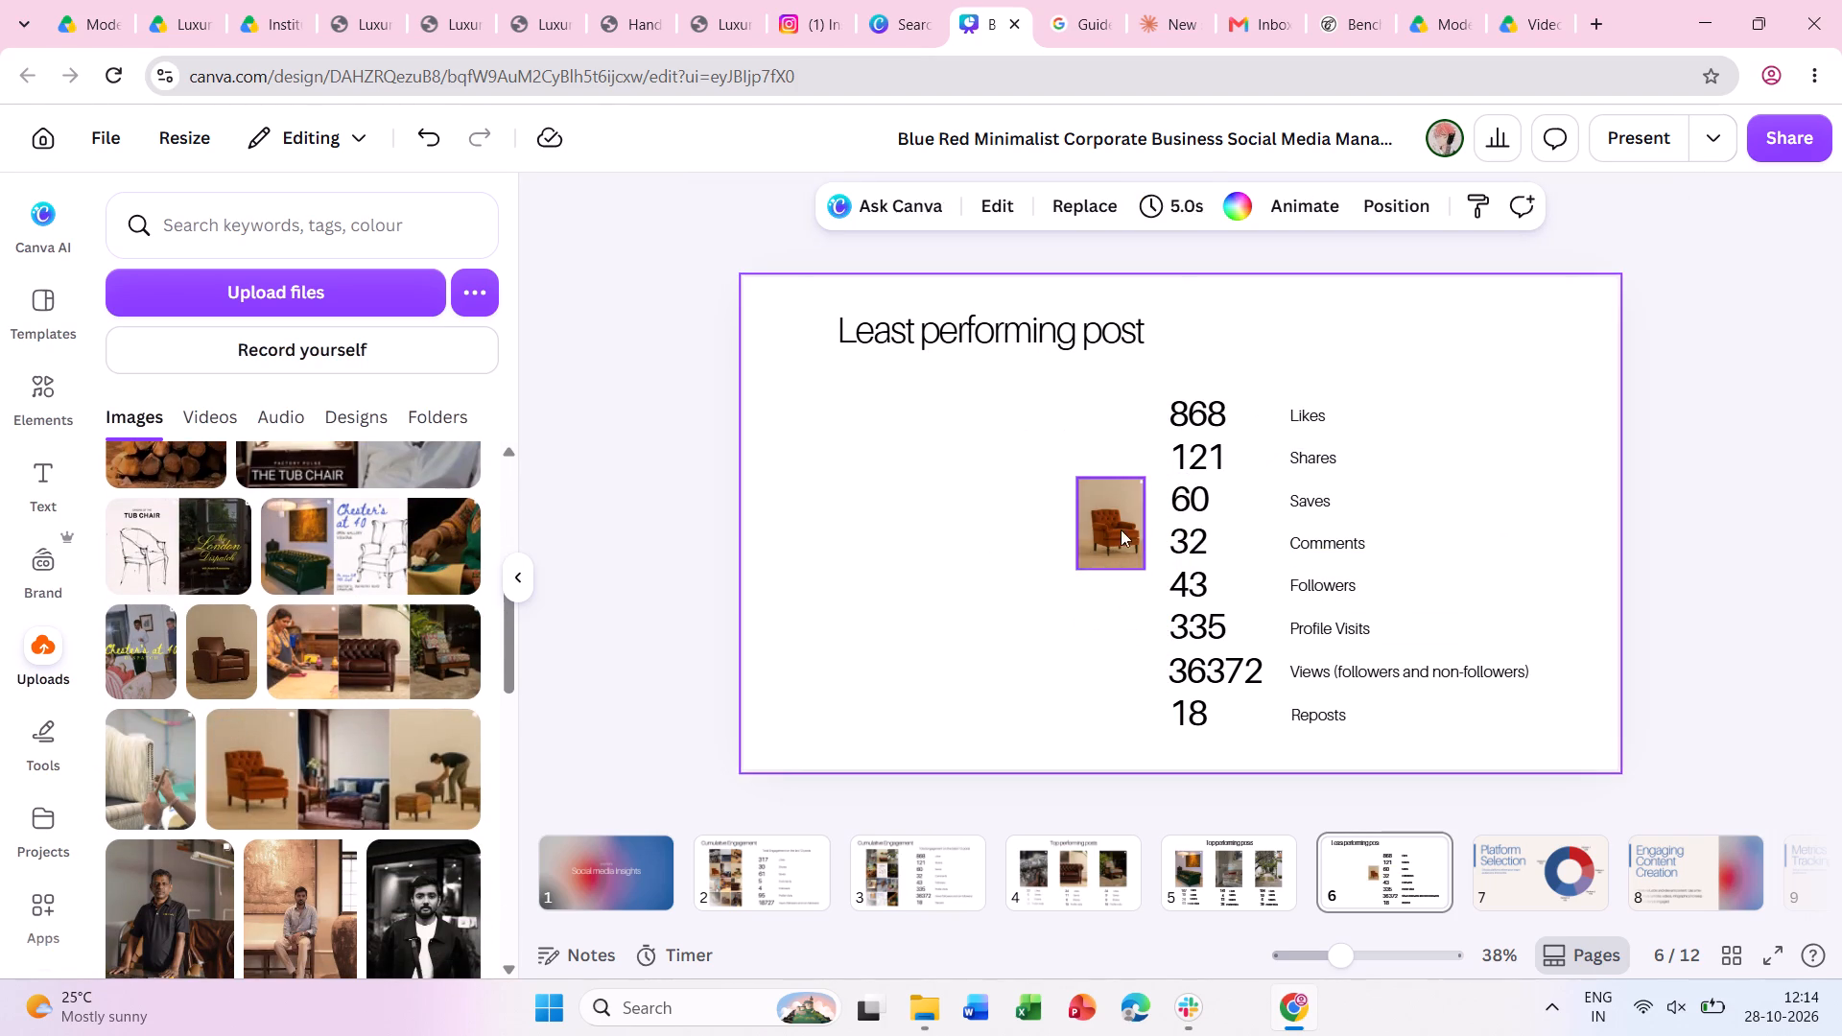
Enlarge the orange armchair image and place it below the heading, beside the column of figures.
{"action": "left_click_drag", "start_coordinate": [1106, 528], "coordinate": [914, 451]}
{"action": "left_click_drag", "start_coordinate": [956, 489], "coordinate": [1131, 678]}
{"action": "left_click_drag", "start_coordinate": [1109, 553], "coordinate": [1123, 553]}
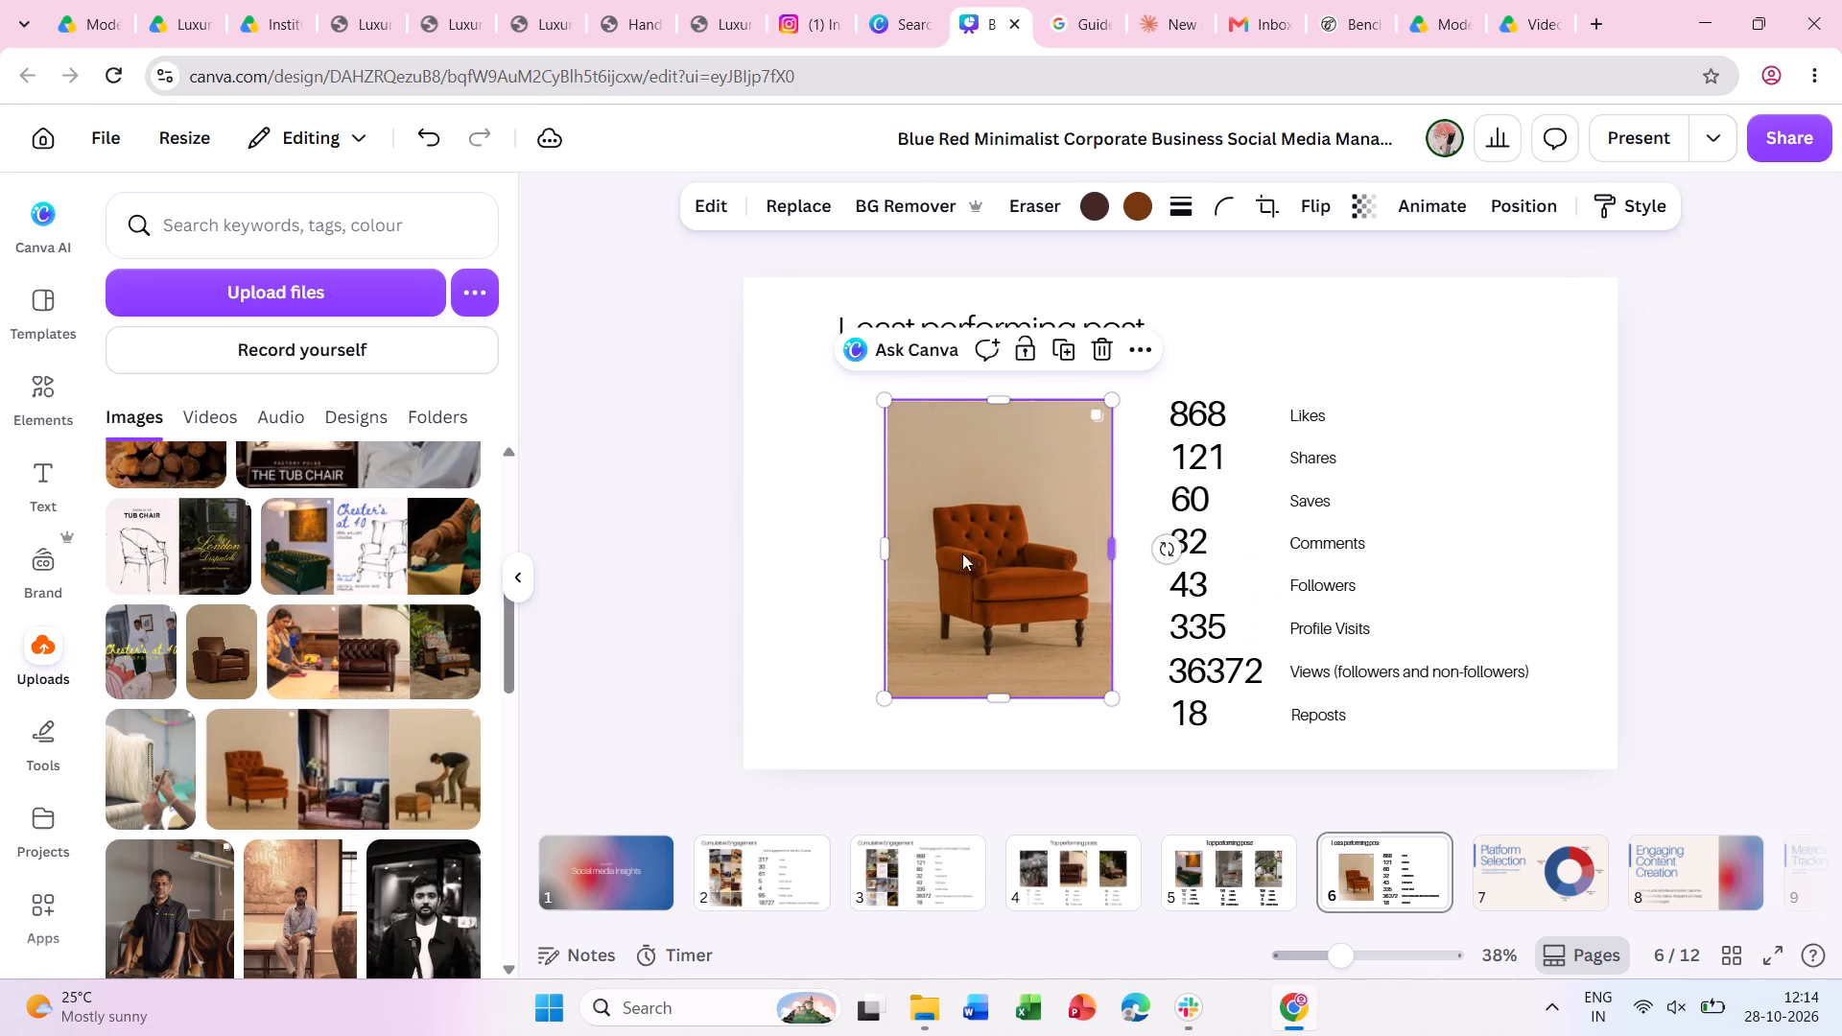
{"action": "left_click", "coordinate": [727, 557]}
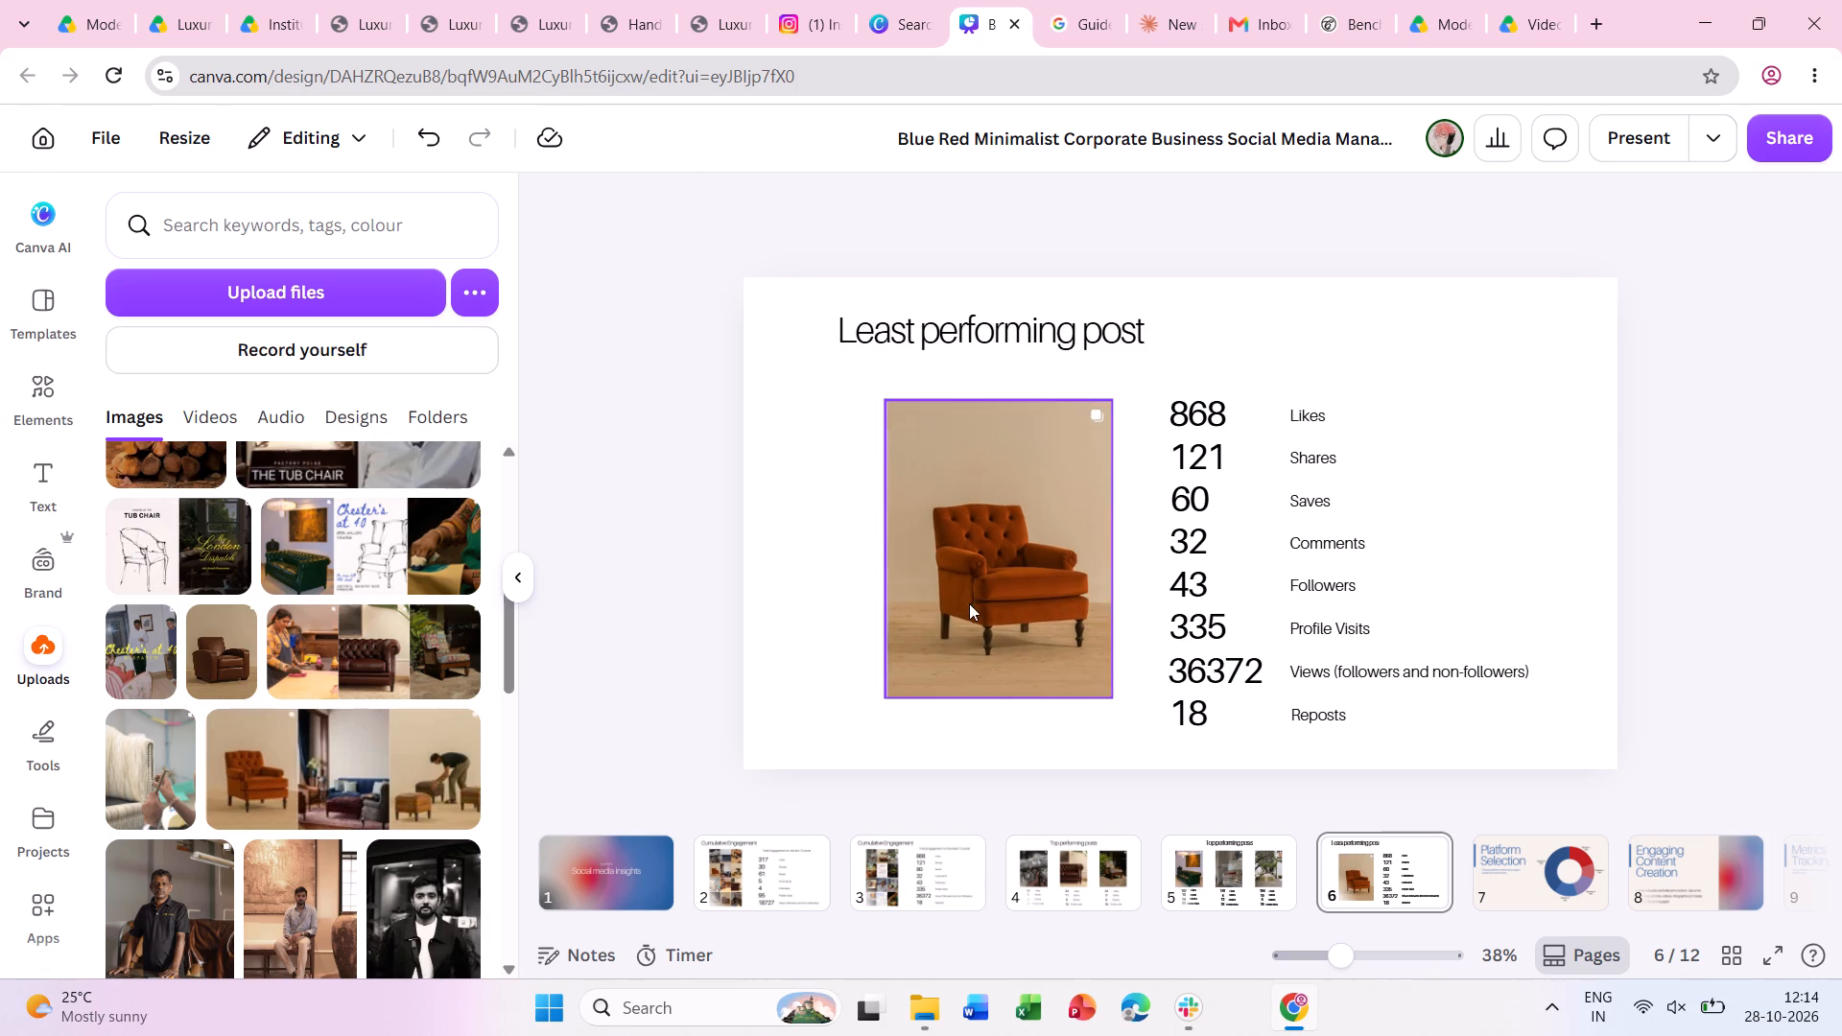
{"action": "left_click_drag", "start_coordinate": [969, 602], "coordinate": [959, 597]}
{"action": "left_click", "coordinate": [1761, 652]}
Shift the whole block of figures and labels slightly up and to the right, away from the armchair image.
{"action": "left_click_drag", "start_coordinate": [1581, 749], "coordinate": [1119, 370]}
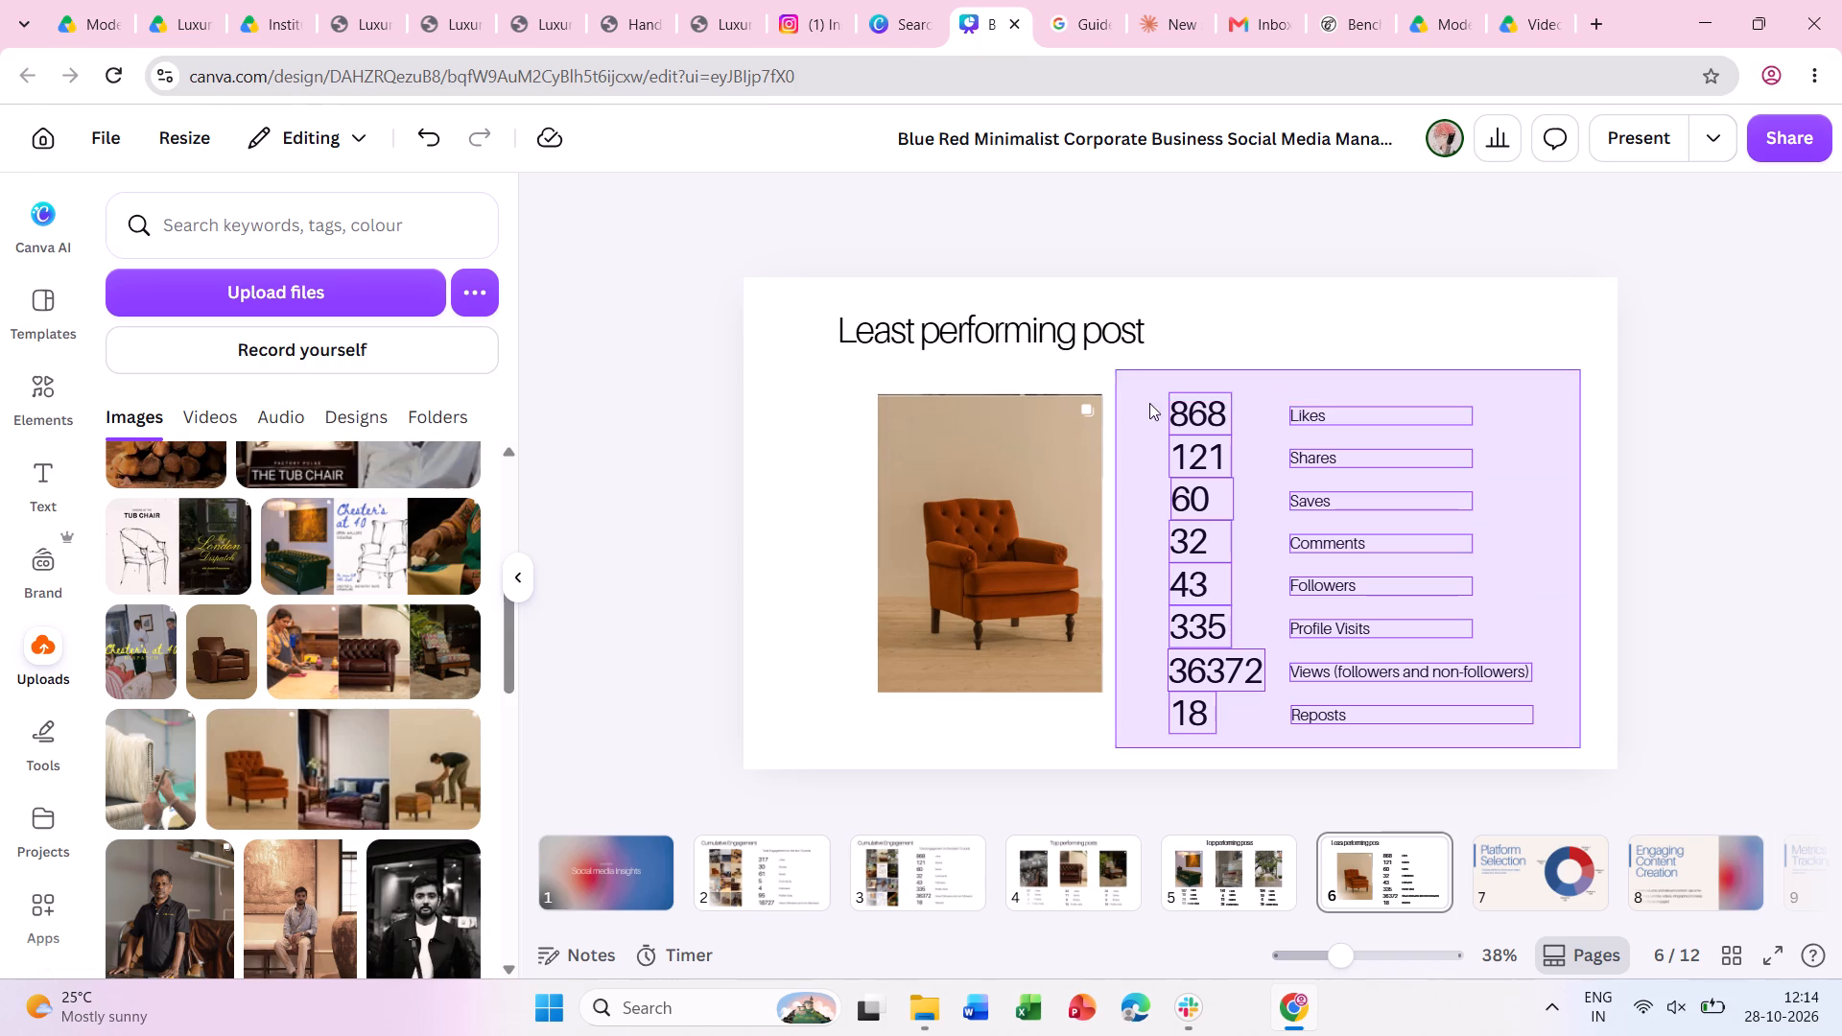
{"action": "left_click_drag", "start_coordinate": [1319, 459], "coordinate": [1335, 441]}
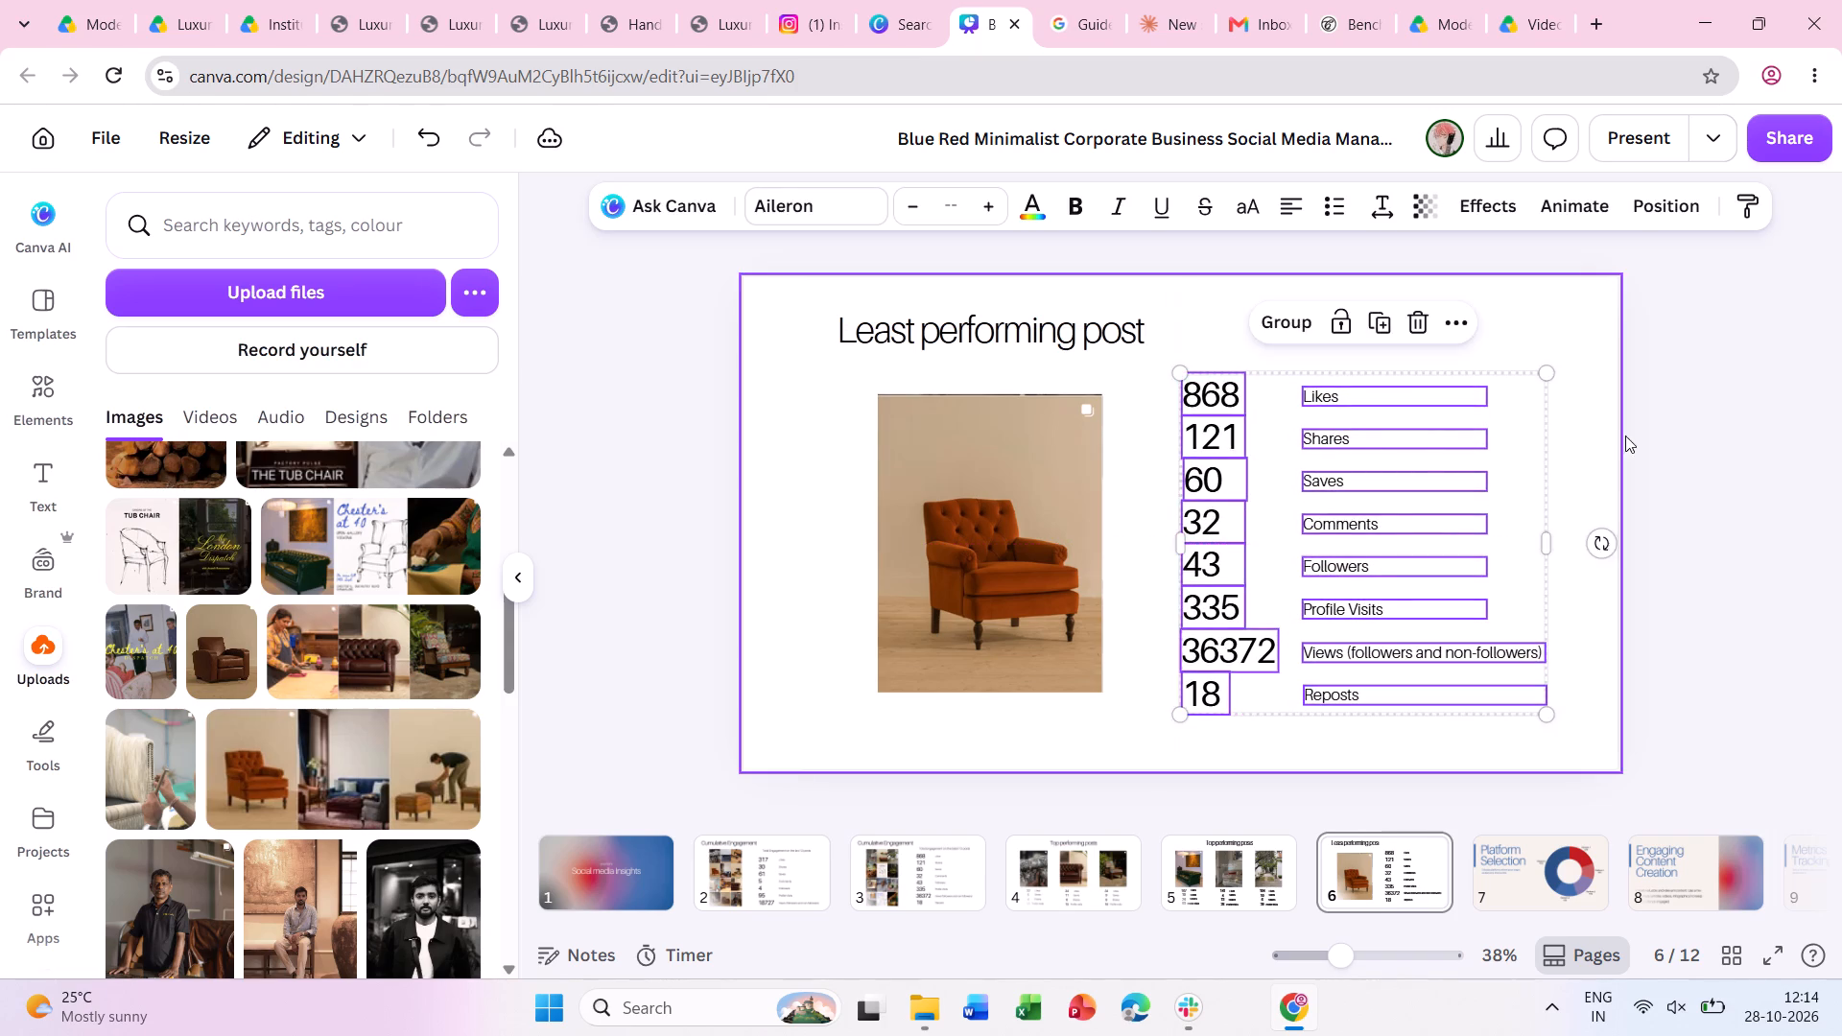
{"action": "left_click", "coordinate": [1632, 435]}
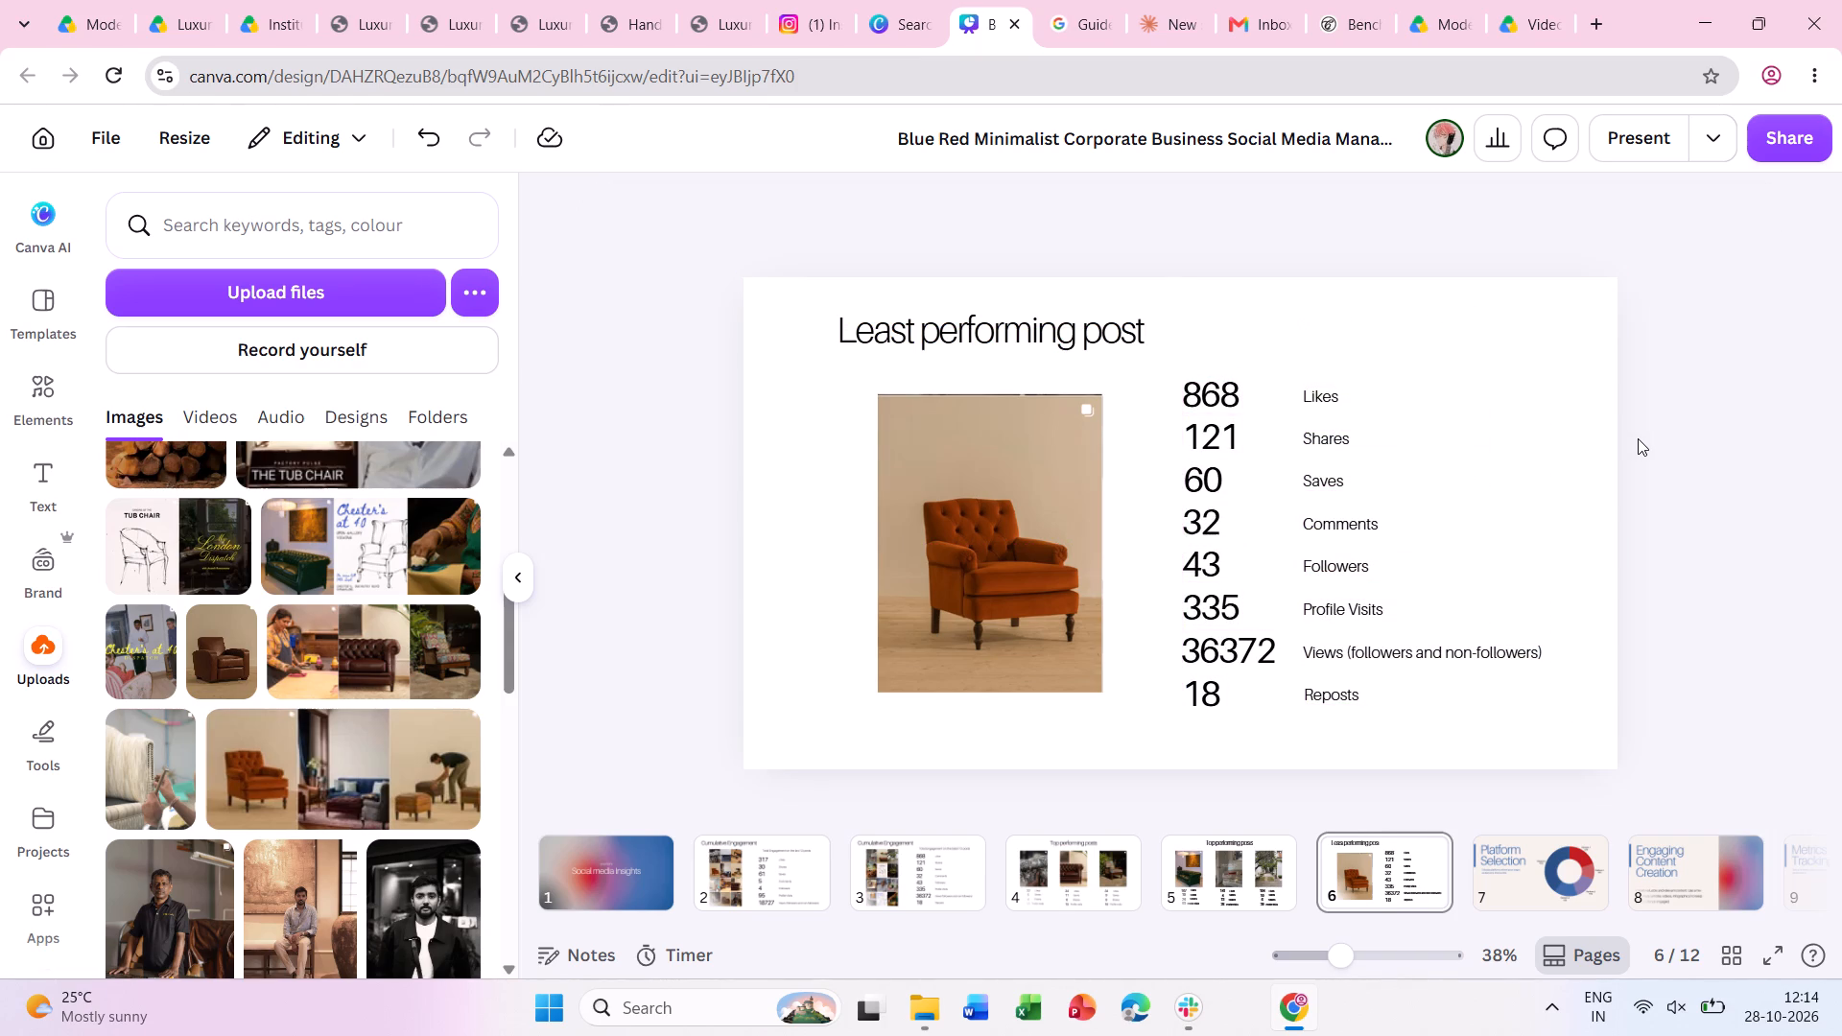
Set the post's figures to 18 likes, 0 shares, 3 saves and 1 comment.
{"action": "double_click", "coordinate": [1231, 392]}
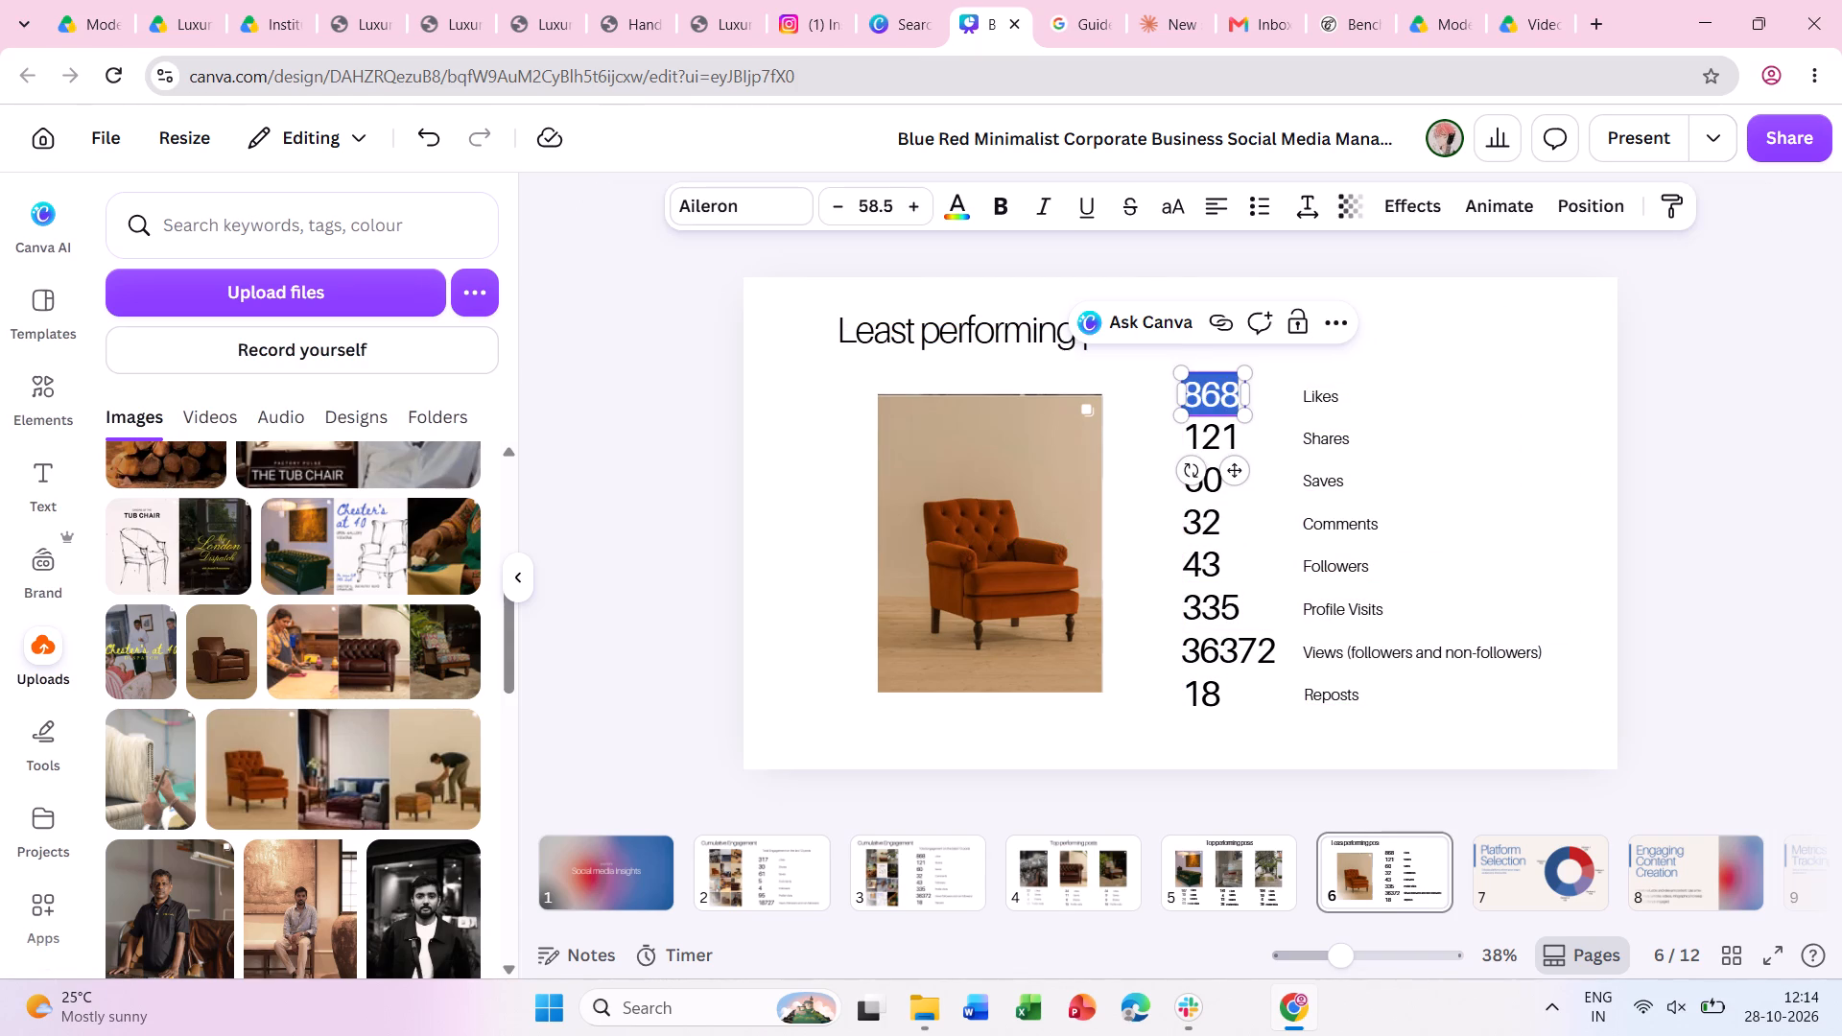
{"action": "type", "text": "18"}
{"action": "double_click", "coordinate": [1220, 427]}
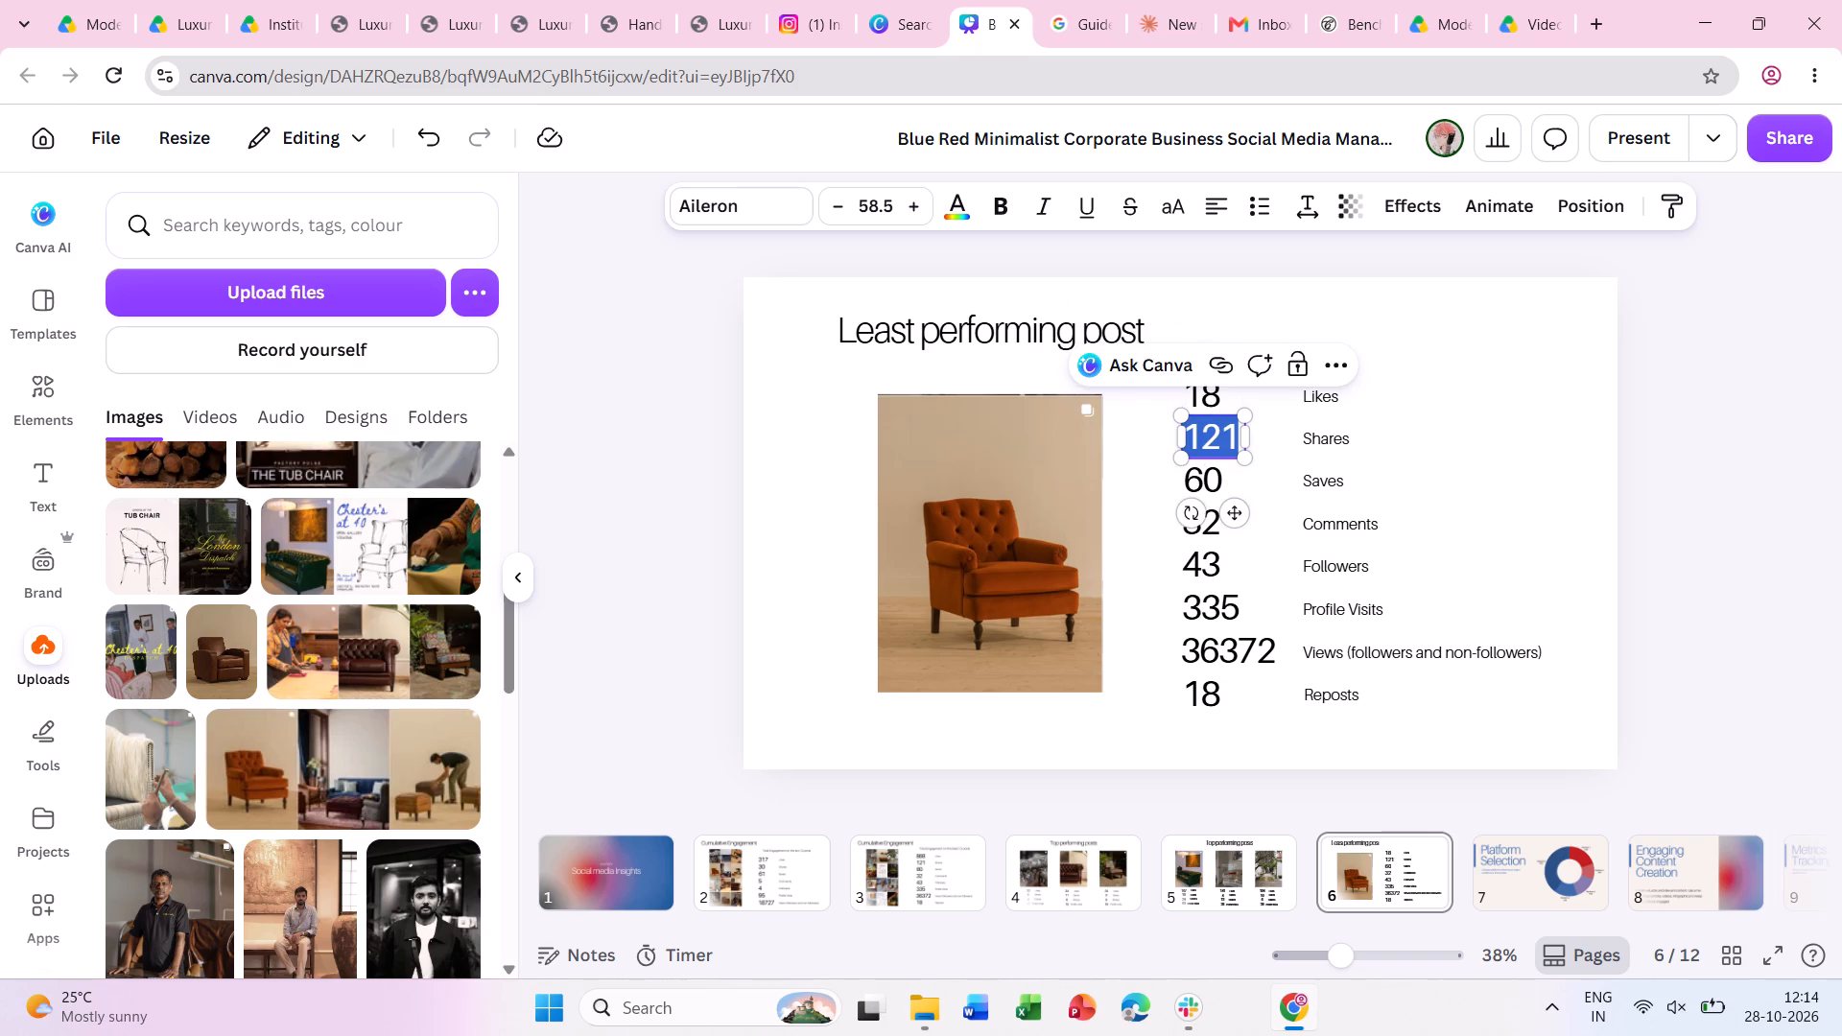
{"action": "key", "text": "0"}
{"action": "double_click", "coordinate": [1220, 478]}
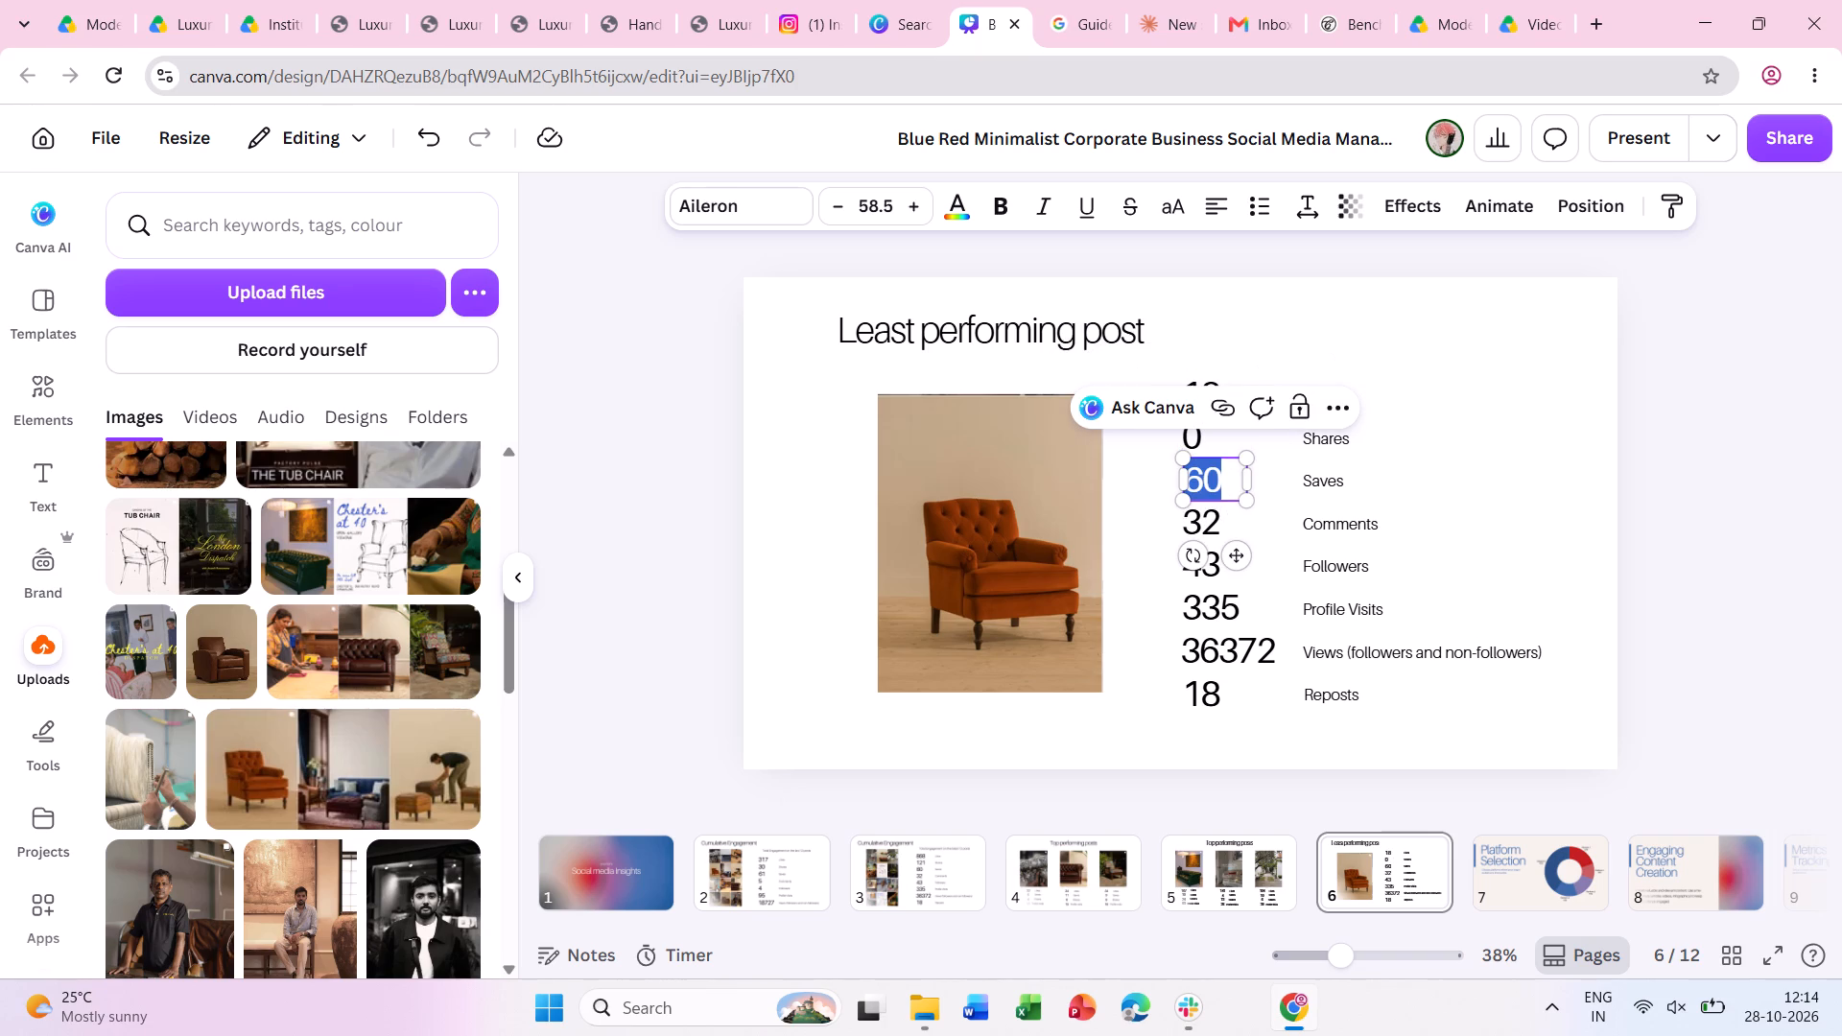
{"action": "key", "text": "3"}
{"action": "double_click", "coordinate": [1211, 519]}
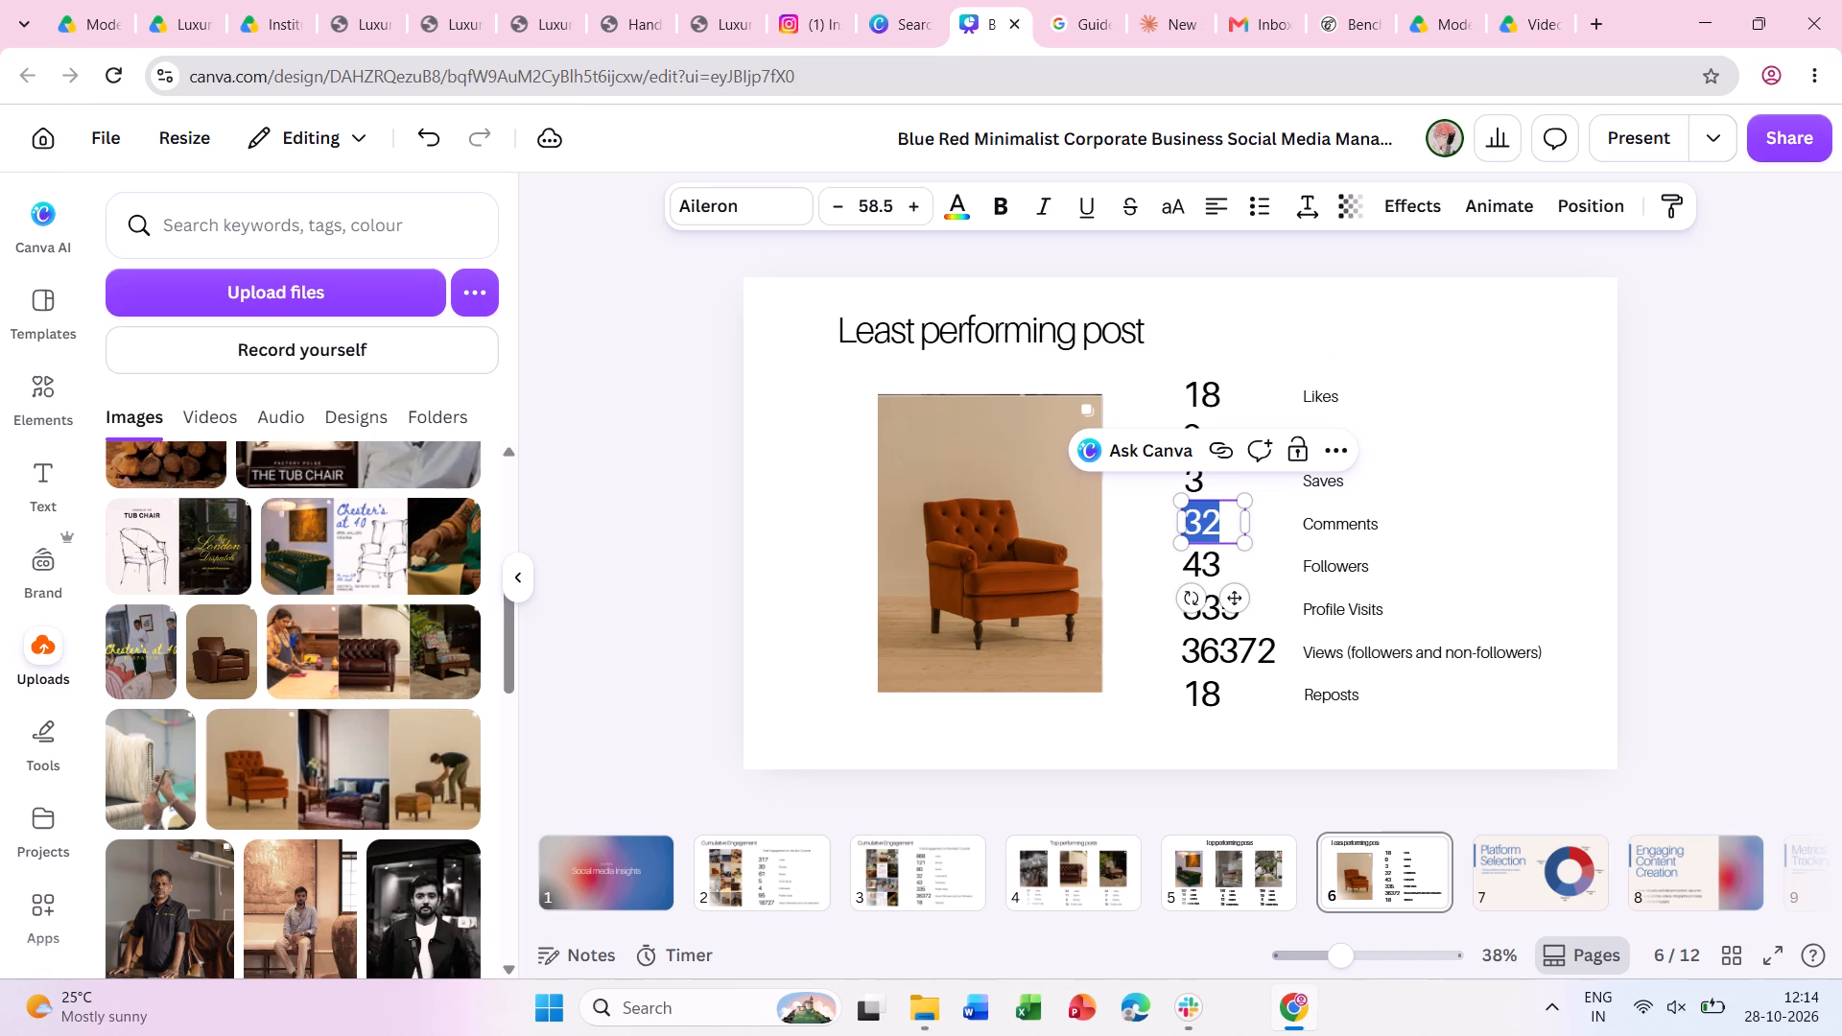
{"action": "key", "text": "1"}
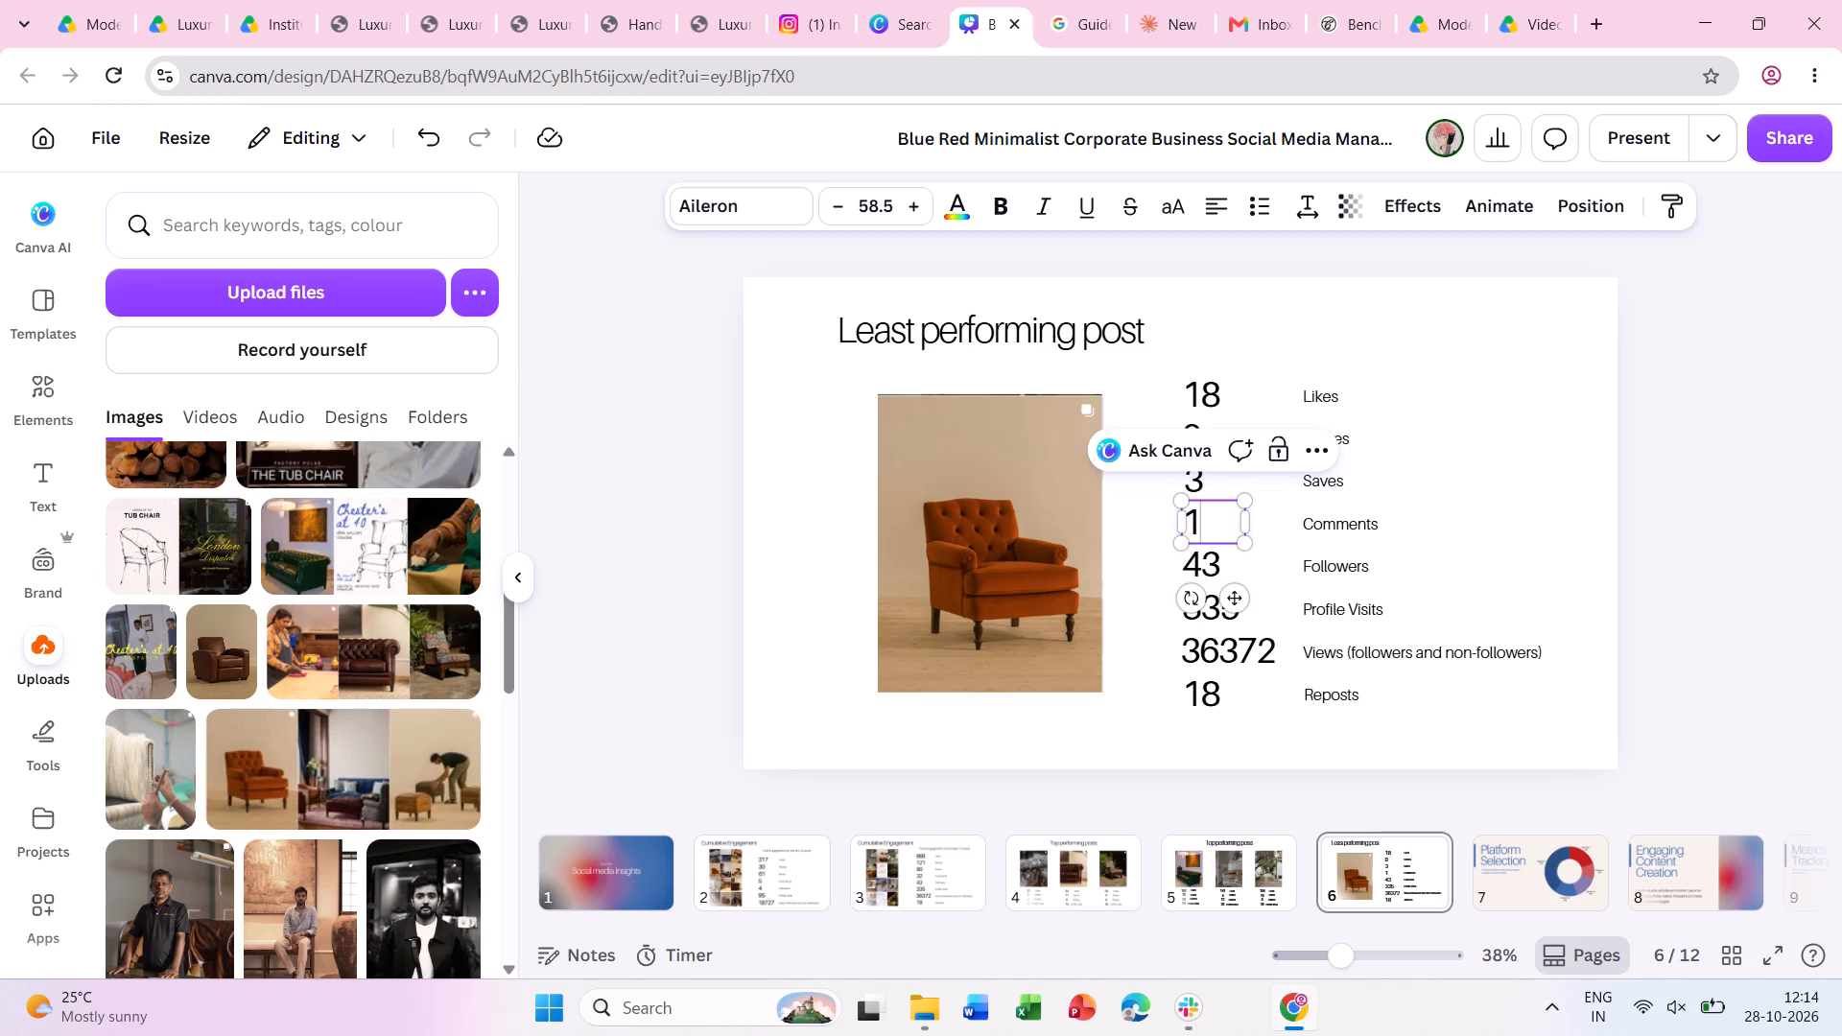
Set the remaining figures to 0 followers, 4 profile visits, 1225 views and 0 reposts.
{"action": "double_click", "coordinate": [1203, 556]}
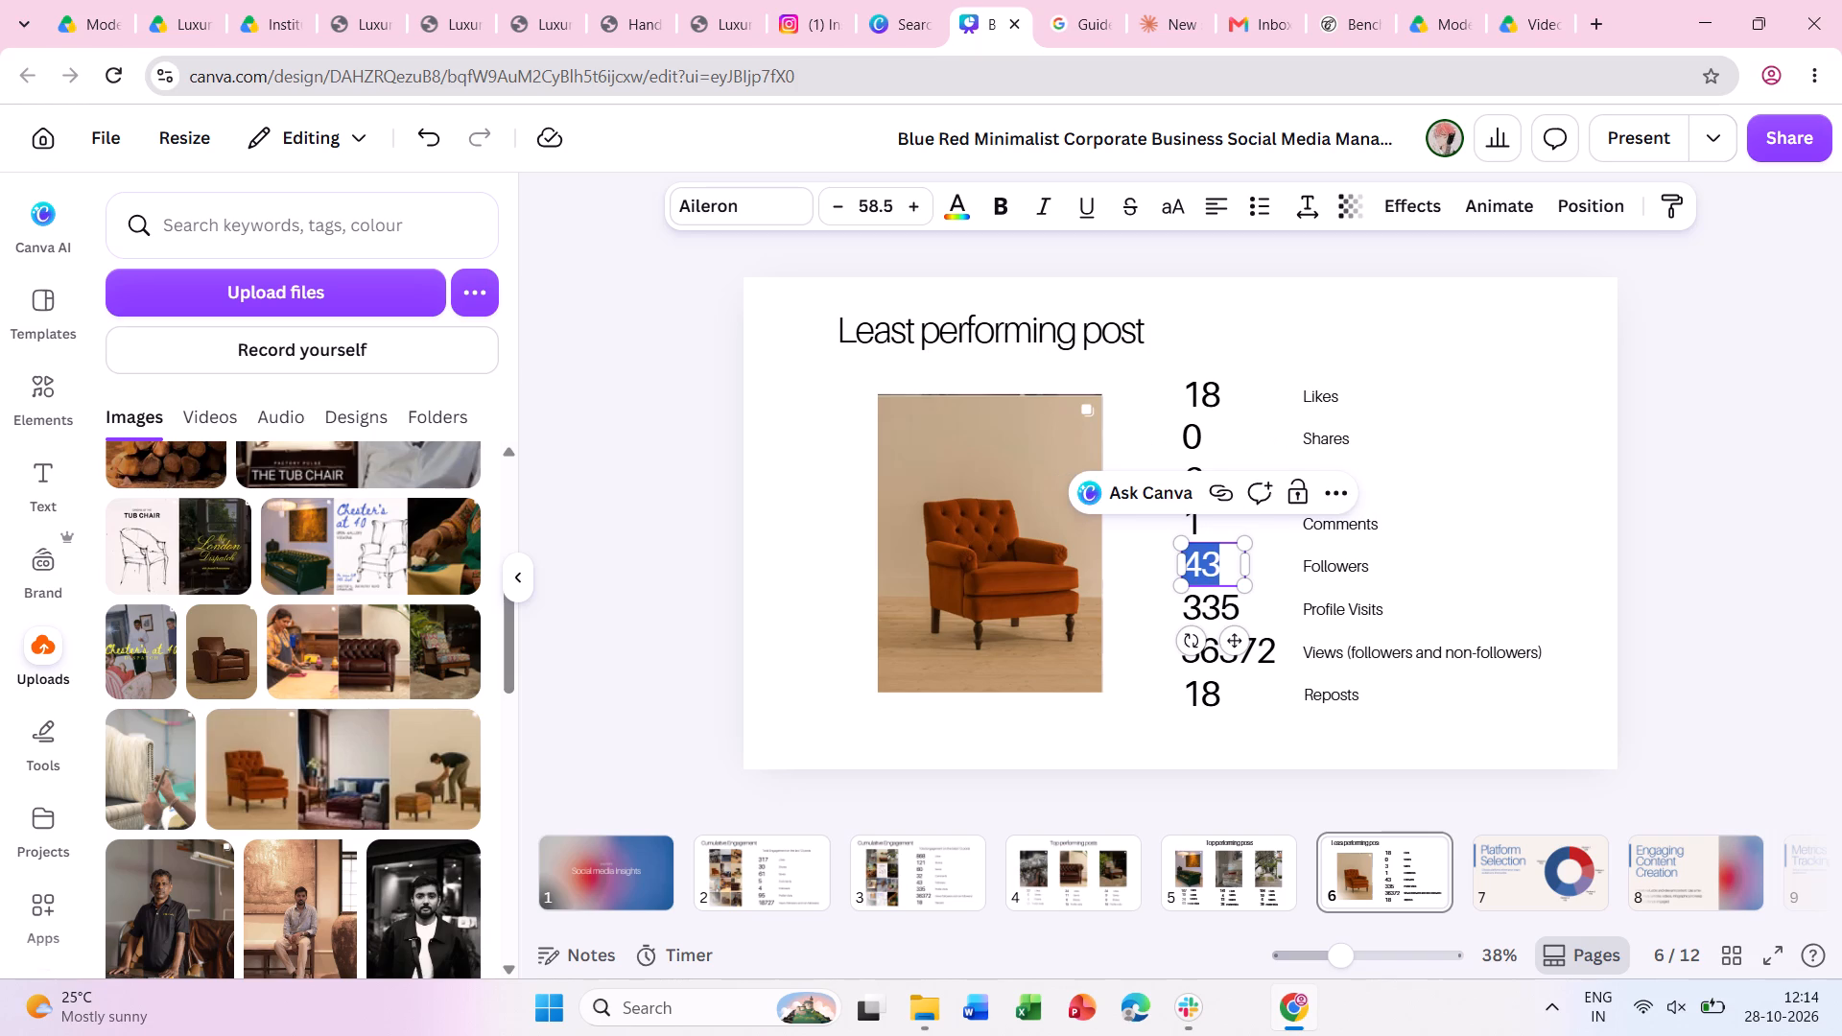
{"action": "key", "text": "0"}
{"action": "double_click", "coordinate": [1212, 598]}
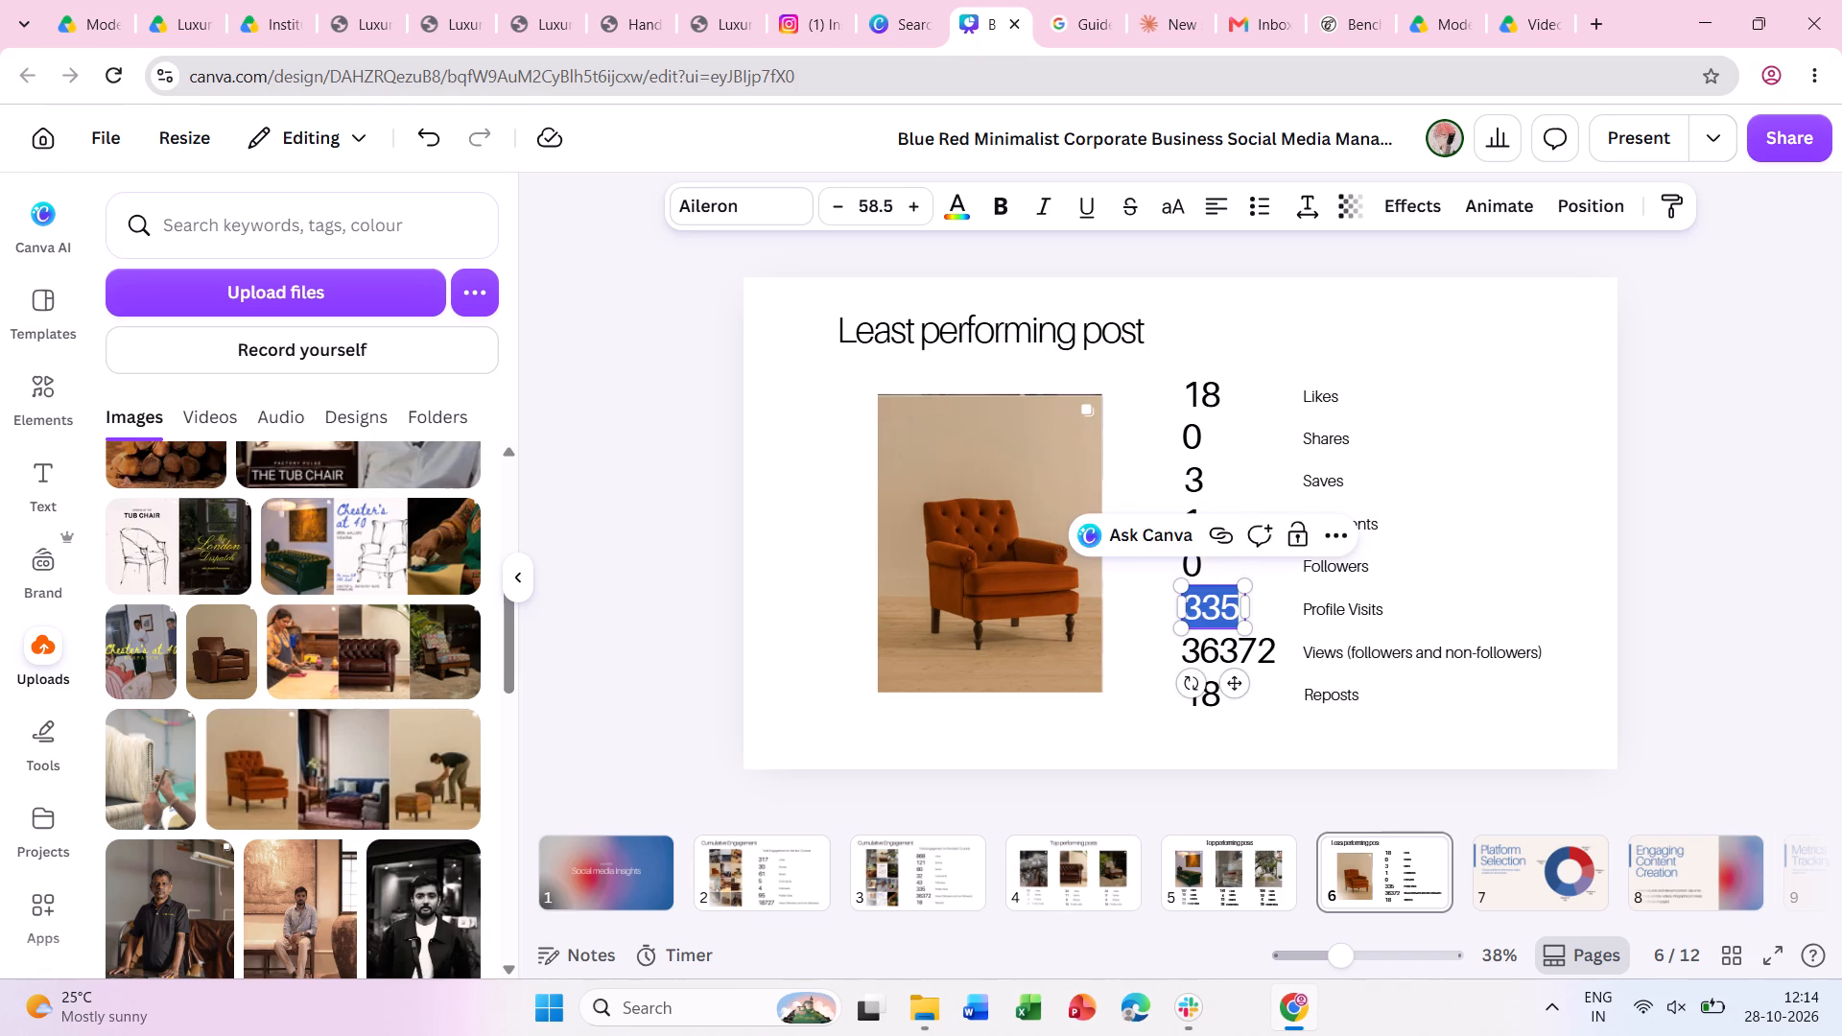
{"action": "key", "text": "4"}
{"action": "double_click", "coordinate": [1229, 659]}
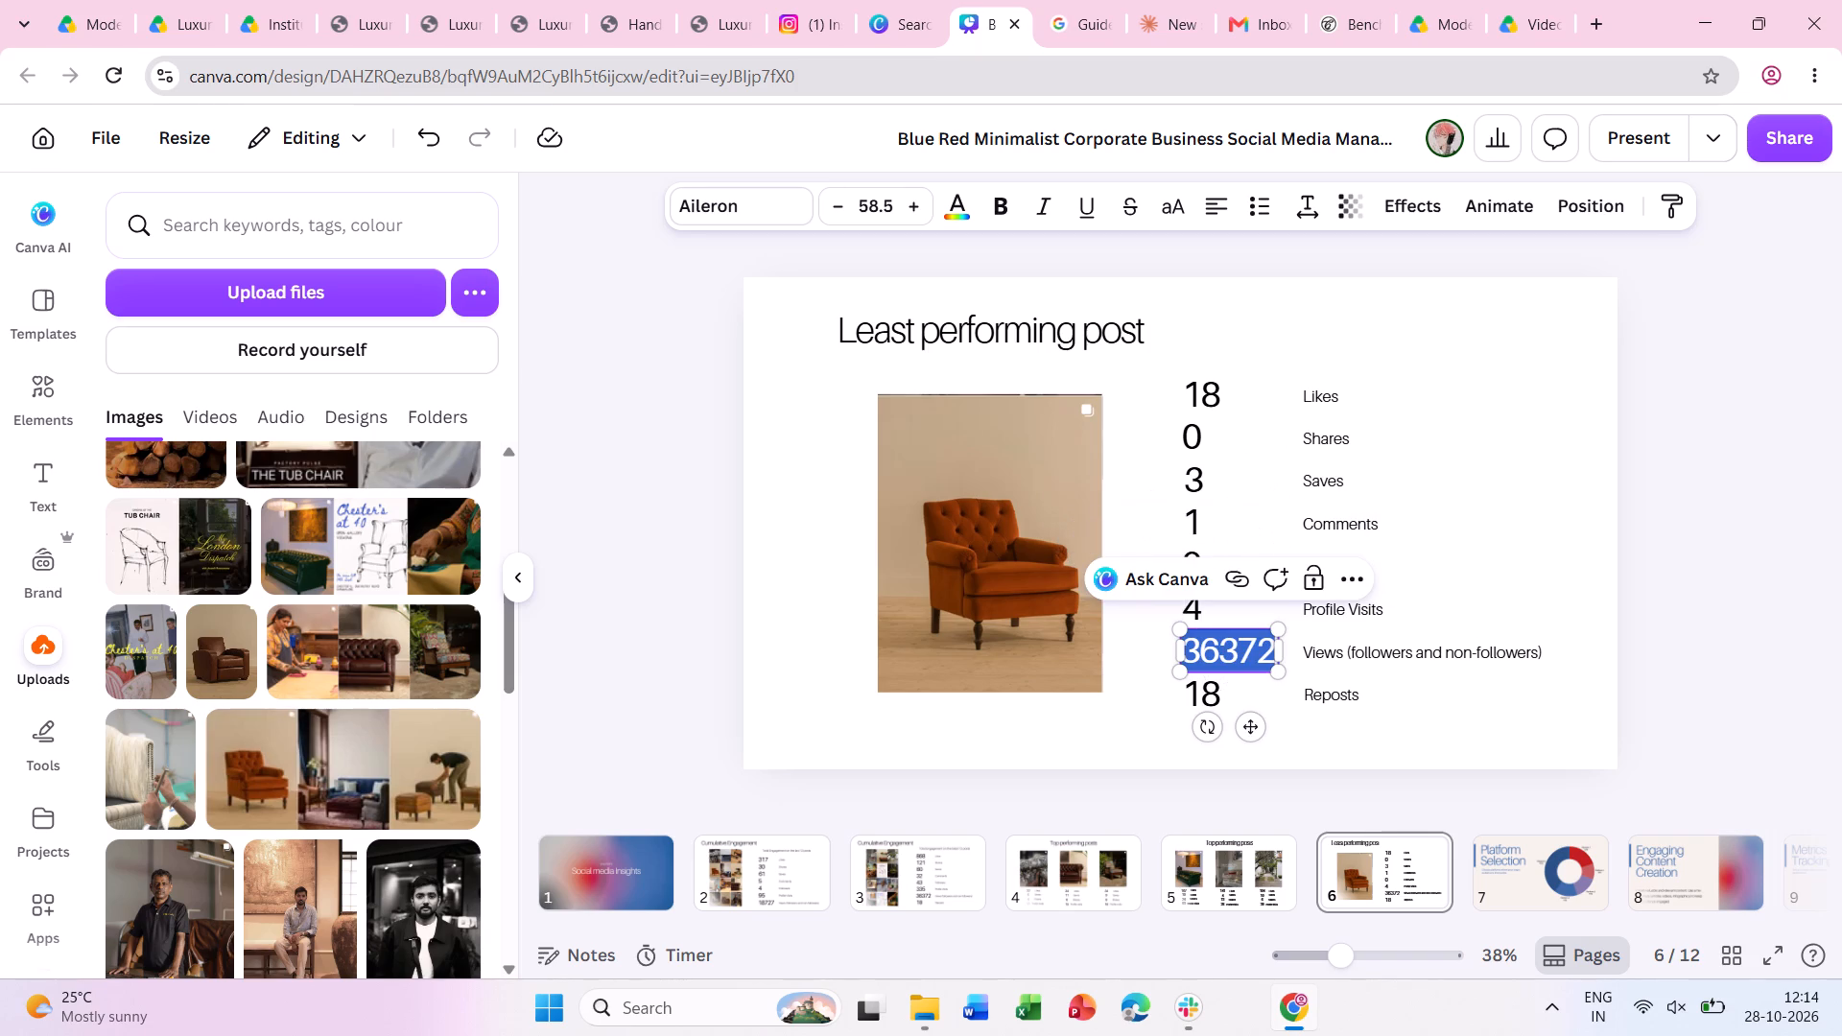
{"action": "type", "text": "1225"}
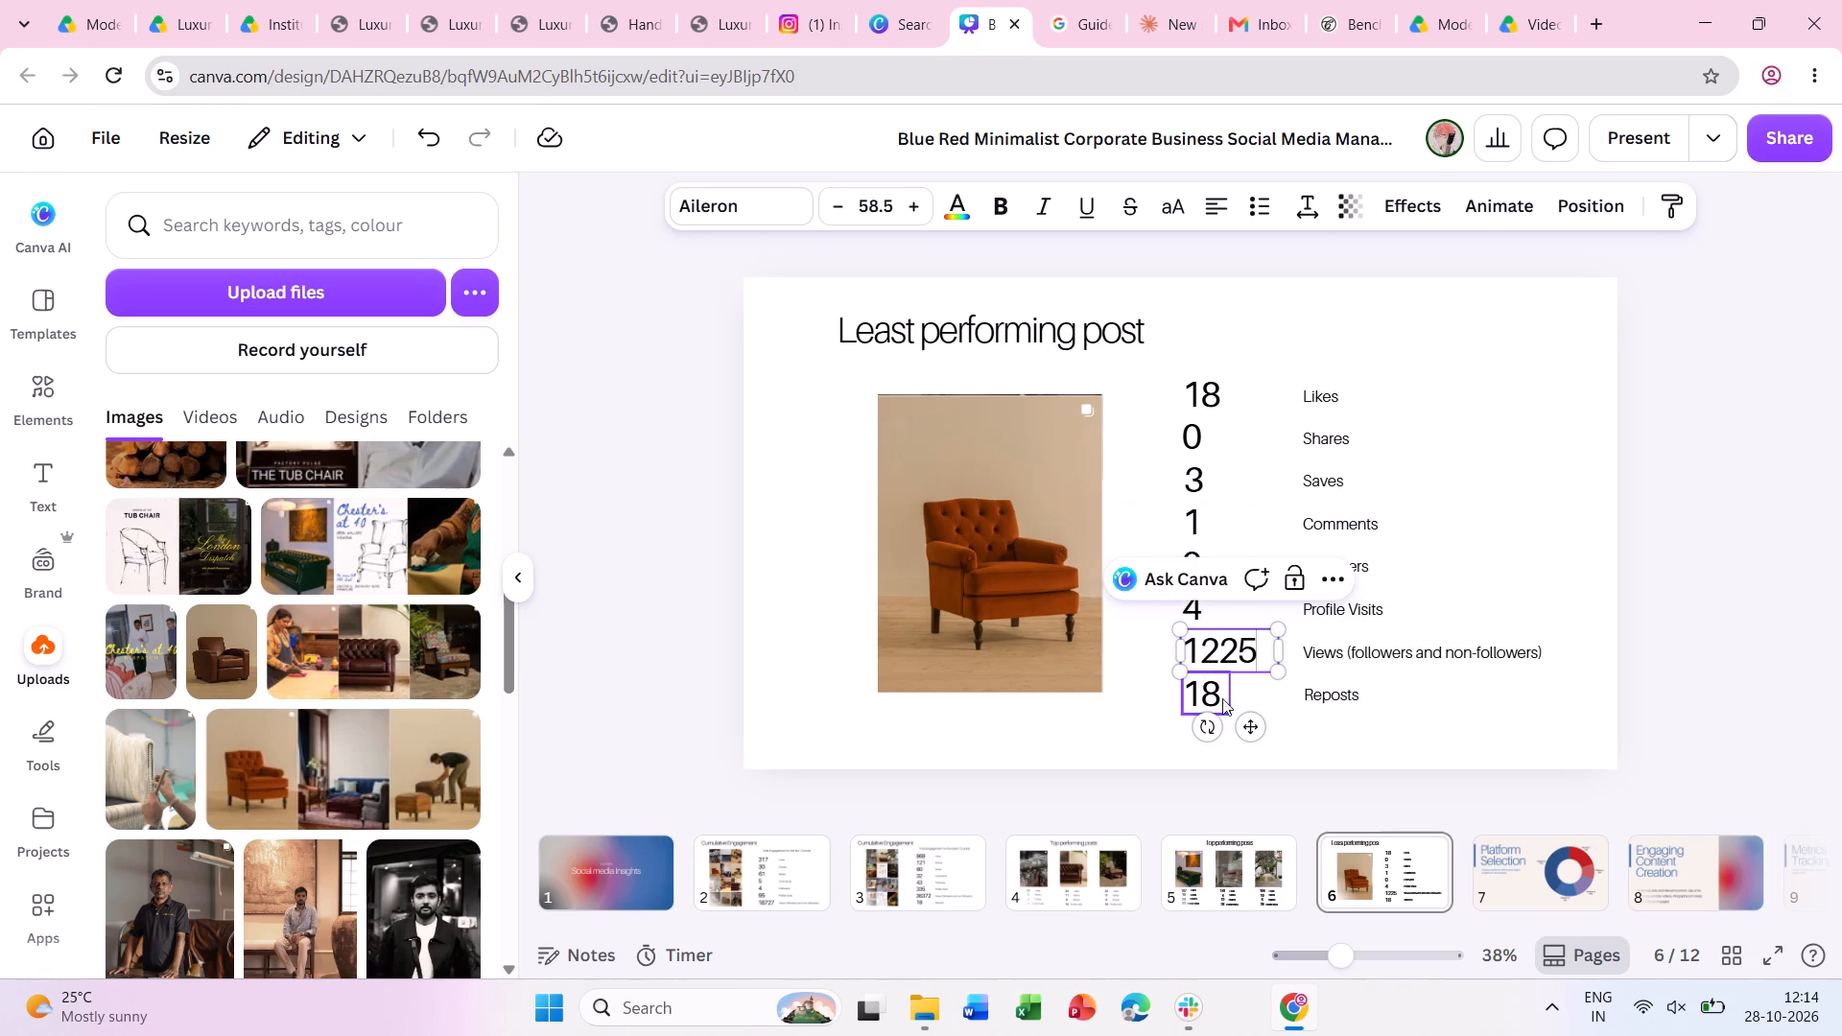
{"action": "double_click", "coordinate": [1218, 706]}
{"action": "key", "text": "0"}
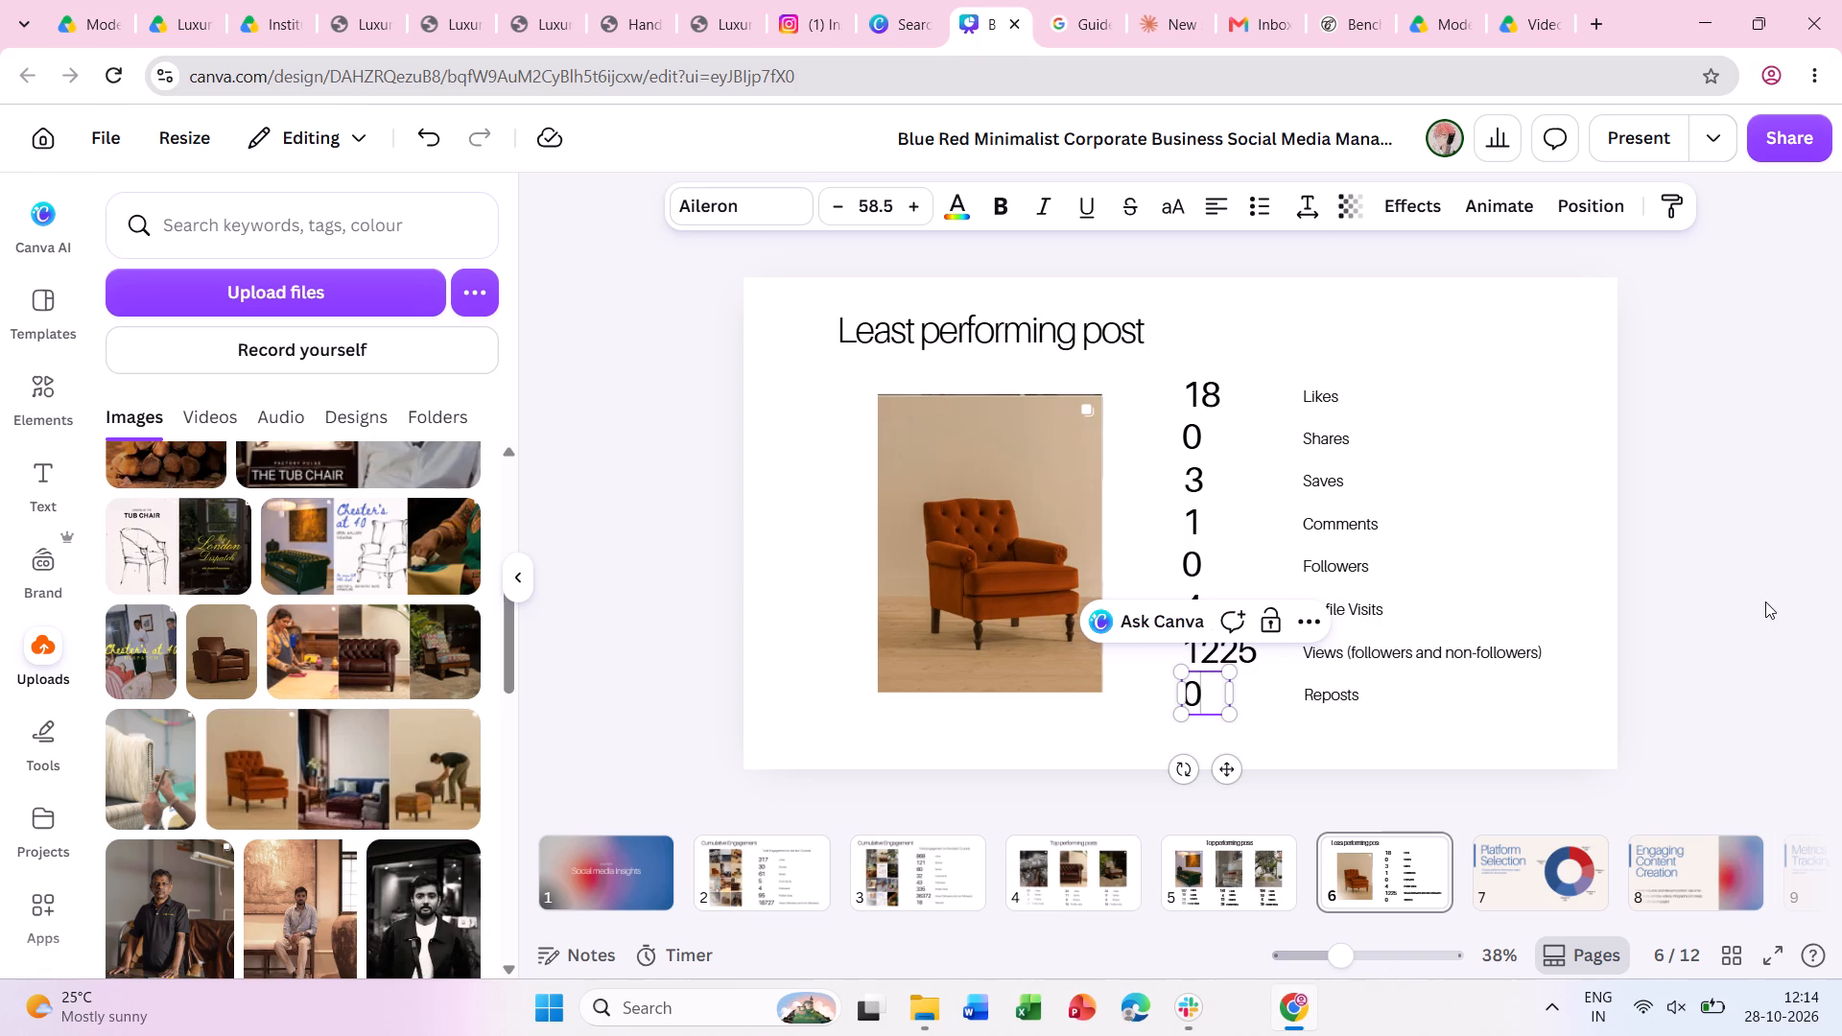
{"action": "double_click", "coordinate": [1765, 600]}
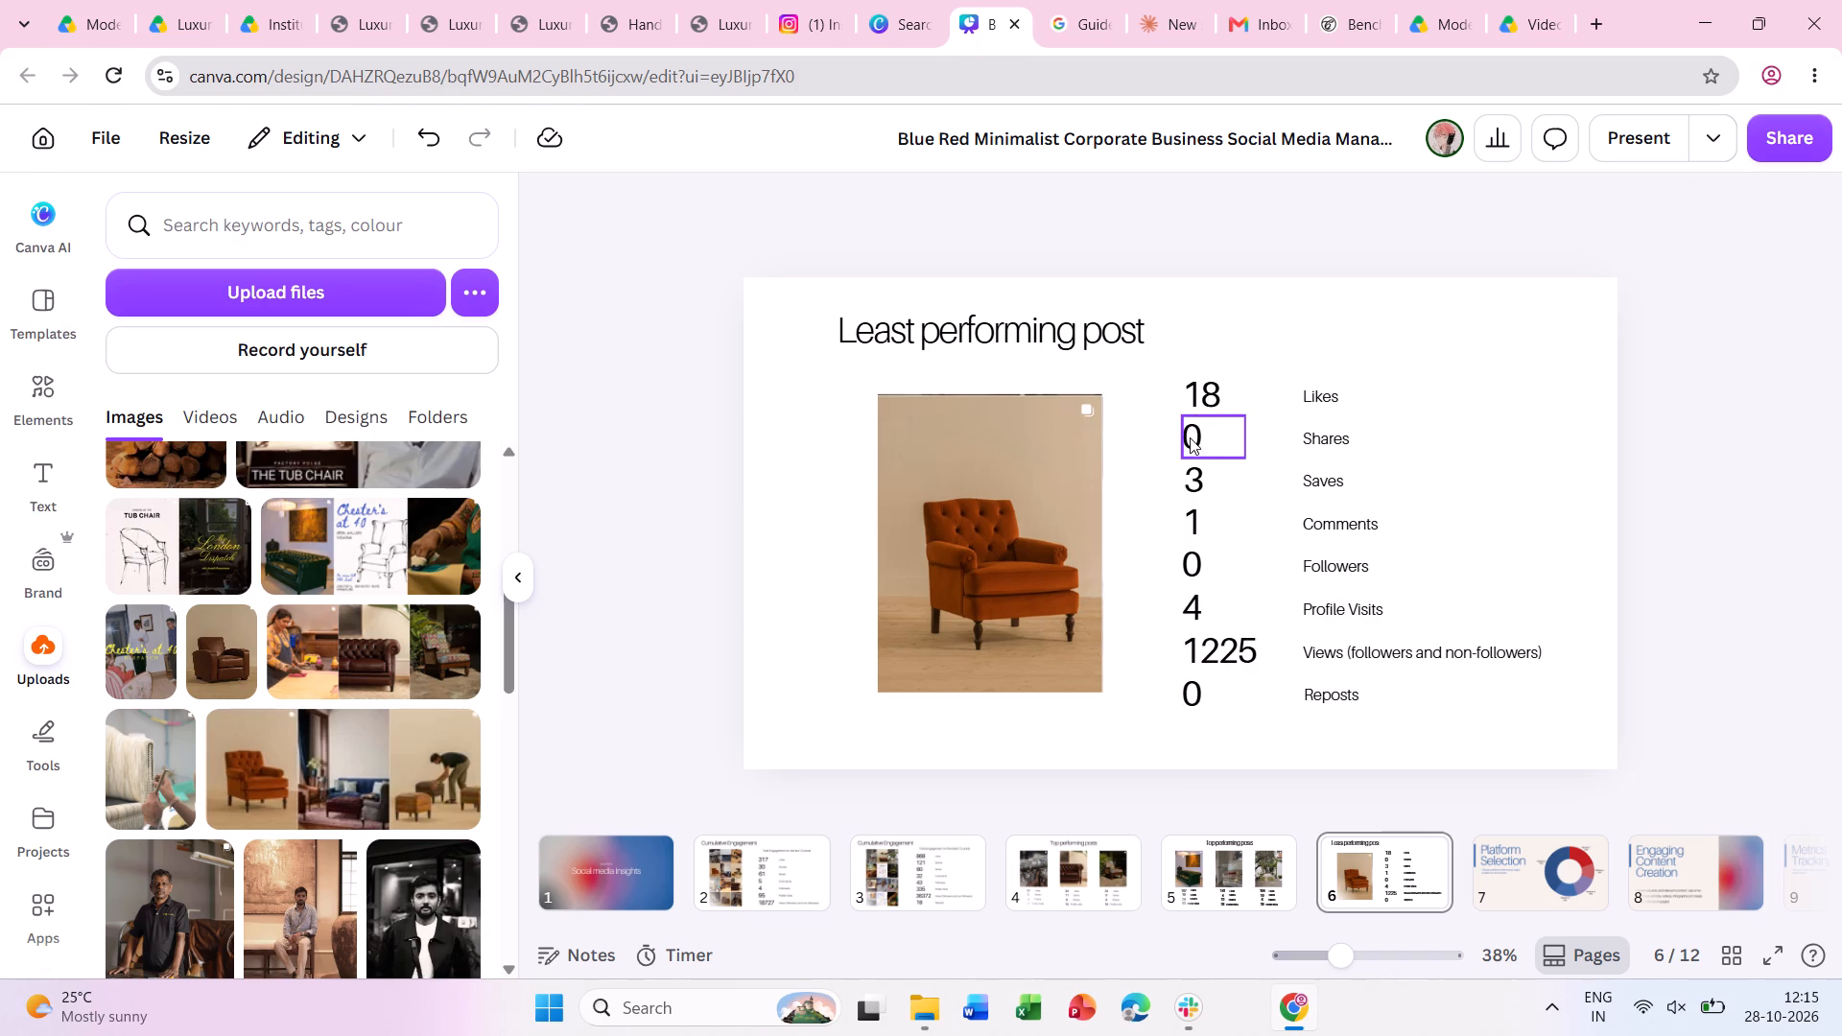
Centre-align the text of all eight figures on page 6.
{"action": "left_click_drag", "start_coordinate": [1157, 374], "coordinate": [1240, 766]}
{"action": "left_click", "coordinate": [1283, 205]}
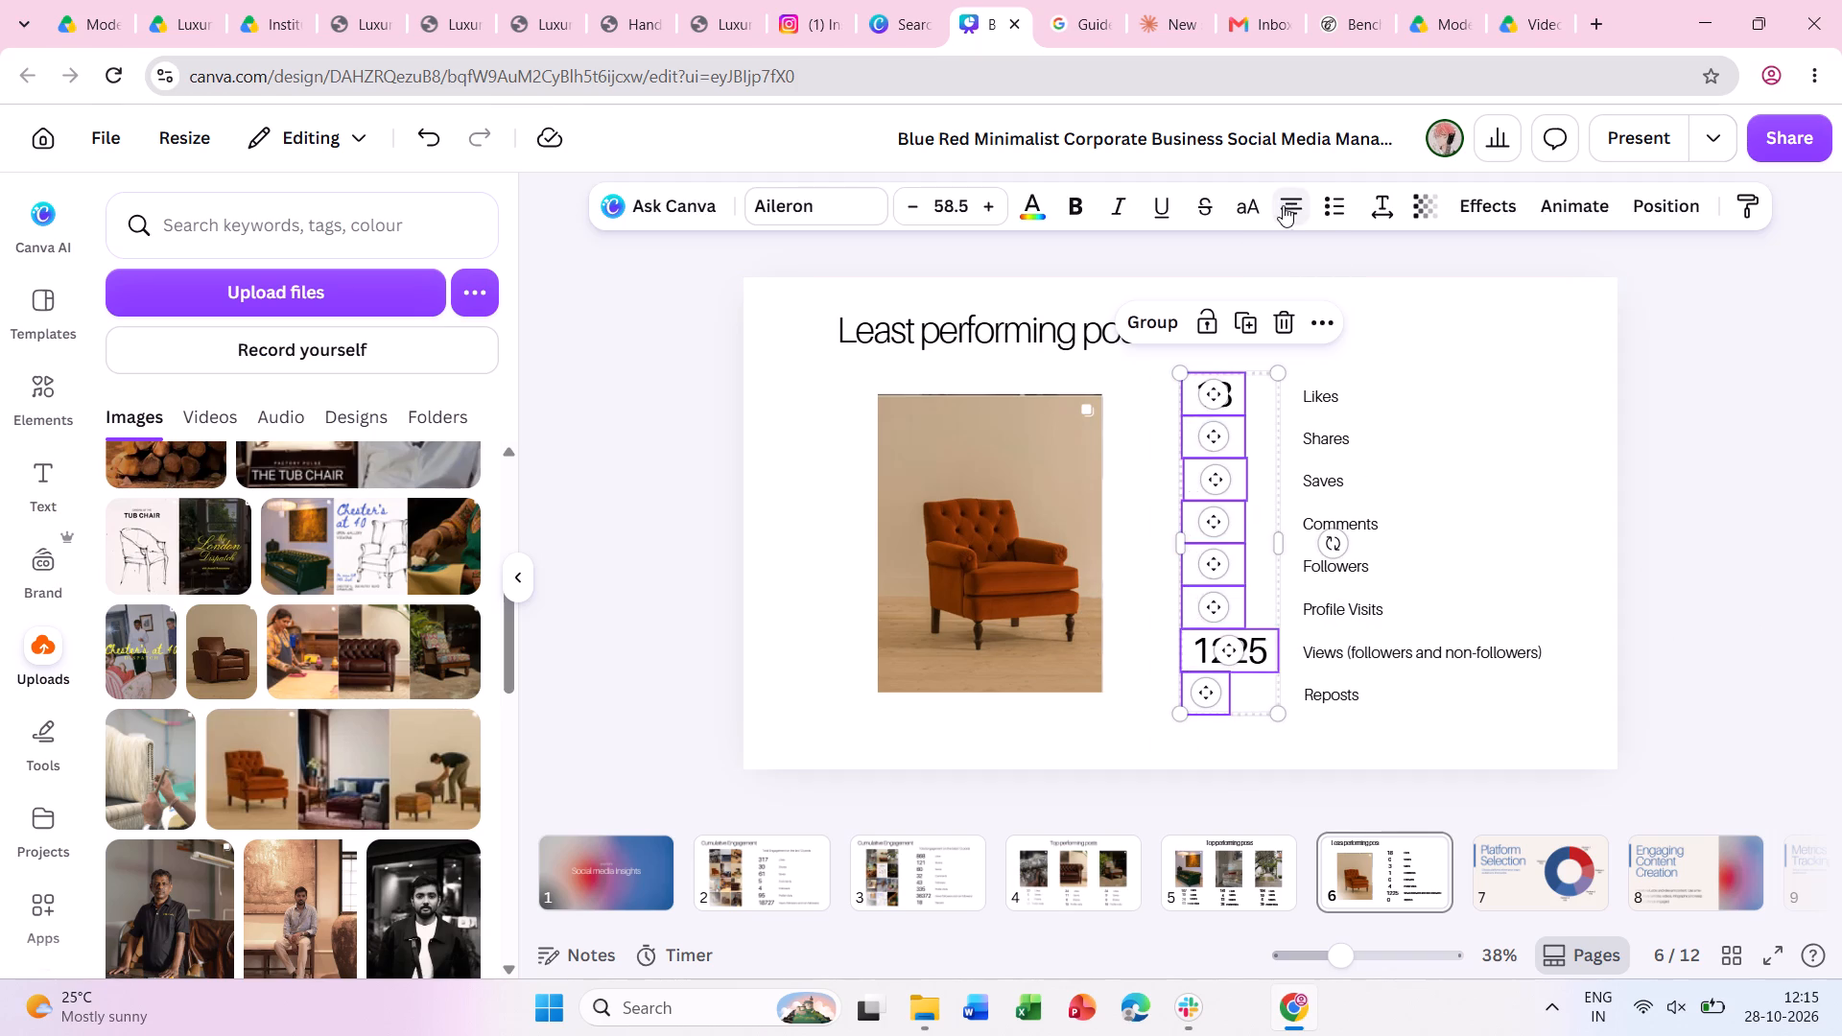
{"action": "double_click", "coordinate": [1705, 442]}
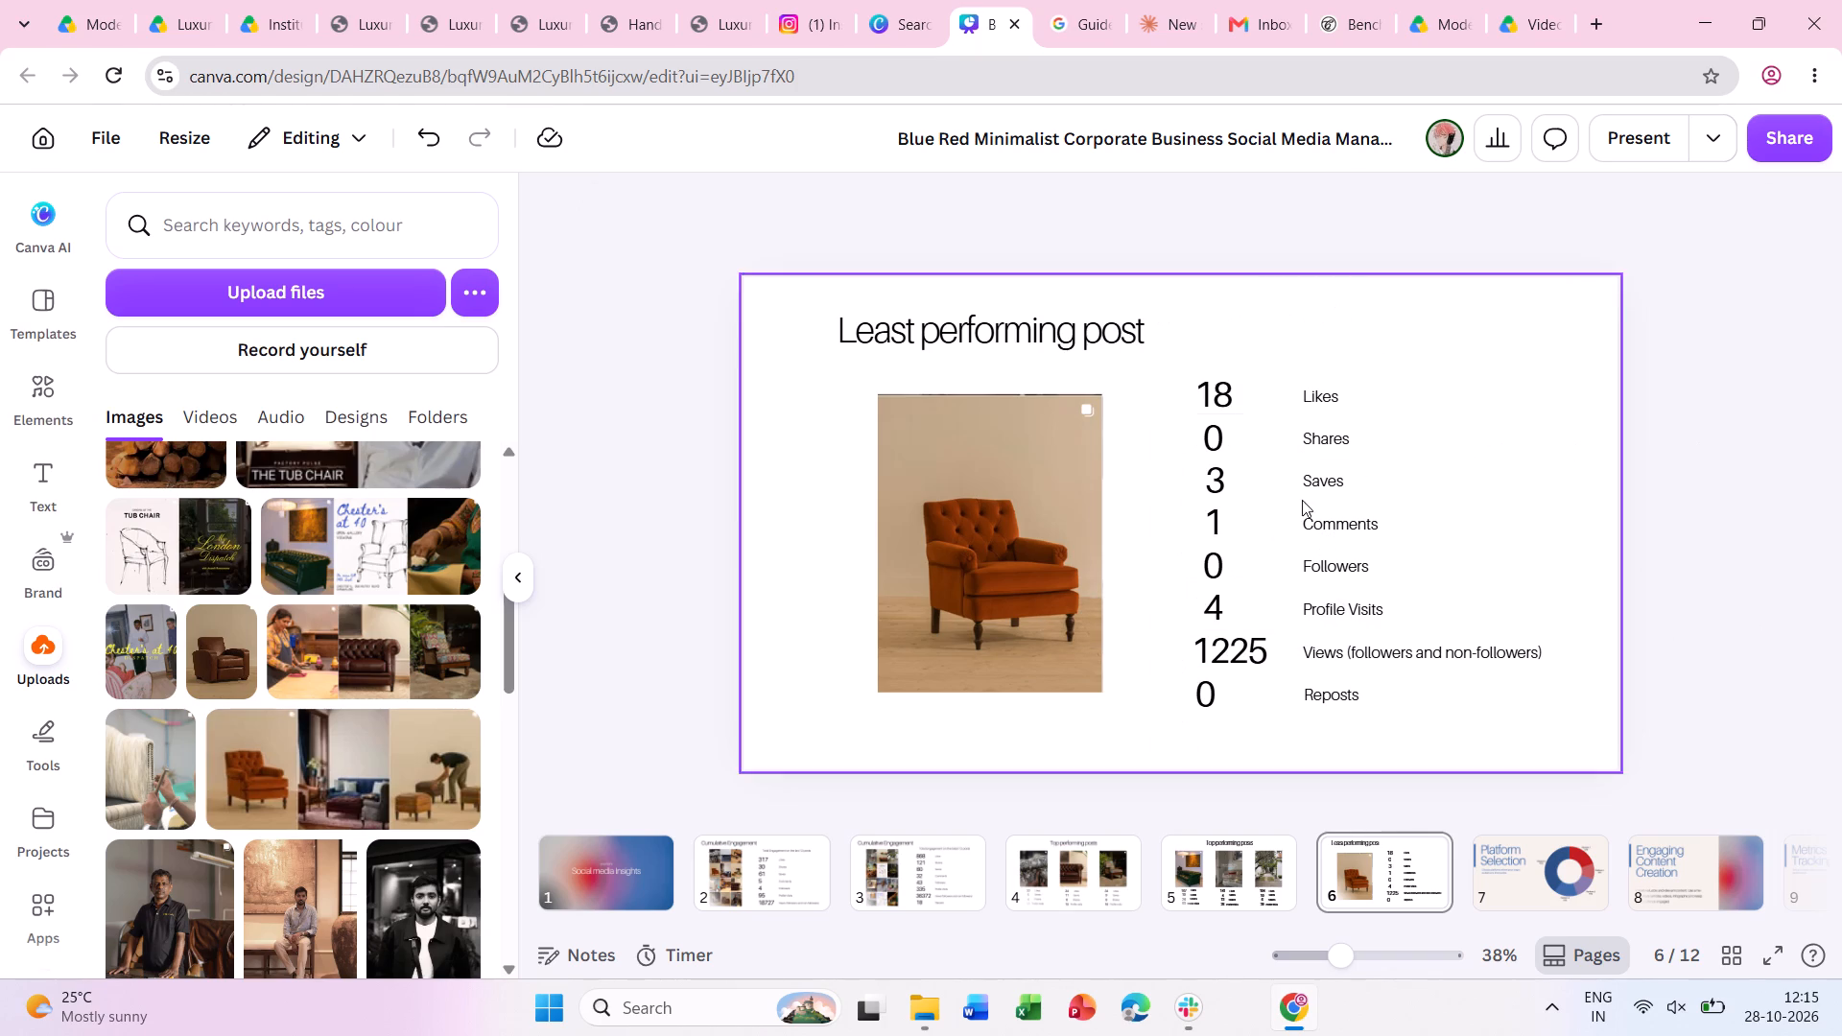
Narrow the 1225 views figure's text box on page 6 and centre the reposts and profile visits figures in line with it.
{"action": "left_click", "coordinate": [1241, 662]}
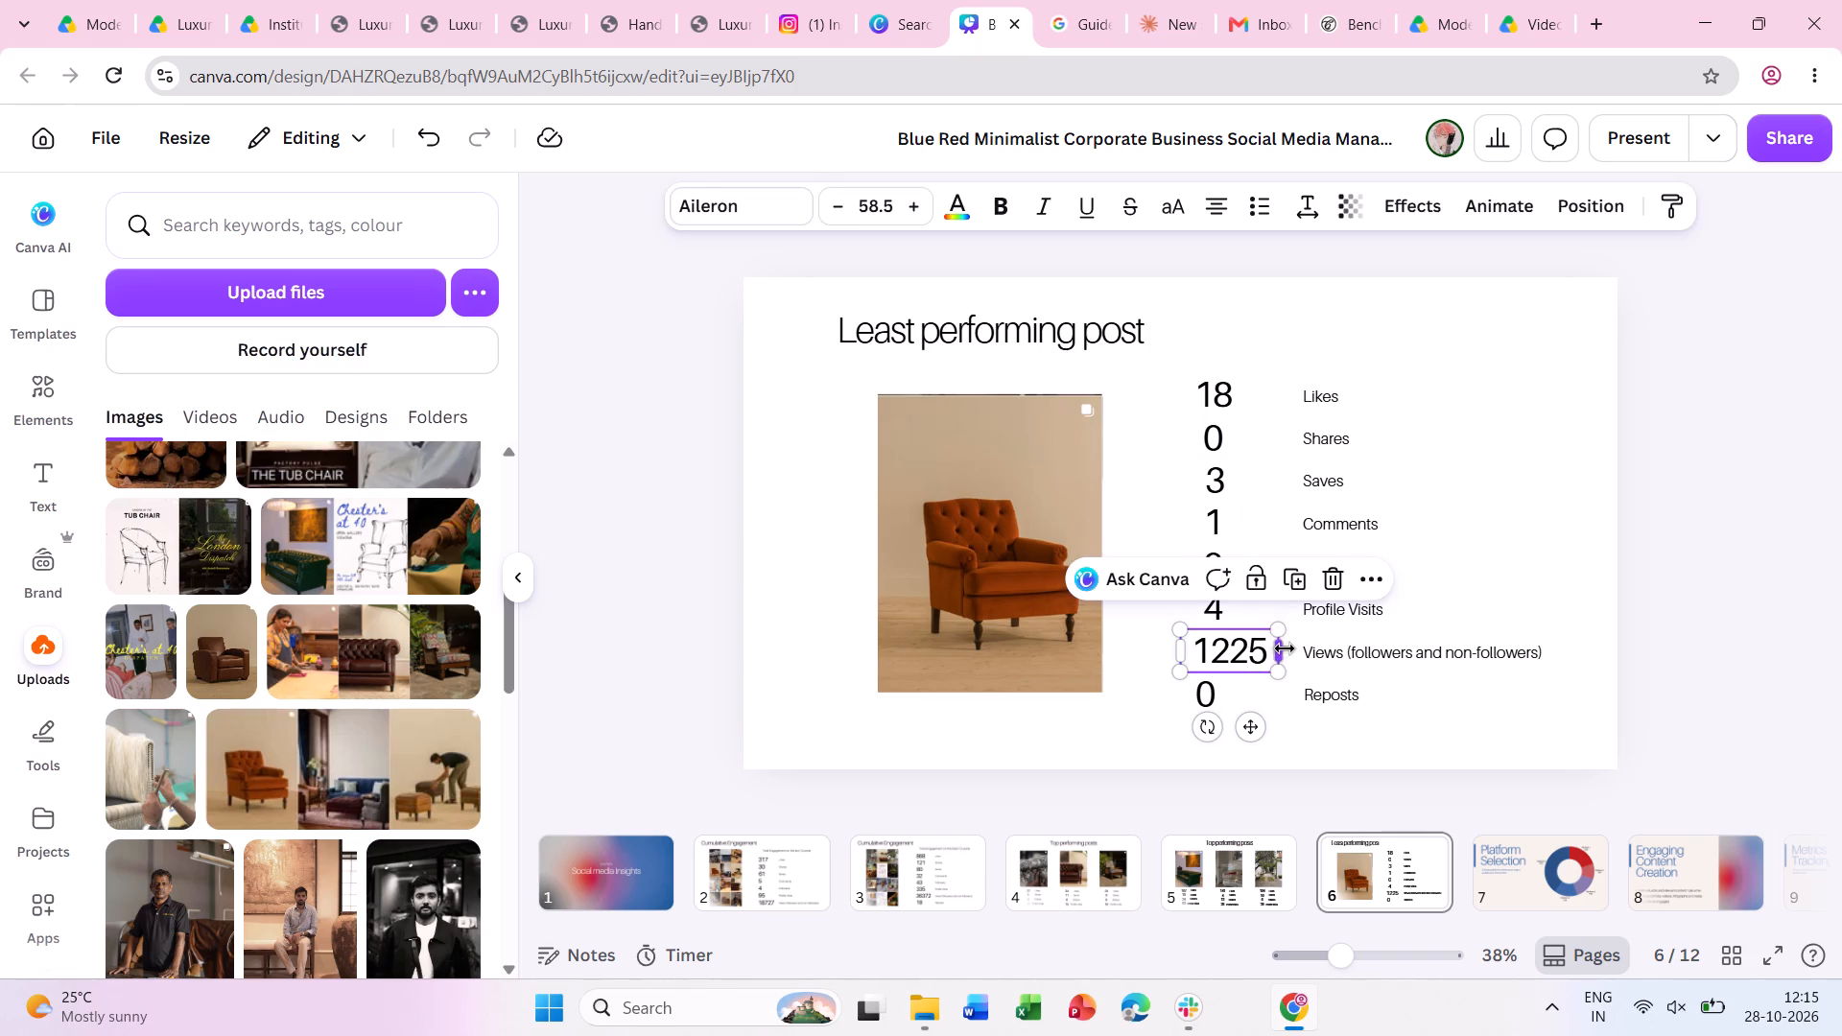
{"action": "left_click_drag", "start_coordinate": [1285, 648], "coordinate": [1263, 649]}
{"action": "left_click_drag", "start_coordinate": [1214, 653], "coordinate": [1223, 653]}
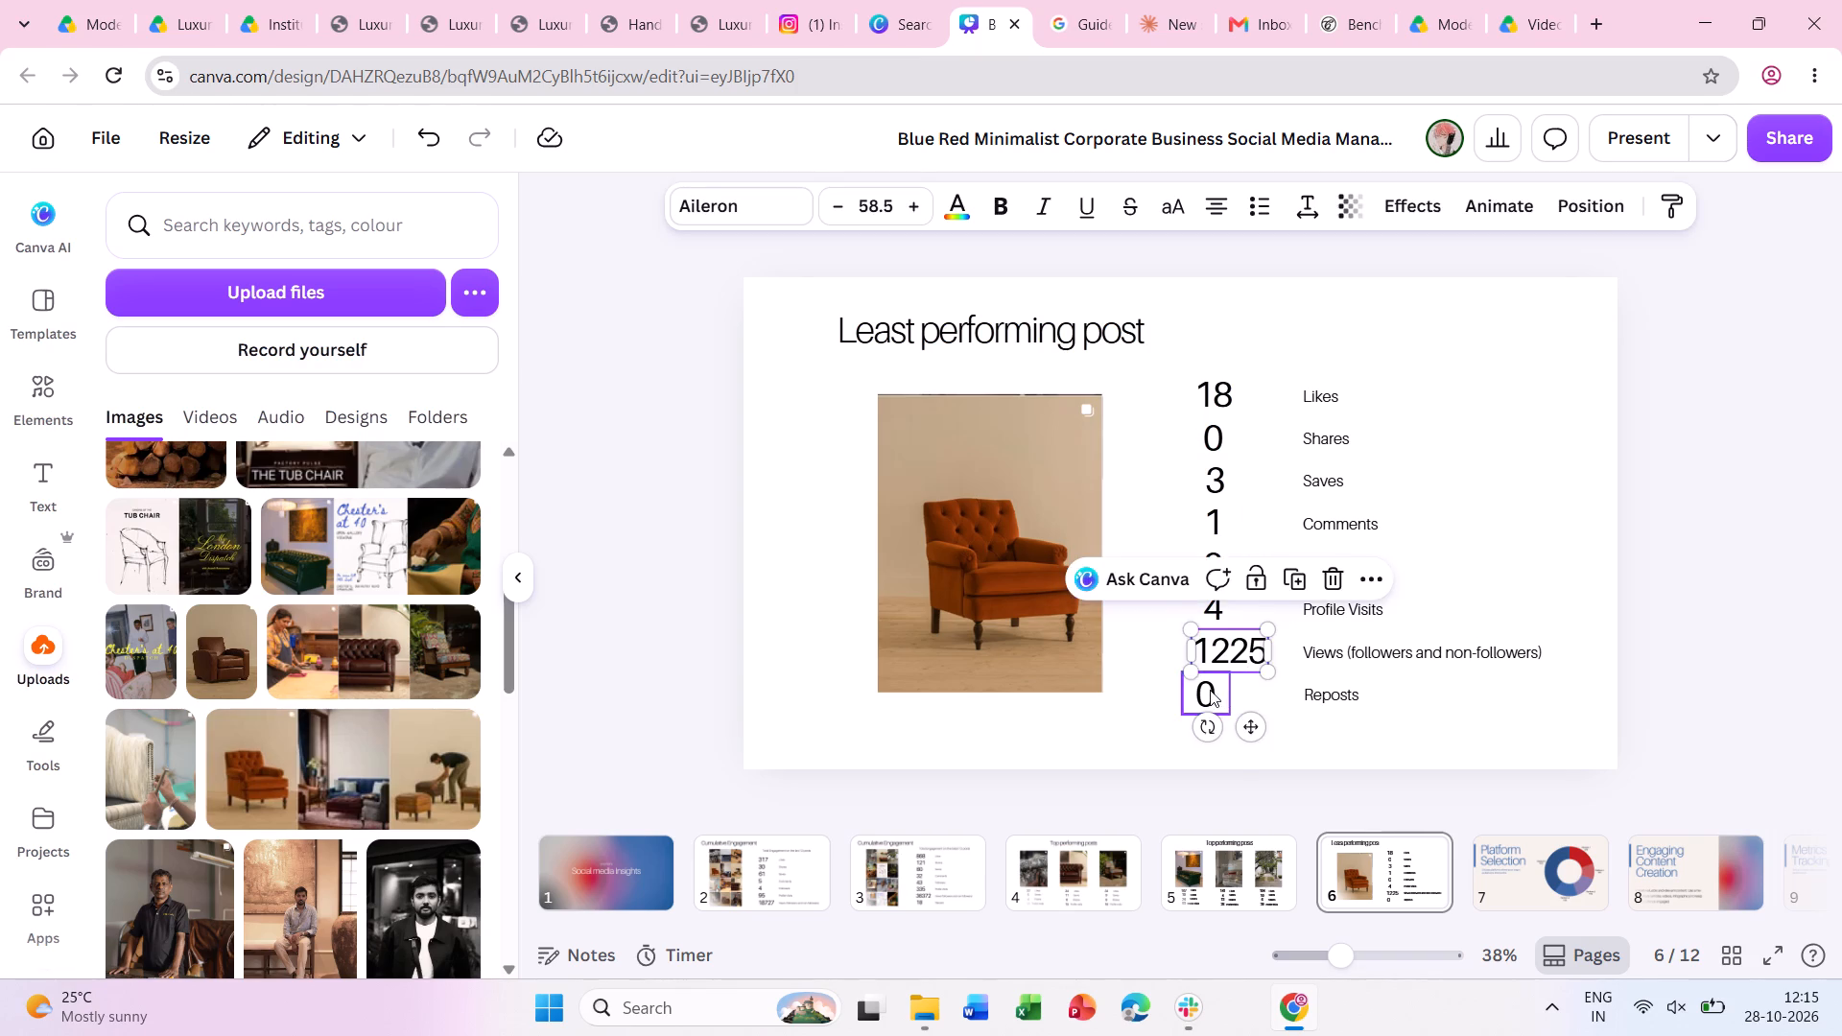
{"action": "left_click", "coordinate": [1210, 690]}
{"action": "left_click_drag", "start_coordinate": [1200, 697], "coordinate": [1229, 696]}
{"action": "left_click_drag", "start_coordinate": [1241, 695], "coordinate": [1233, 697]}
{"action": "left_click", "coordinate": [1216, 589]}
{"action": "left_click_drag", "start_coordinate": [1214, 599], "coordinate": [1231, 599]}
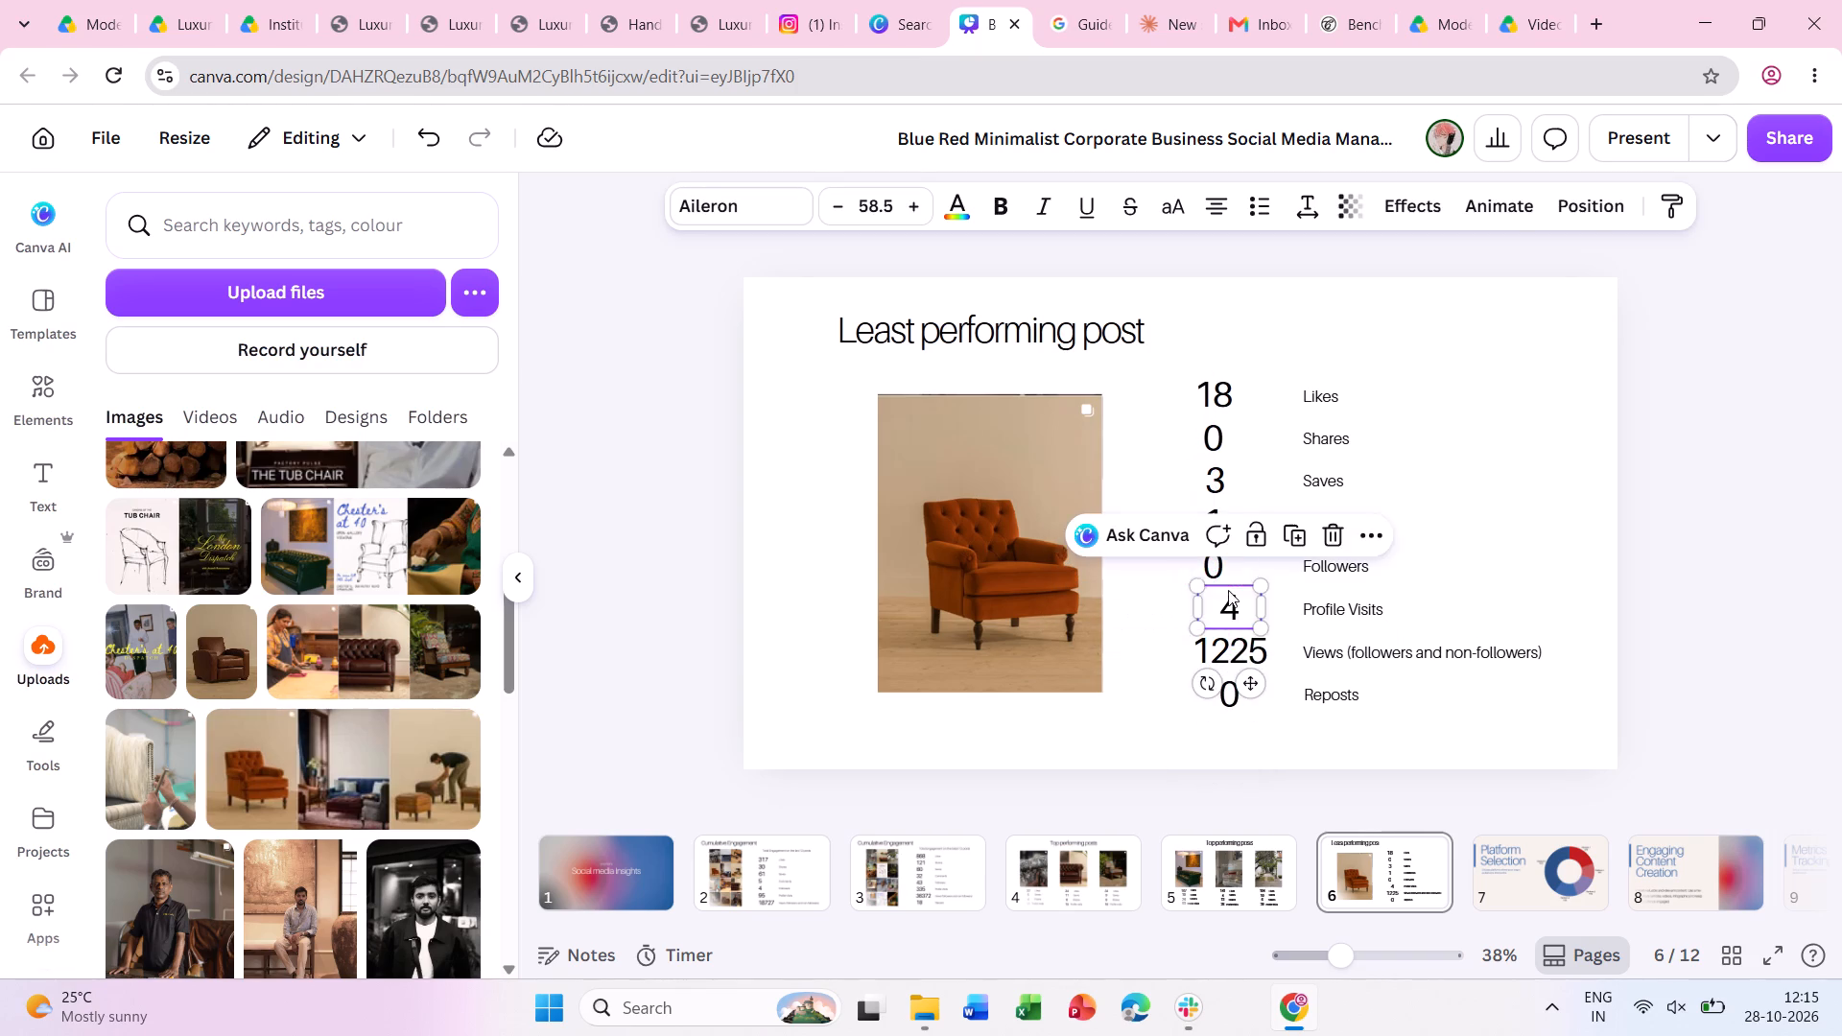
Shift the followers, comments, saves, shares and likes figures right so they line up in one column with the views figure.
{"action": "left_click", "coordinate": [1209, 567]}
{"action": "left_click_drag", "start_coordinate": [1219, 570], "coordinate": [1236, 571]}
{"action": "left_click", "coordinate": [1217, 530]}
{"action": "left_click_drag", "start_coordinate": [1215, 526], "coordinate": [1234, 526]}
{"action": "left_click", "coordinate": [1235, 523]}
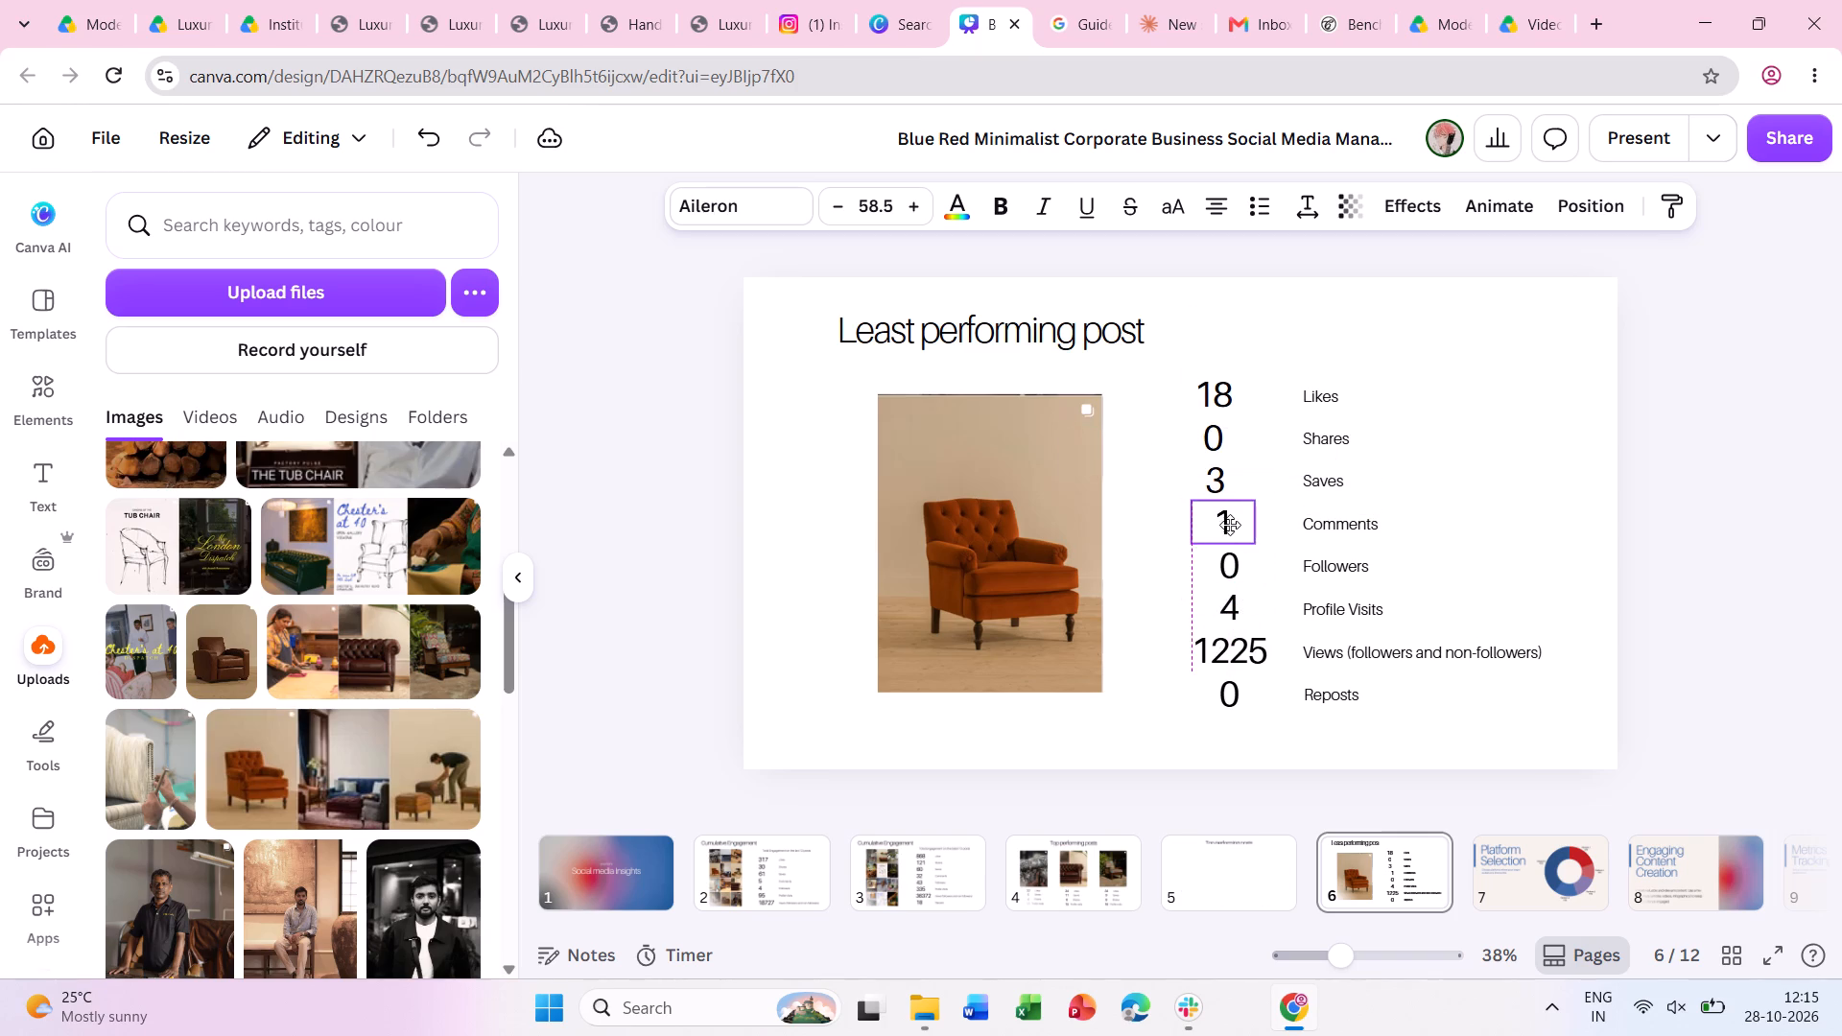
{"action": "left_click", "coordinate": [1221, 497]}
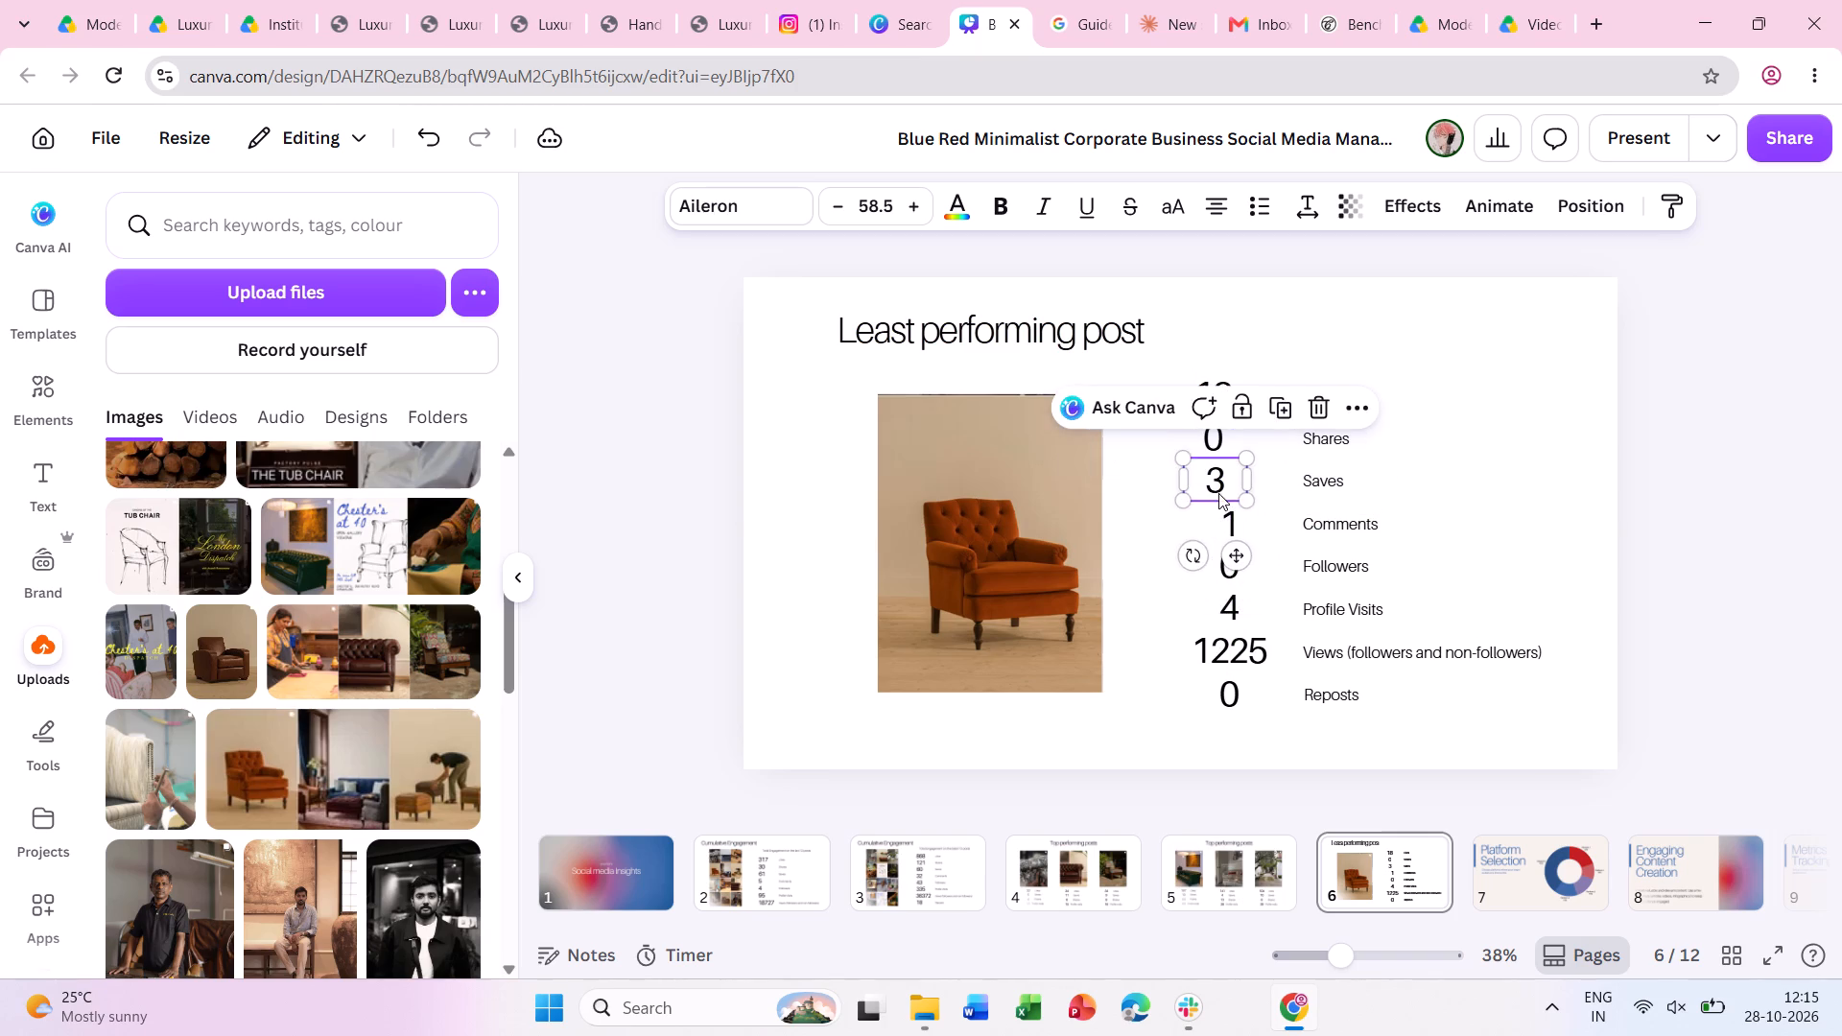
{"action": "left_click_drag", "start_coordinate": [1218, 493], "coordinate": [1234, 492]}
{"action": "left_click", "coordinate": [1227, 451]}
{"action": "left_click_drag", "start_coordinate": [1218, 447], "coordinate": [1238, 446]}
{"action": "left_click", "coordinate": [1227, 401]}
{"action": "left_click_drag", "start_coordinate": [1216, 400], "coordinate": [1233, 400]}
{"action": "left_click", "coordinate": [1233, 400], "text": "shift"}
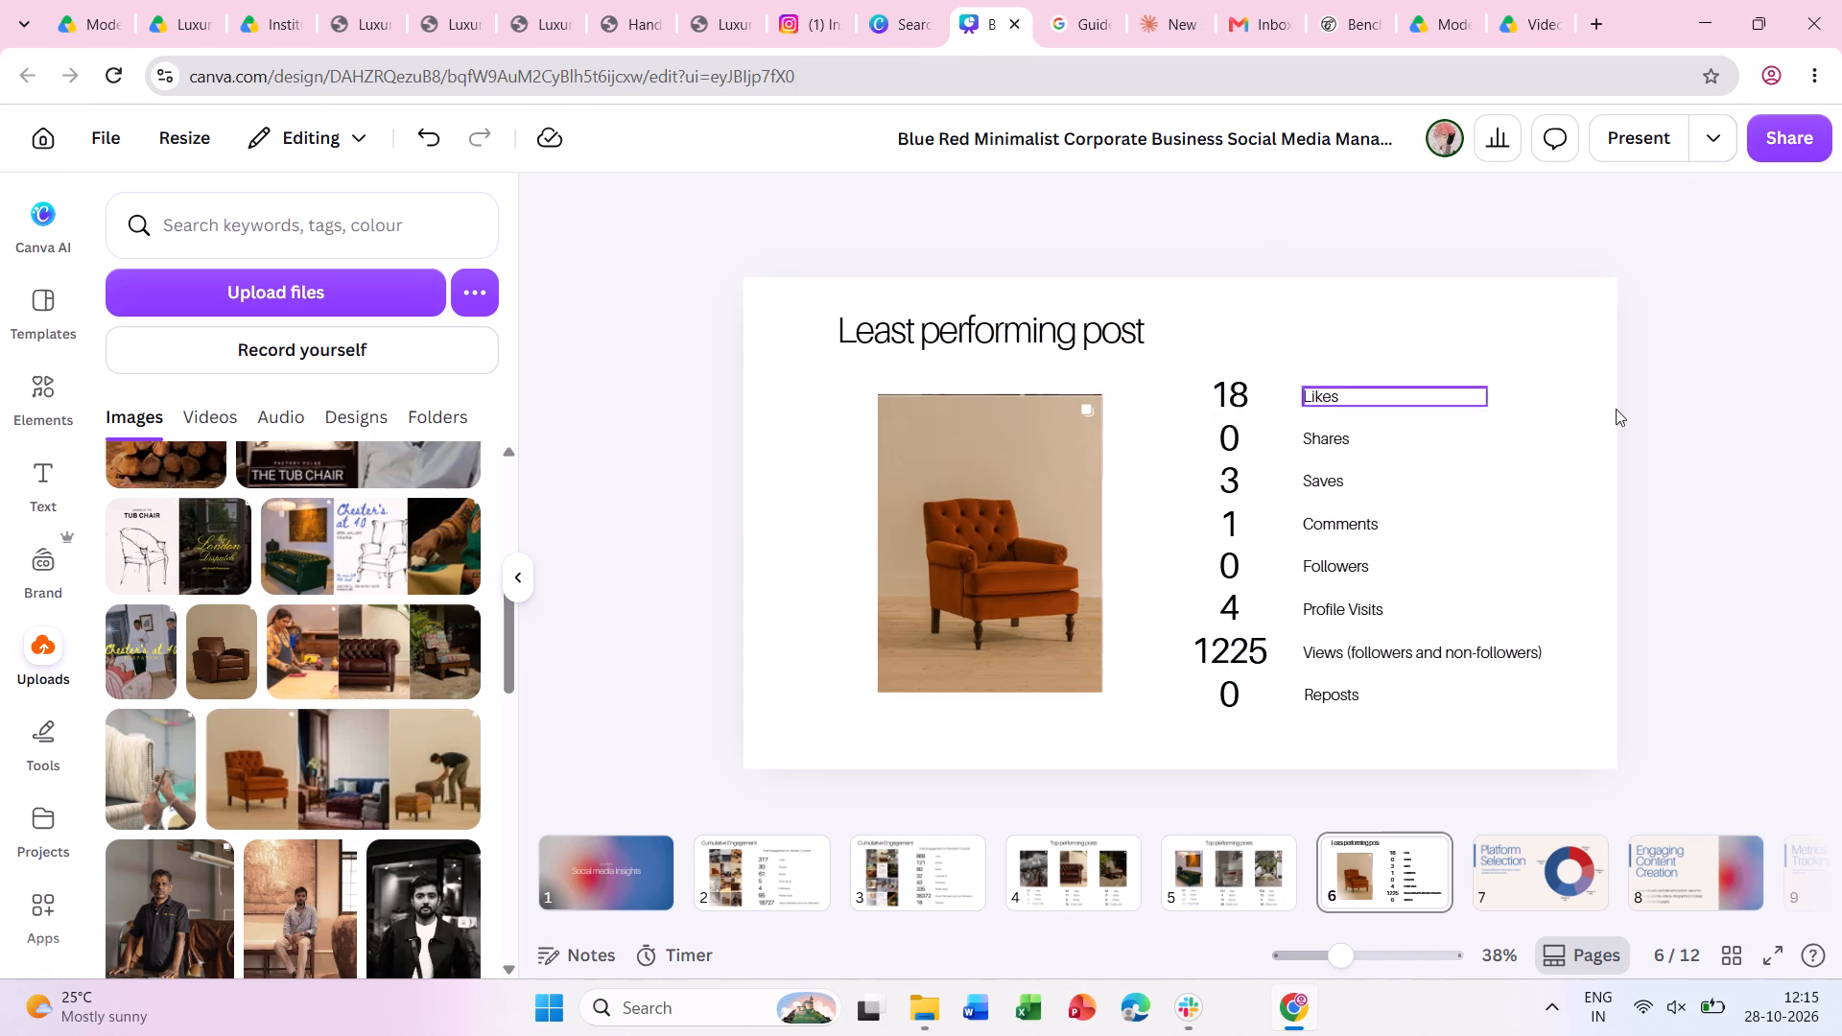
{"action": "left_click", "coordinate": [1616, 409]}
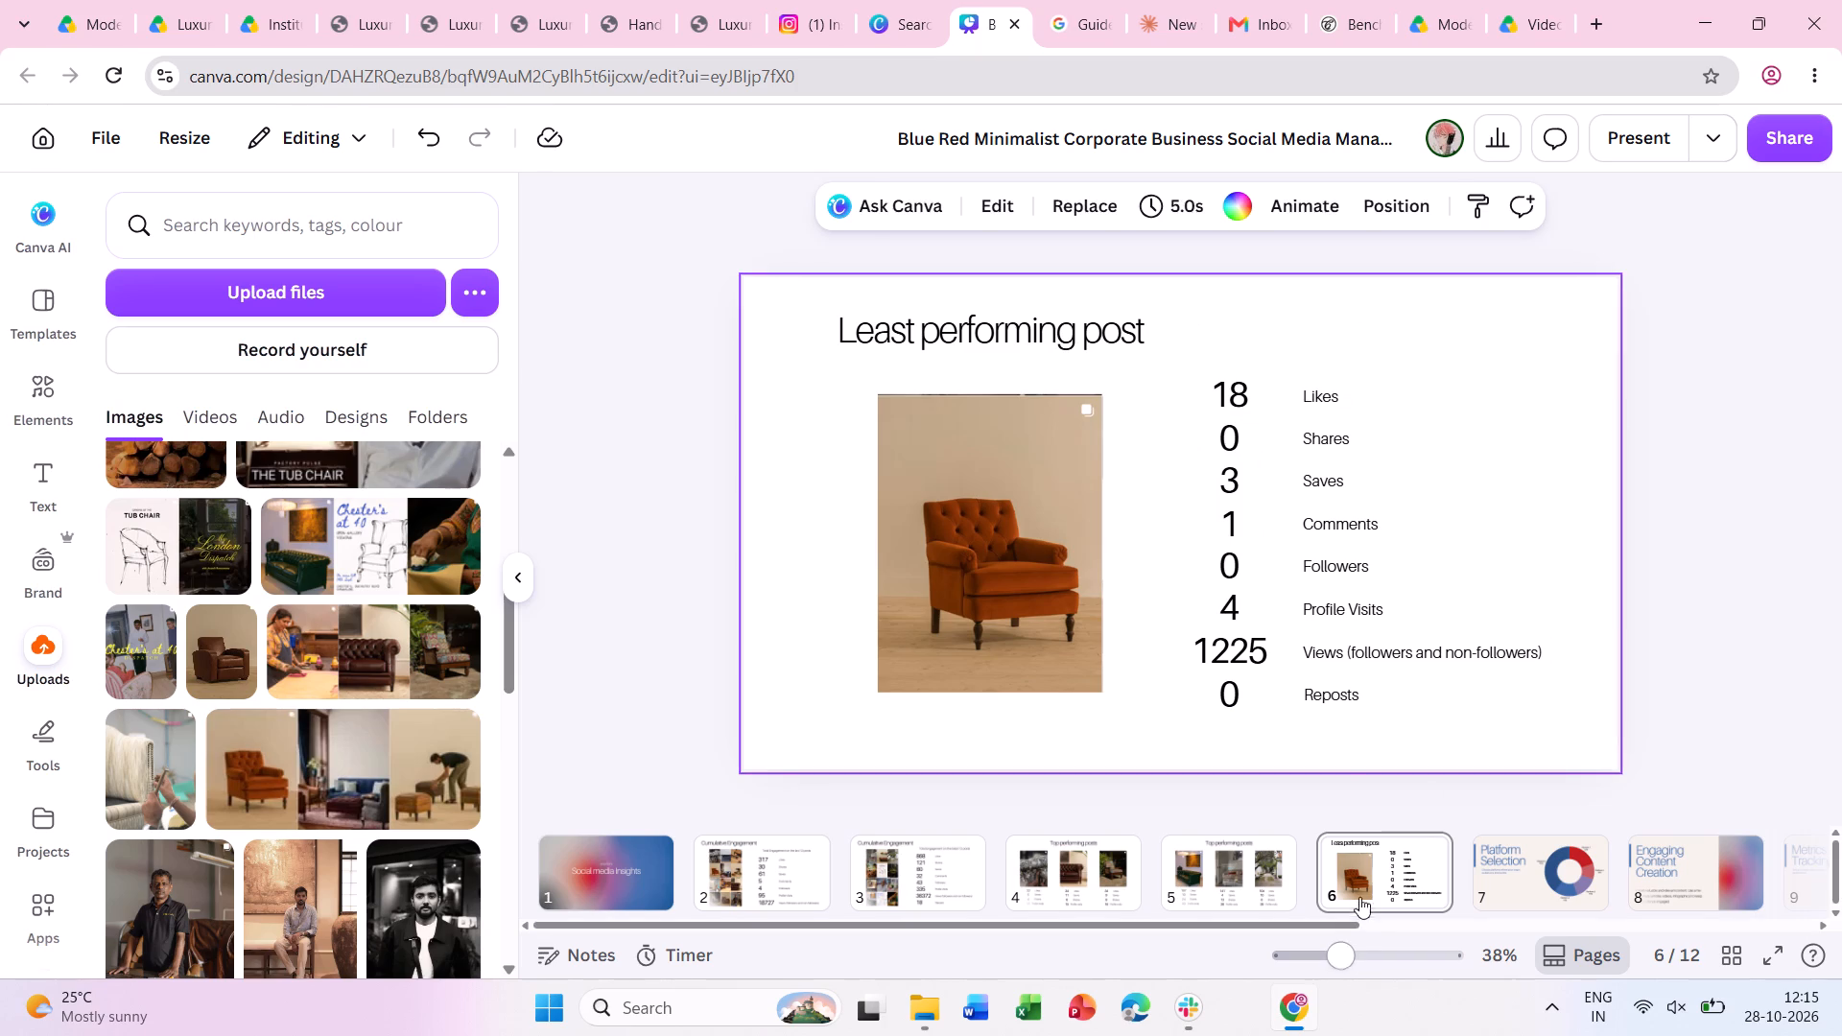
Duplicate page 6 and delete the armchair image from the copy.
{"action": "left_click", "coordinate": [1363, 886]}
{"action": "key", "text": "ctrl+d"}
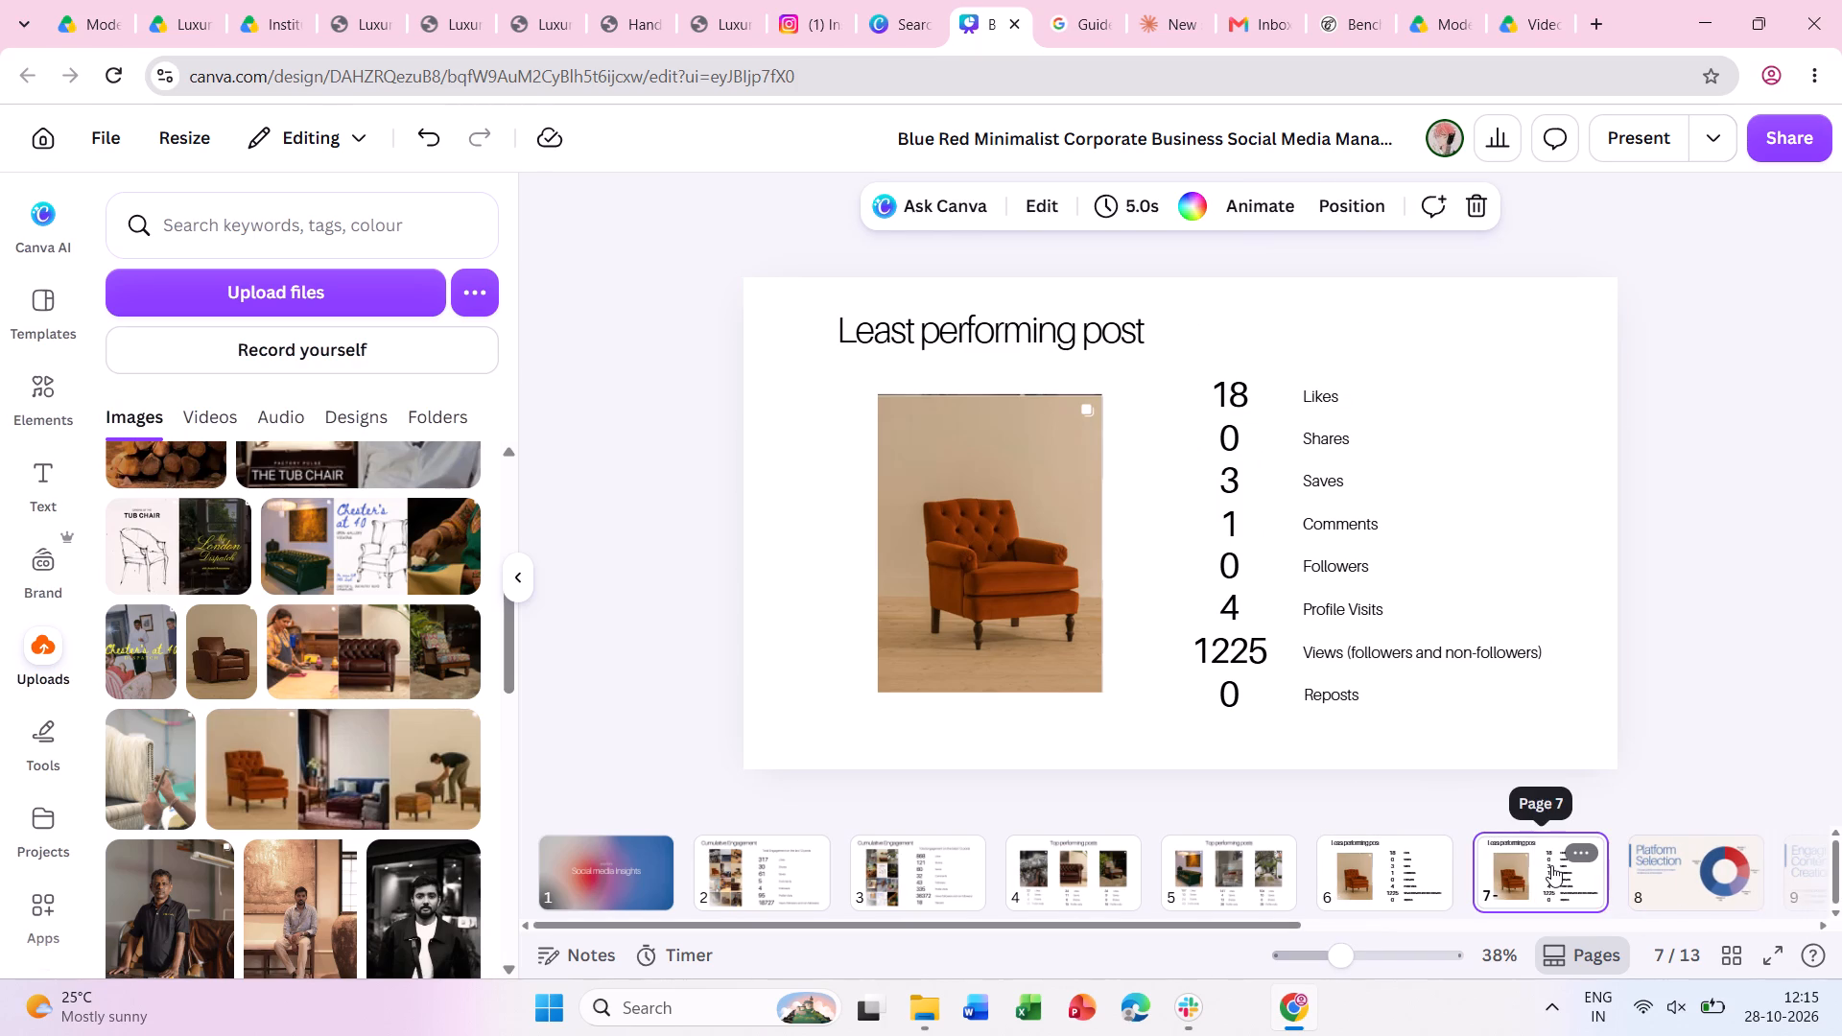
{"action": "left_click", "coordinate": [1008, 442]}
{"action": "key", "text": "BackSpace"}
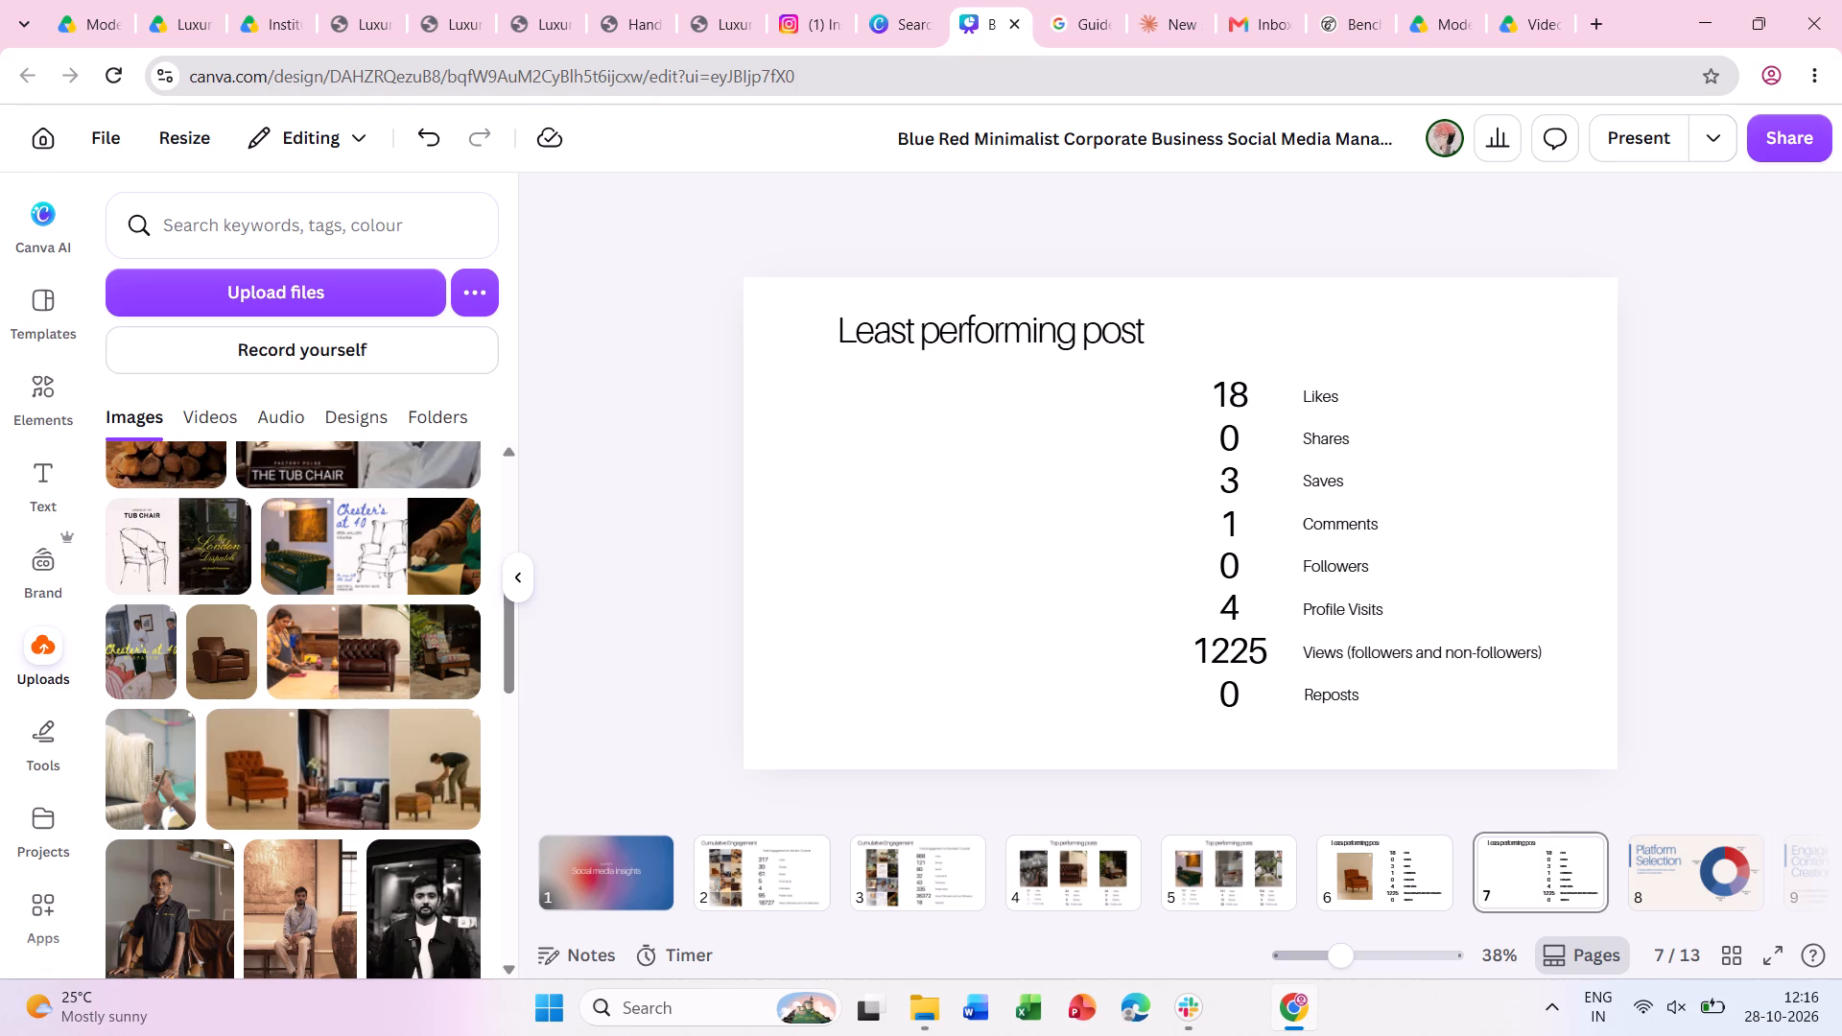
Add the uploaded three-post collage with the green sofa to page 7 and crop it down to the hand-polishing post.
{"action": "left_click", "coordinate": [424, 563]}
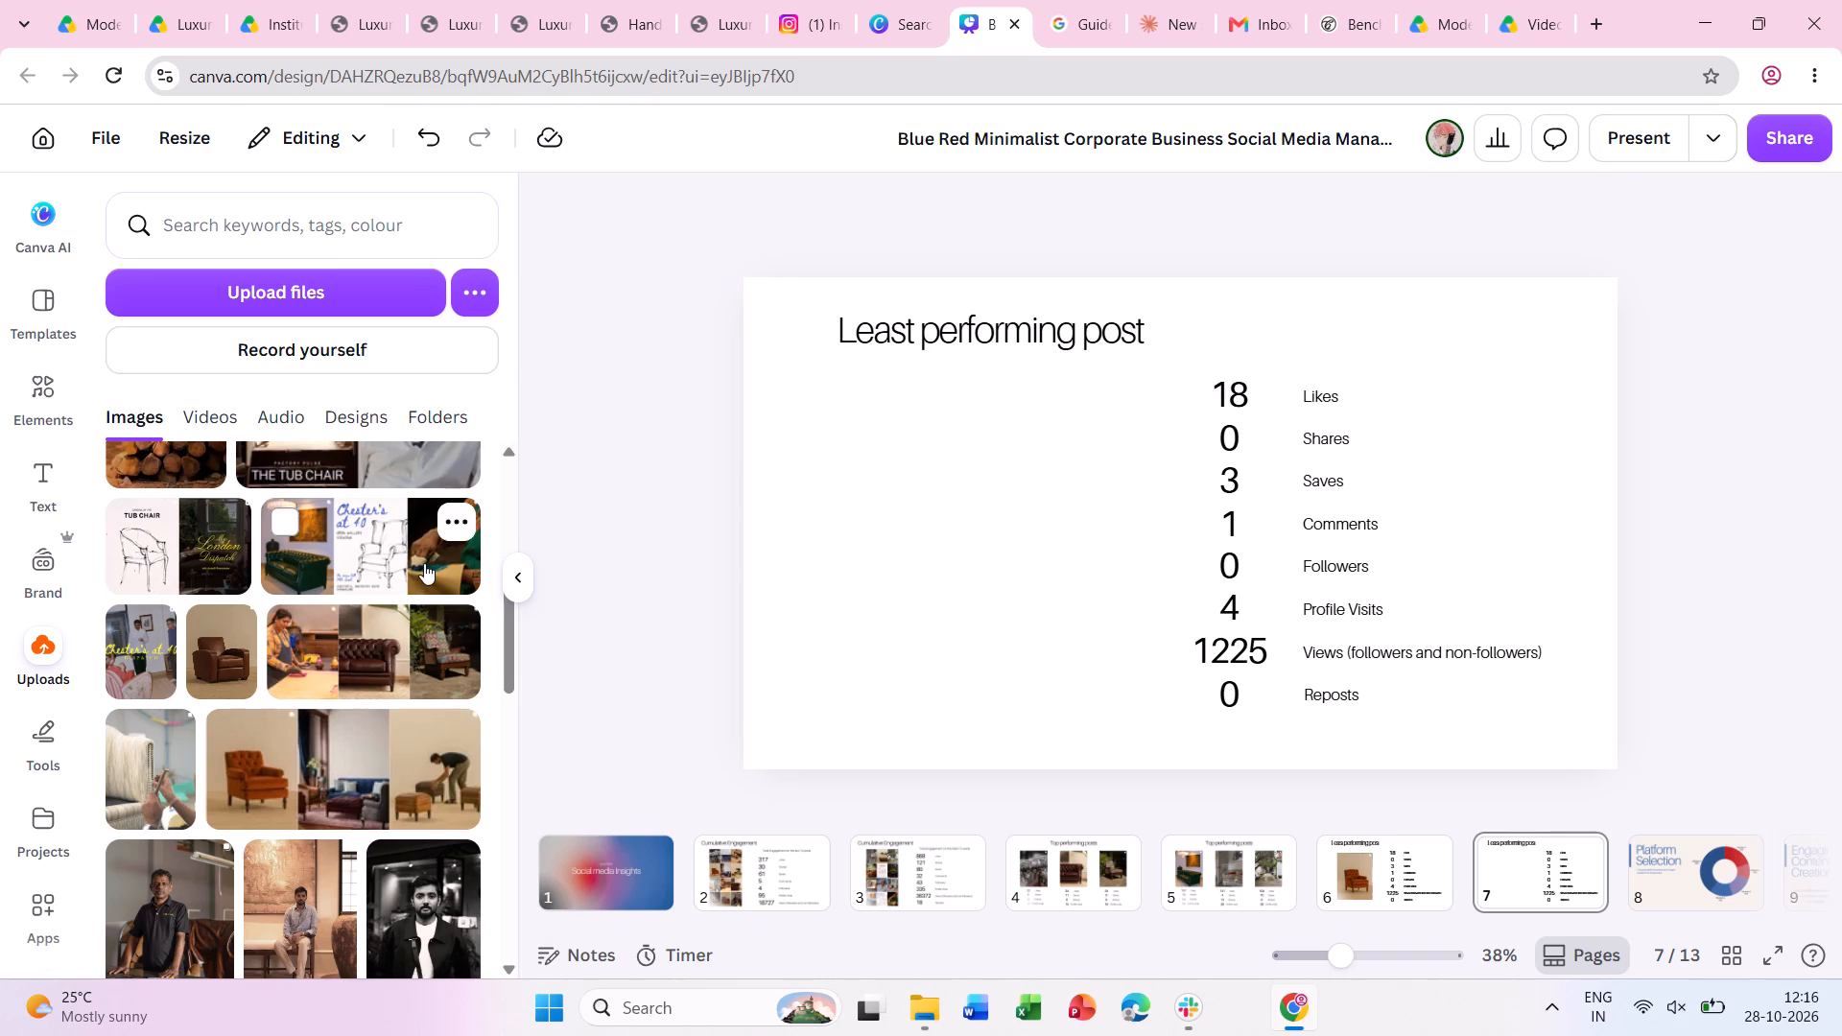
{"action": "left_click_drag", "start_coordinate": [1080, 524], "coordinate": [1209, 524]}
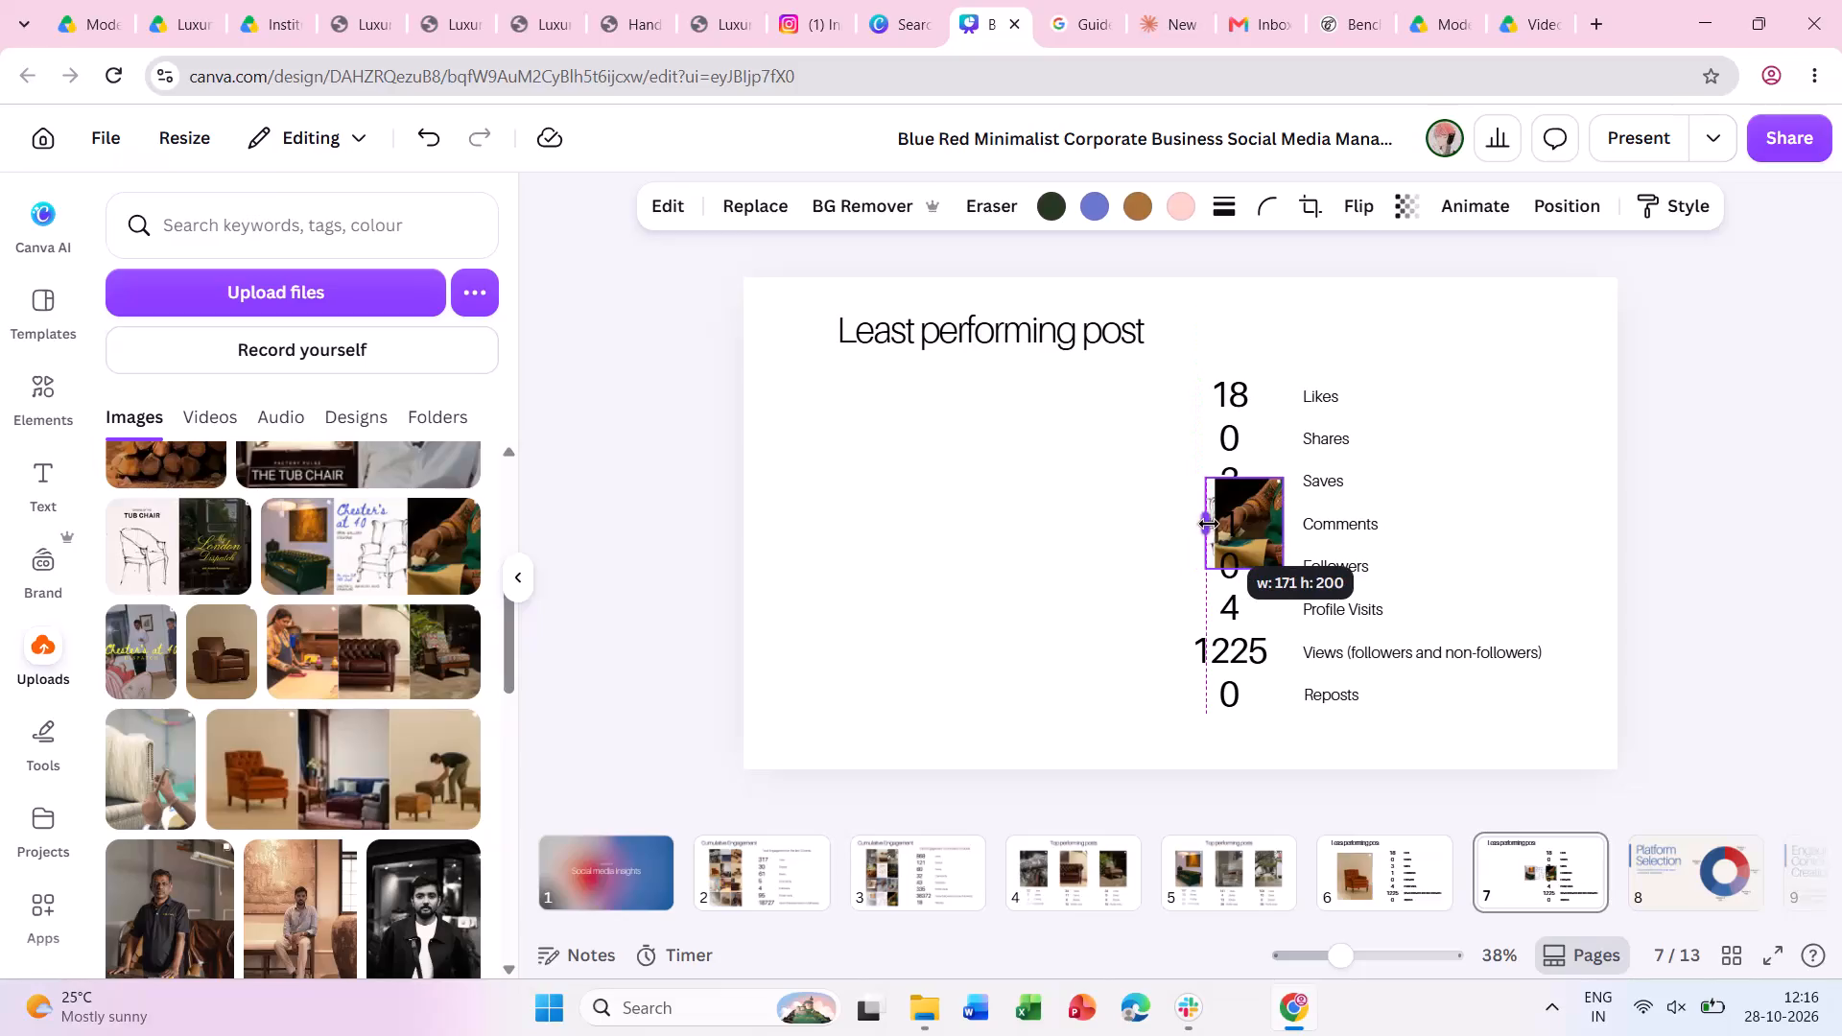
{"action": "left_click_drag", "start_coordinate": [1209, 524], "coordinate": [1217, 524]}
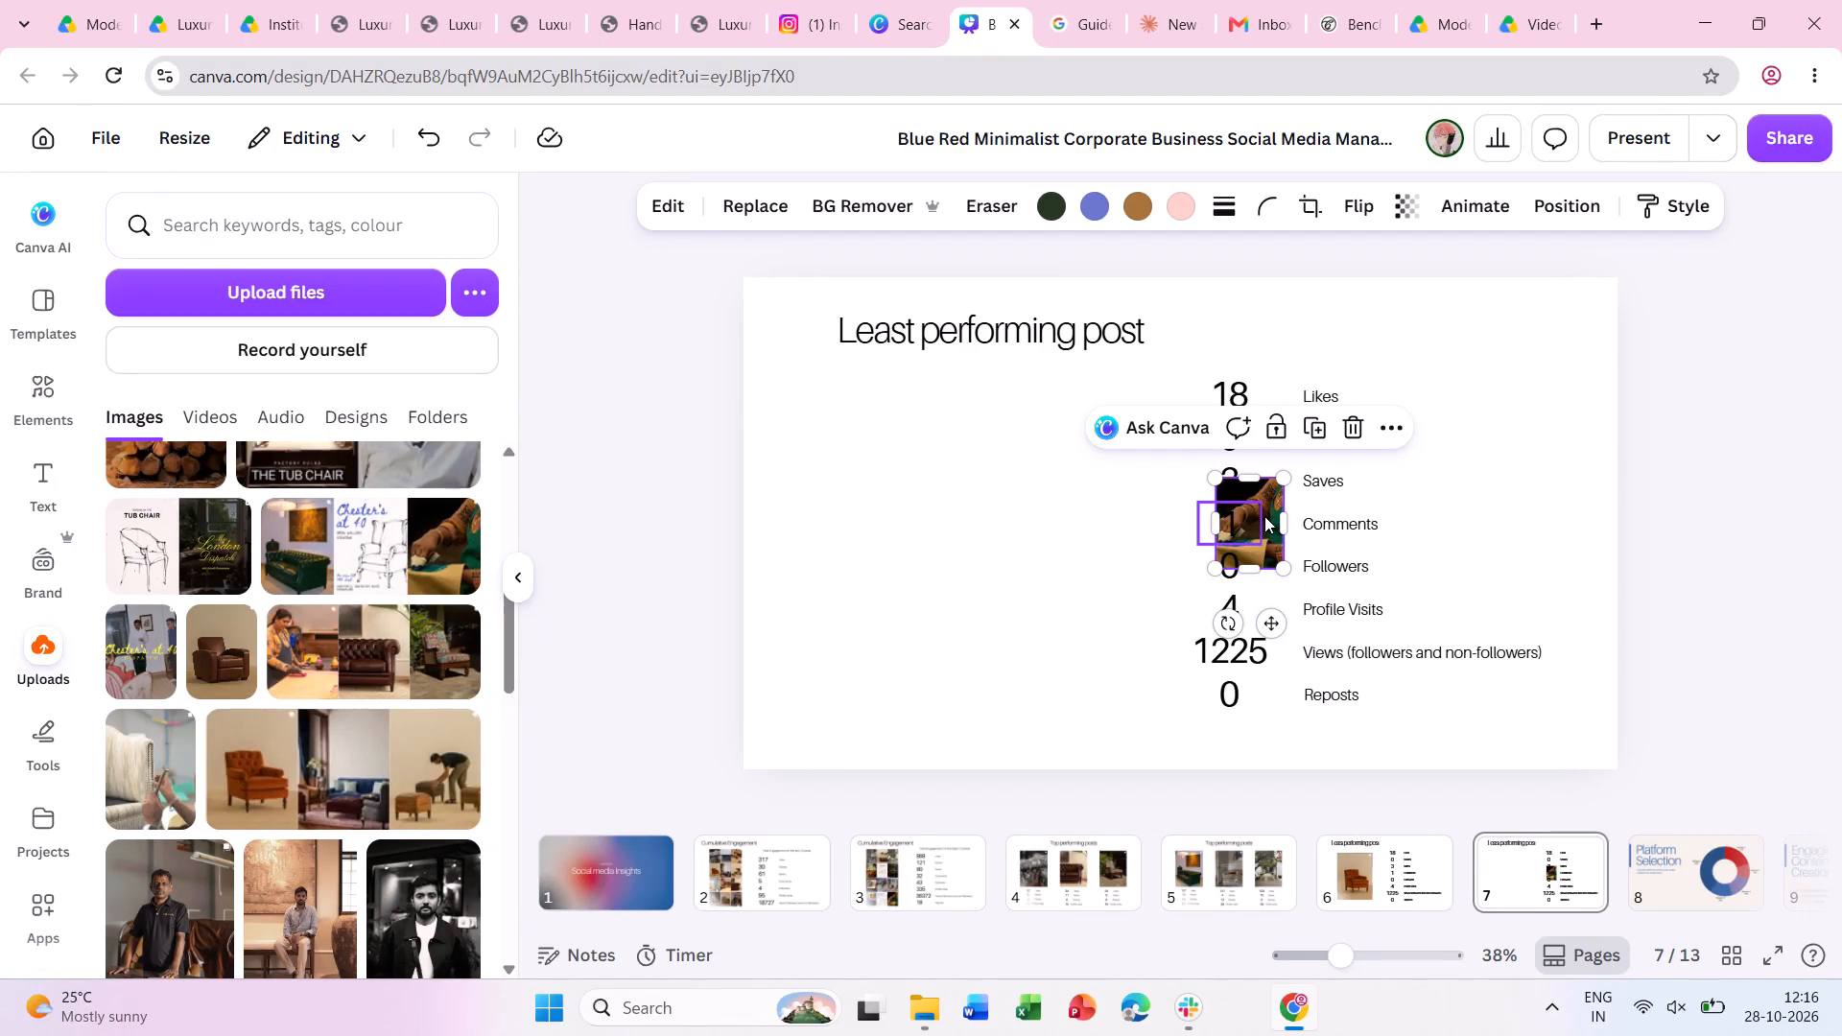
Move the cropped hand-polishing image to page 6 and enlarge it over the armchair image to match its size and position.
{"action": "key", "text": "ctrl+c"}
{"action": "key", "text": "ctrl+x"}
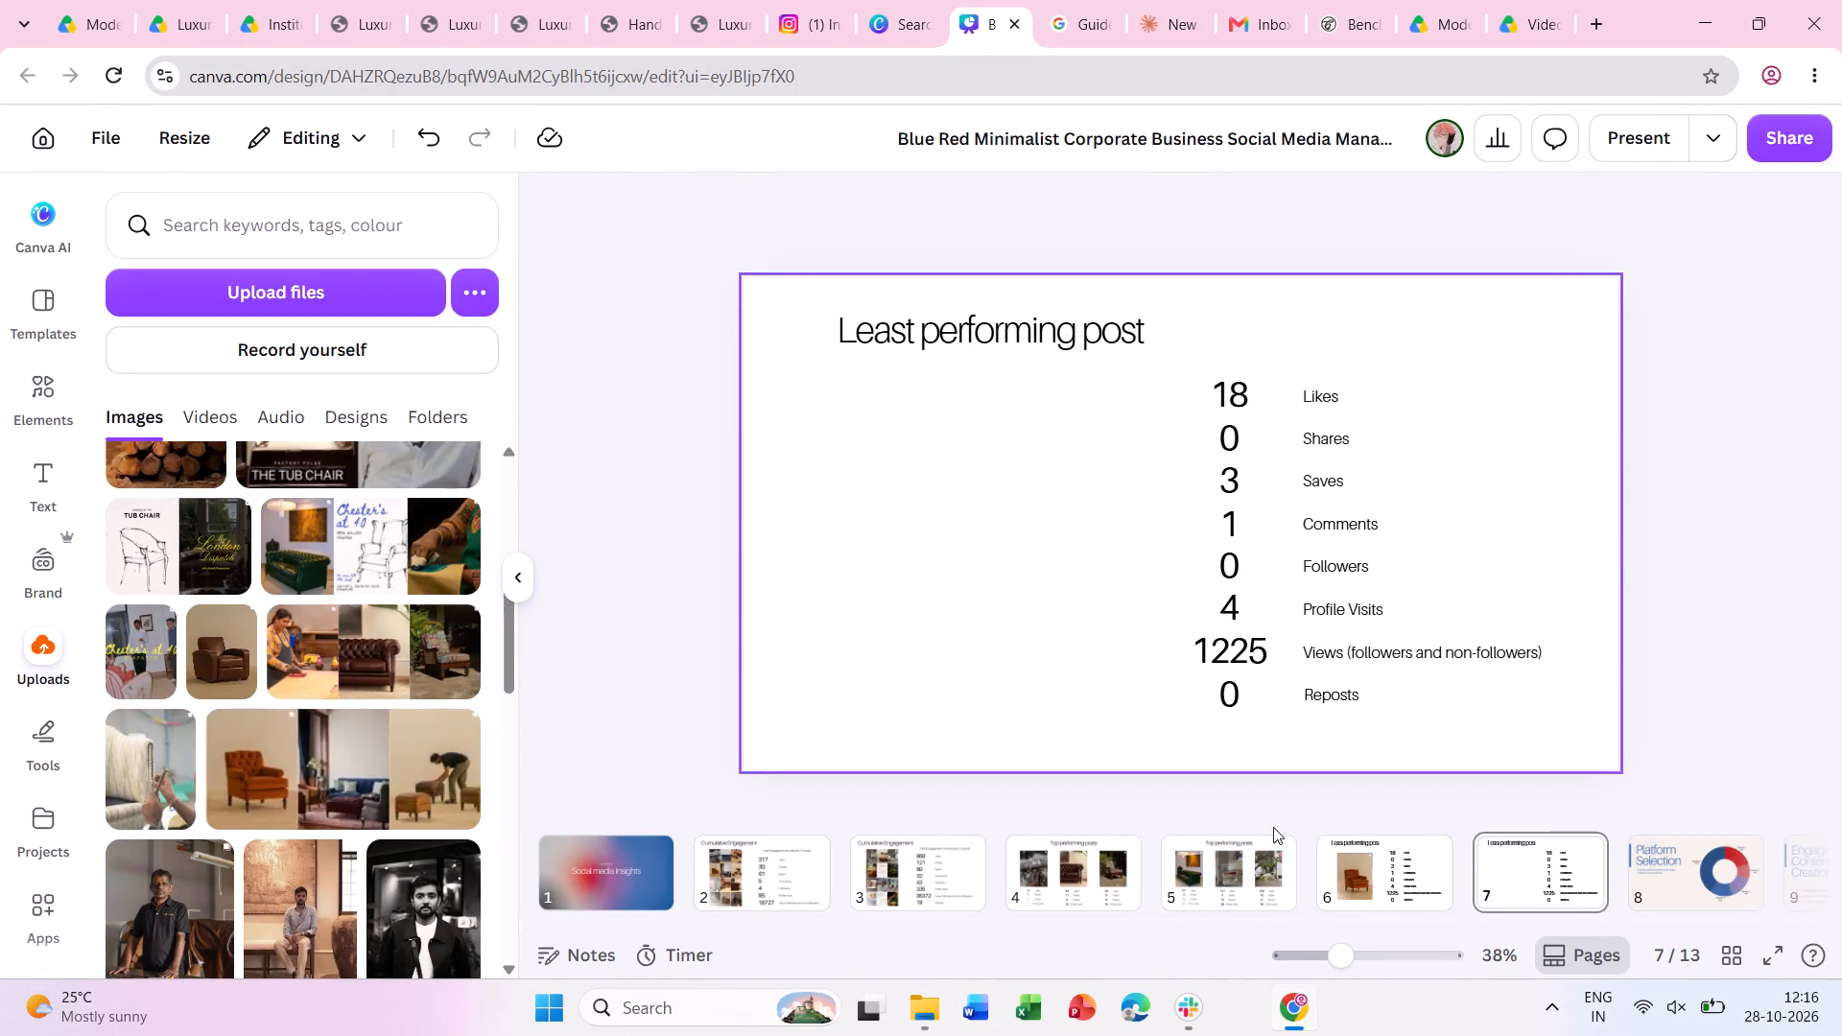
{"action": "left_click", "coordinate": [1383, 900]}
{"action": "key", "text": "ctrl+v"}
{"action": "left_click_drag", "start_coordinate": [1244, 512], "coordinate": [1238, 512]}
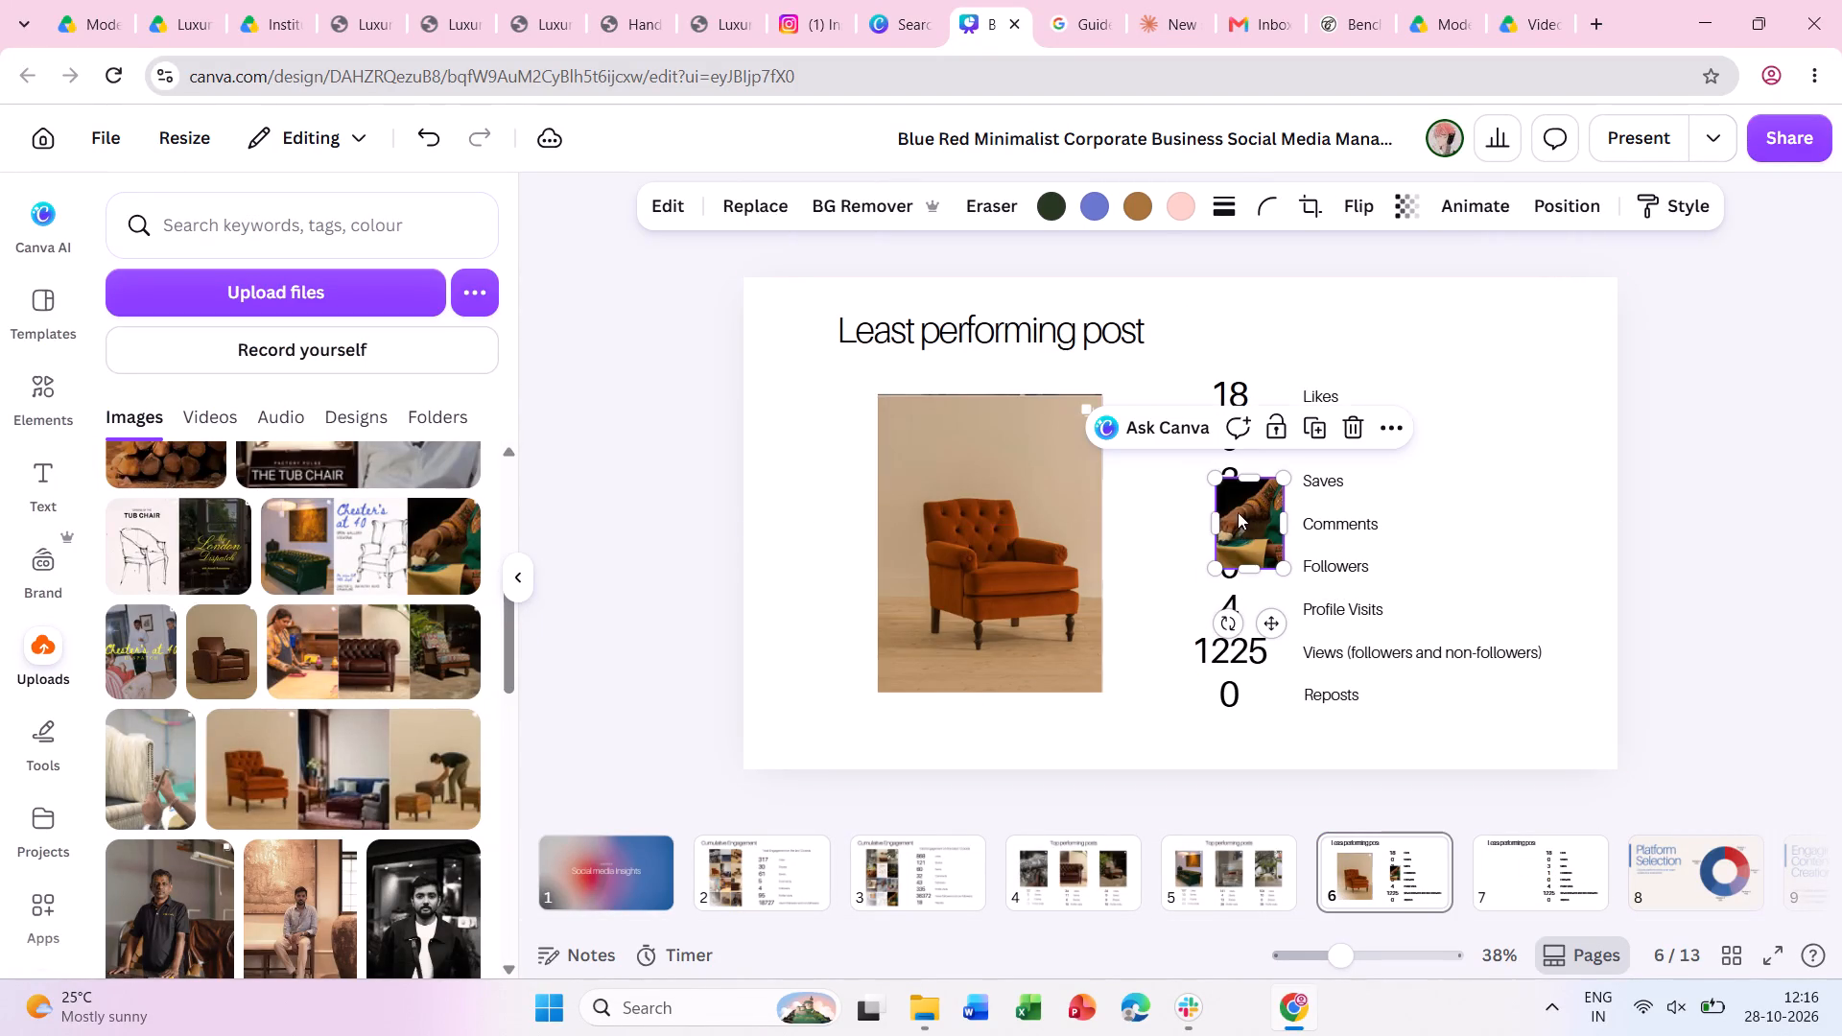
{"action": "left_click_drag", "start_coordinate": [1238, 512], "coordinate": [912, 431]}
{"action": "left_click_drag", "start_coordinate": [955, 490], "coordinate": [1116, 687]}
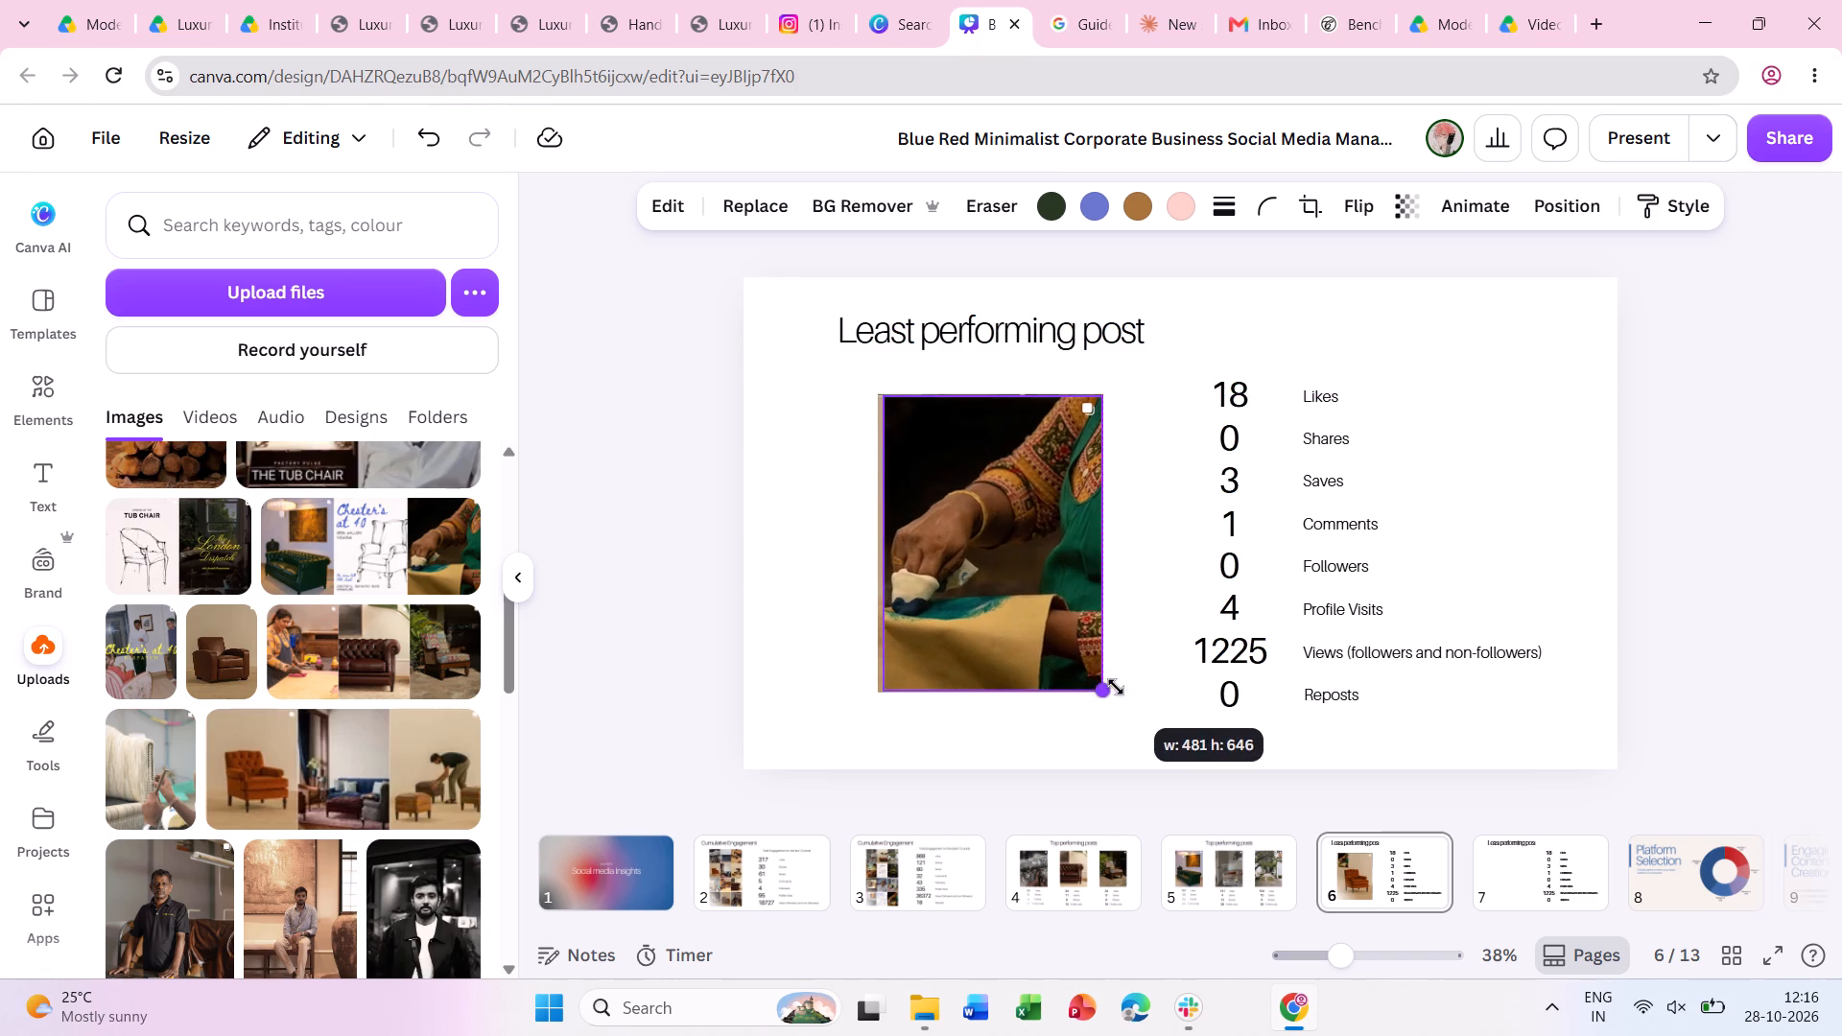
{"action": "left_click_drag", "start_coordinate": [1116, 687], "coordinate": [1117, 687]}
{"action": "left_click_drag", "start_coordinate": [886, 394], "coordinate": [875, 396]}
Fine-tune the side edges of the hand-polishing image so it covers the armchair image's full width.
{"action": "left_click", "coordinate": [826, 447]}
{"action": "left_click", "coordinate": [835, 466]}
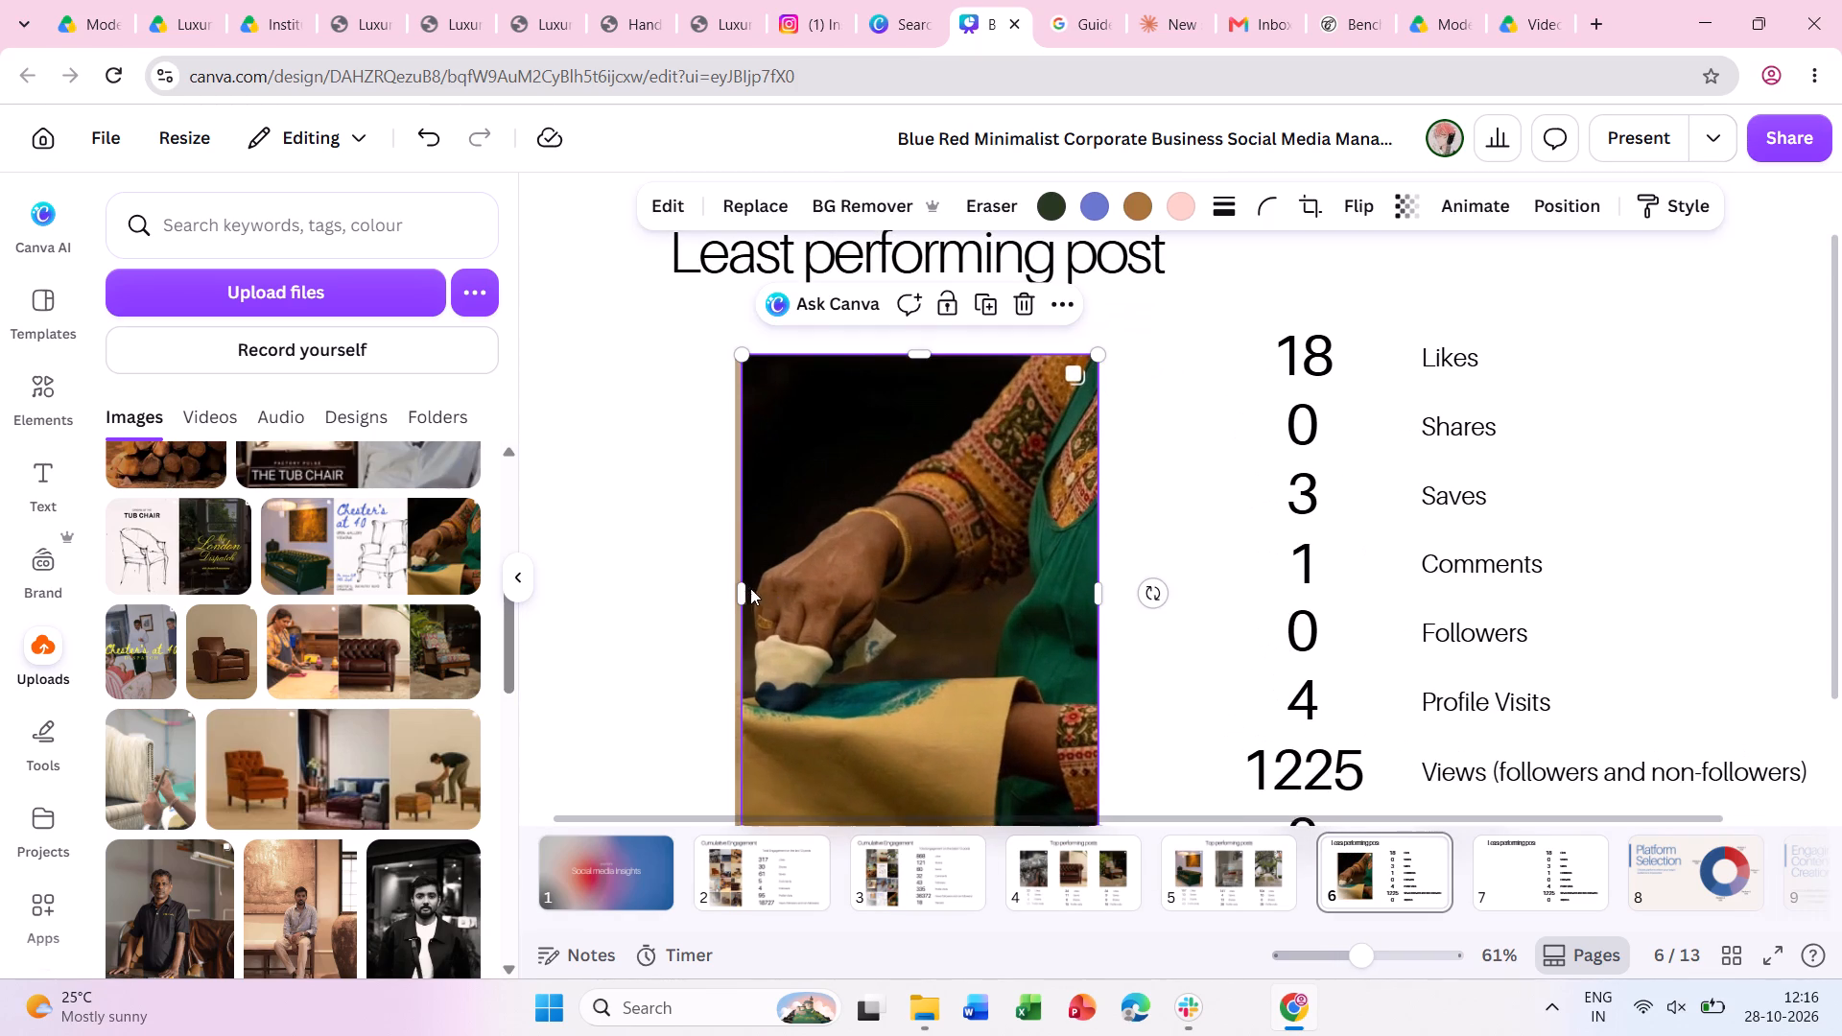
{"action": "left_click", "coordinate": [741, 590]}
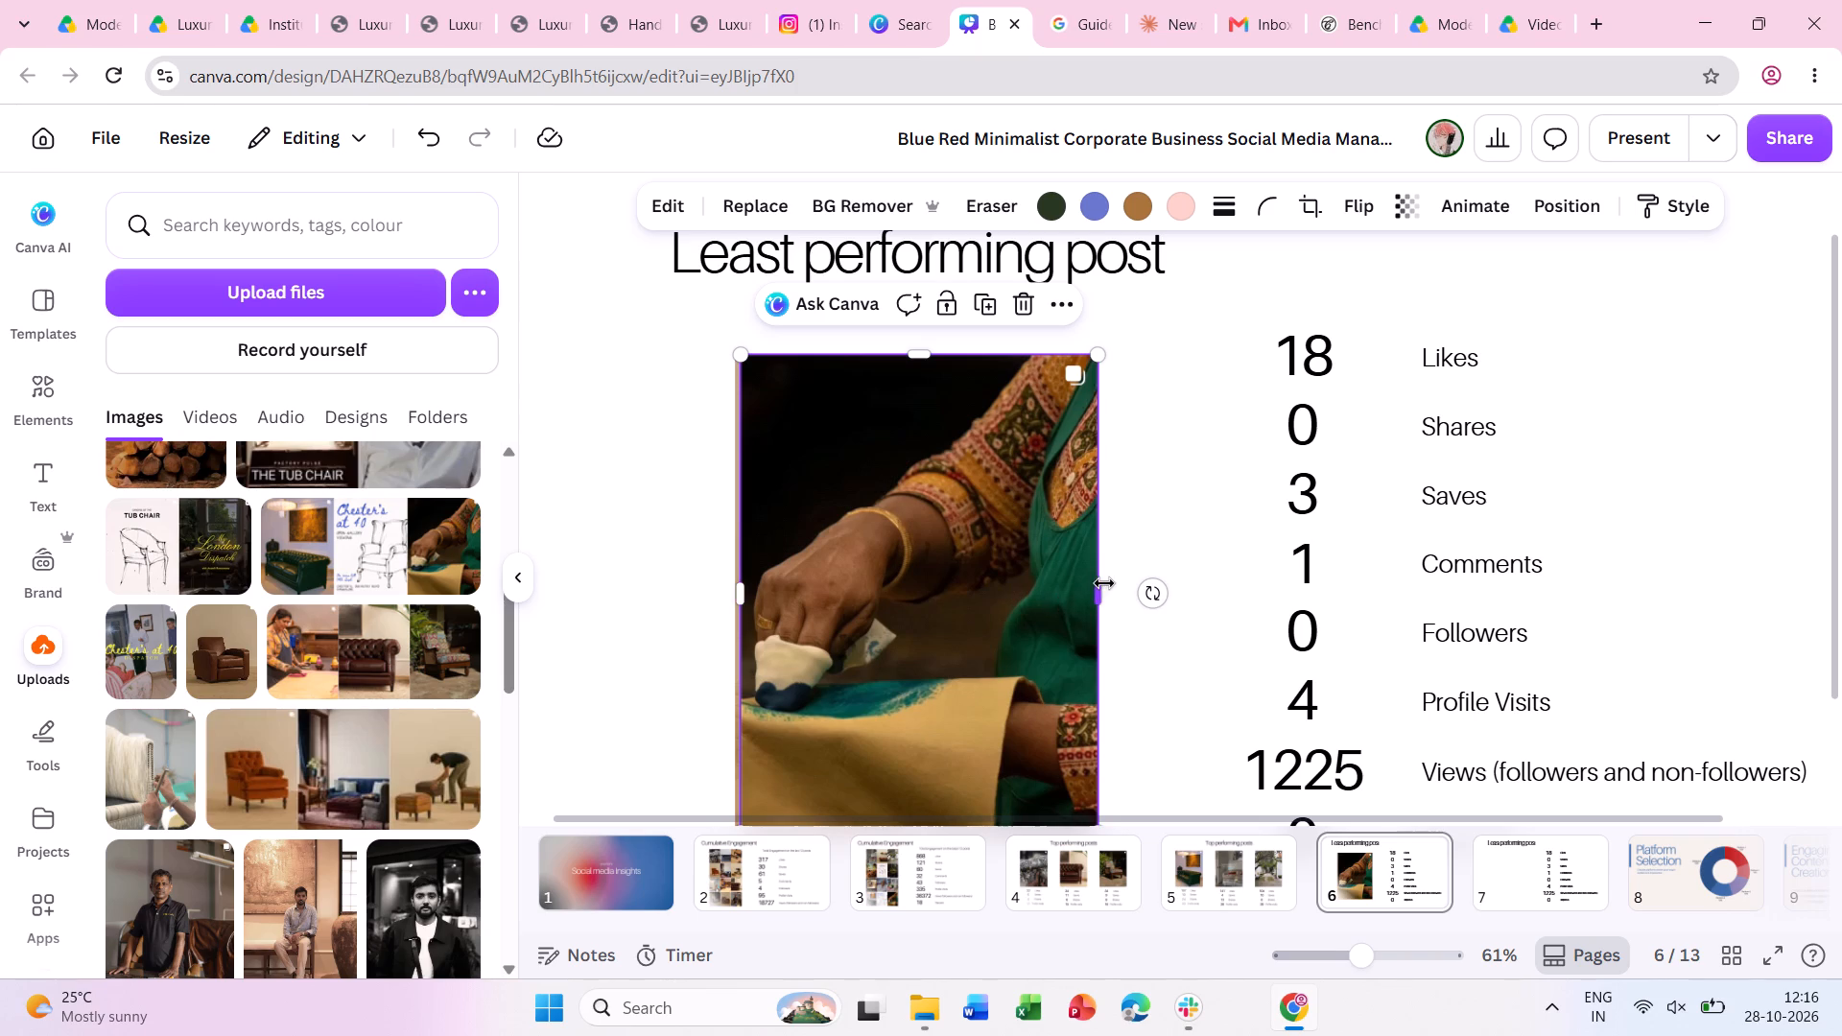
{"action": "left_click", "coordinate": [1104, 583]}
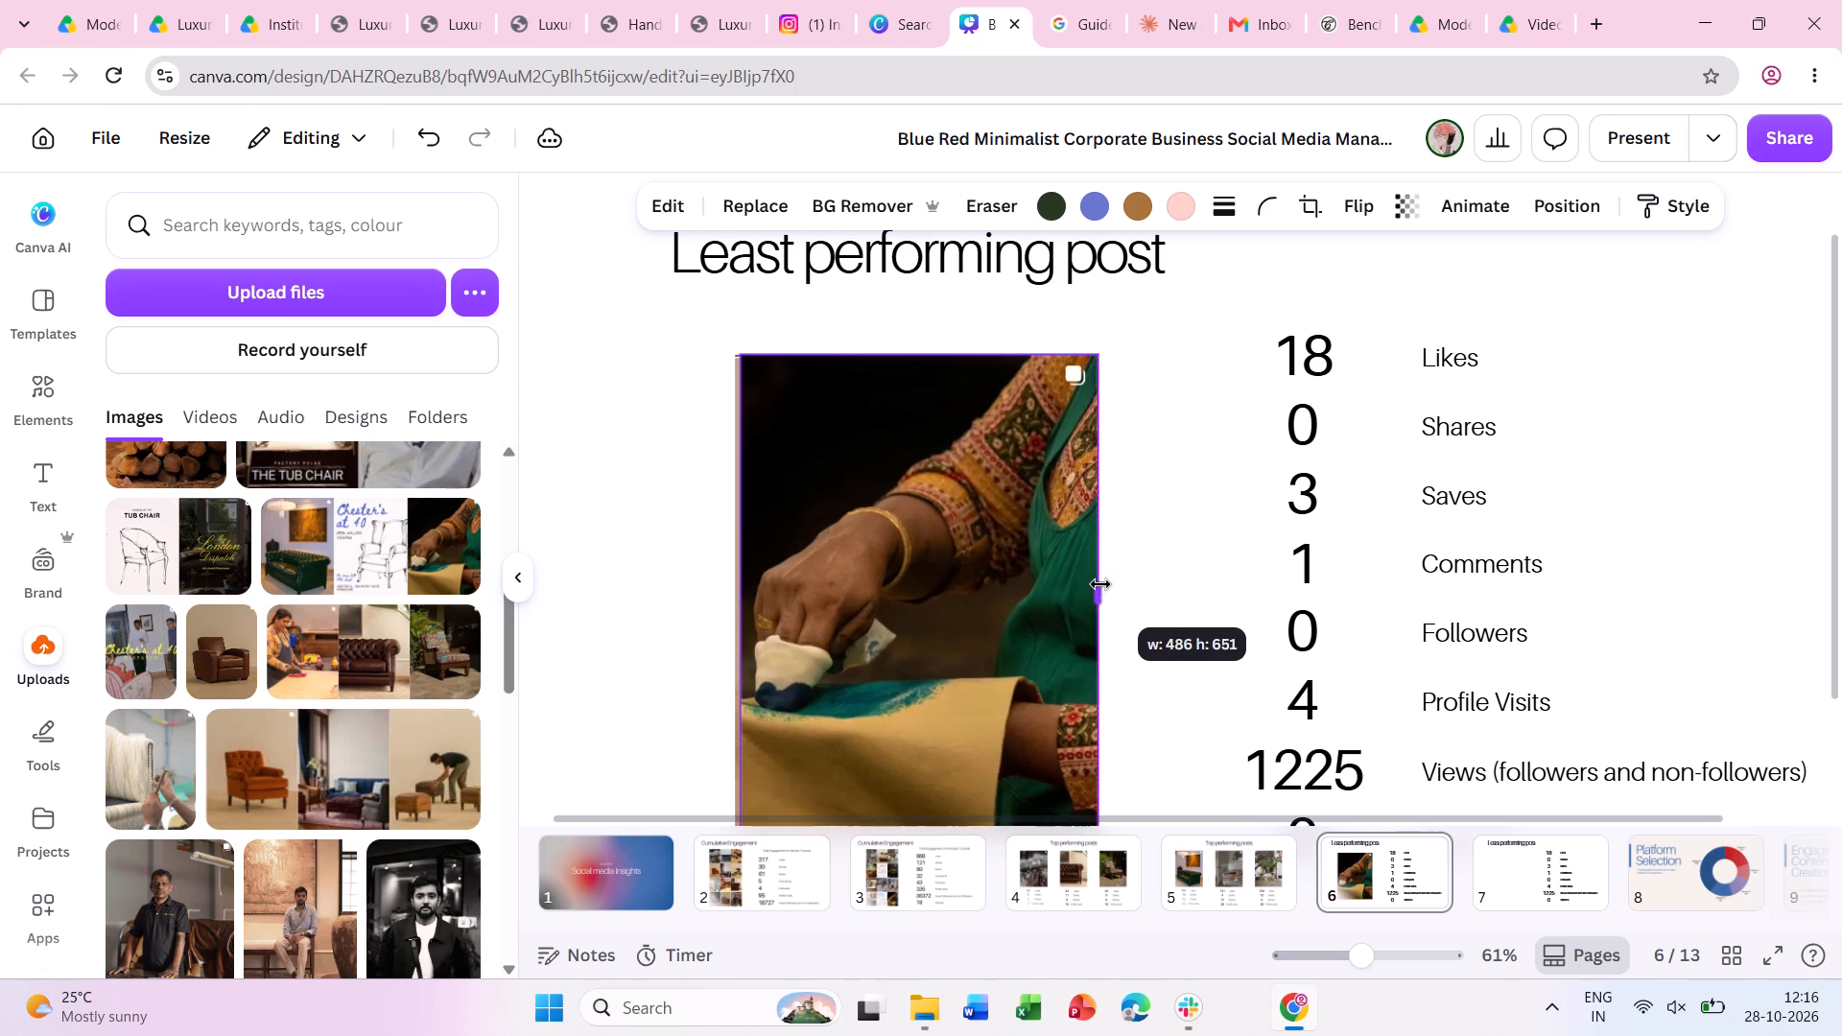
{"action": "left_click", "coordinate": [741, 591]}
{"action": "left_click", "coordinate": [642, 585]}
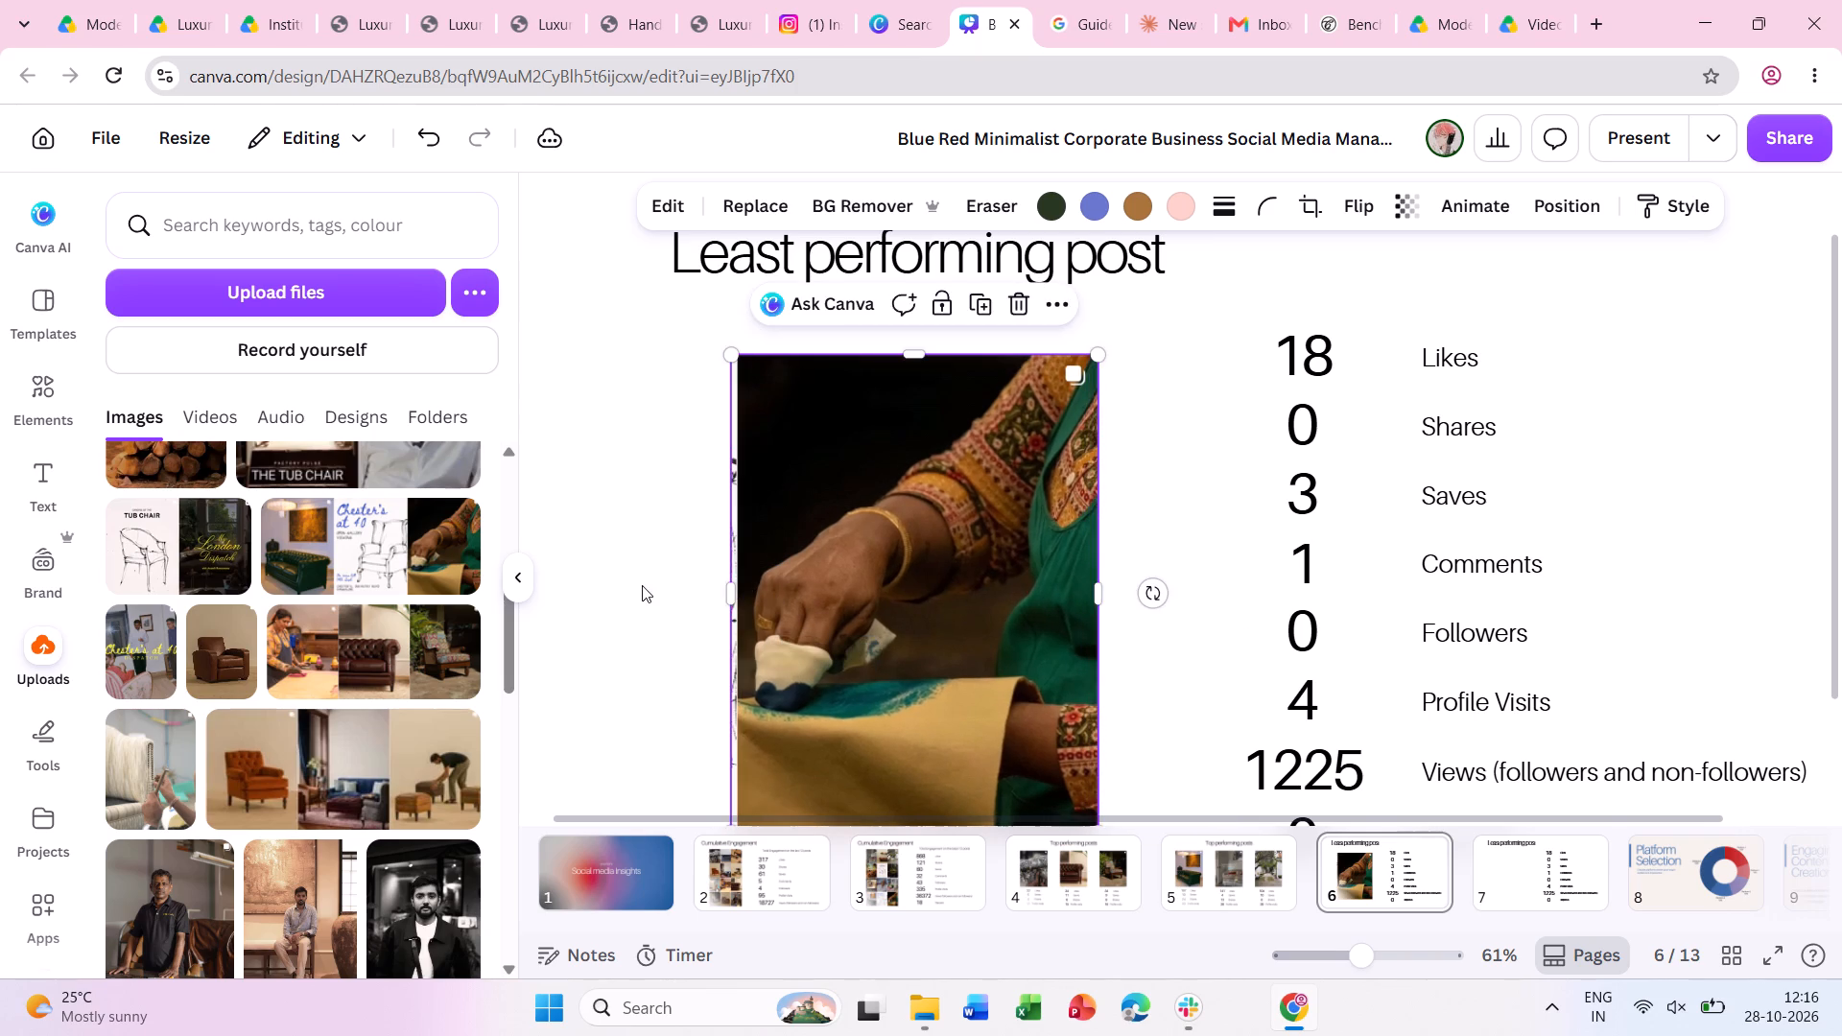
Cut the resized hand-polishing image from page 6 and paste it on page 7.
{"action": "left_click", "coordinate": [927, 577]}
{"action": "key", "text": "ctrl+c"}
{"action": "key", "text": "ctrl+x"}
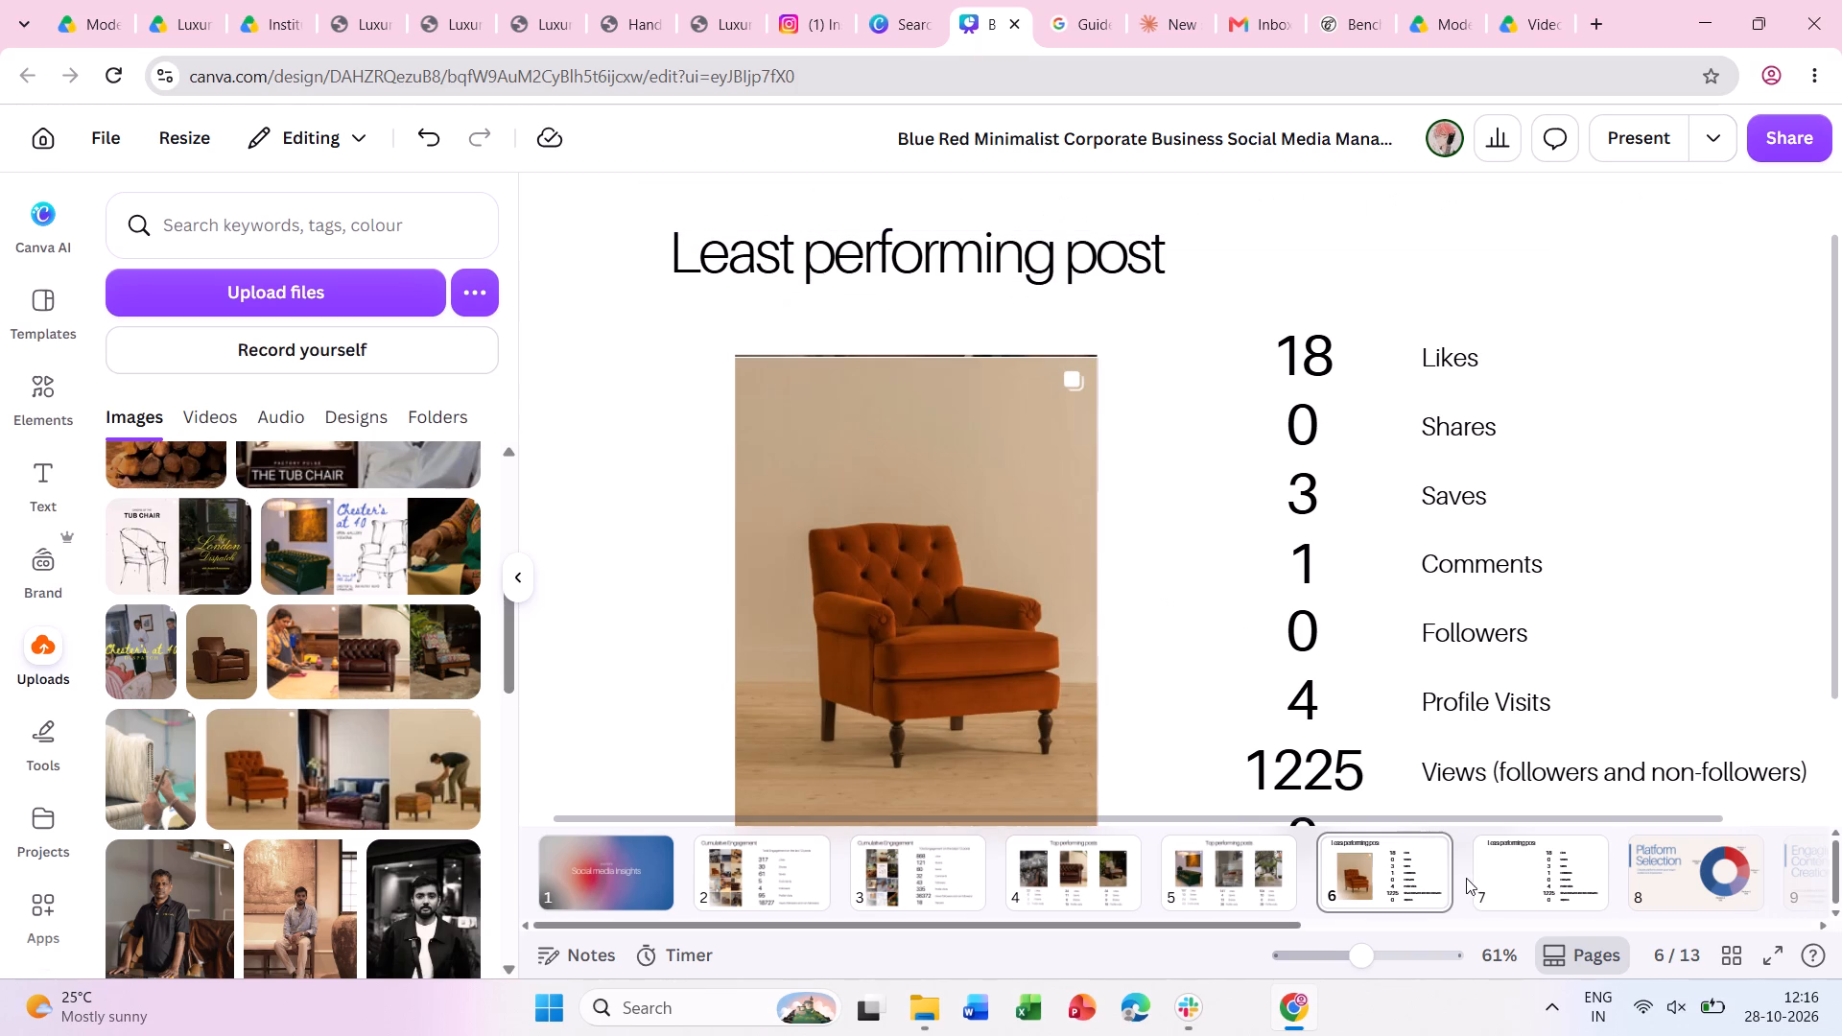
{"action": "left_click", "coordinate": [1529, 877]}
{"action": "key", "text": "ctrl+v"}
{"action": "left_click", "coordinate": [658, 539]}
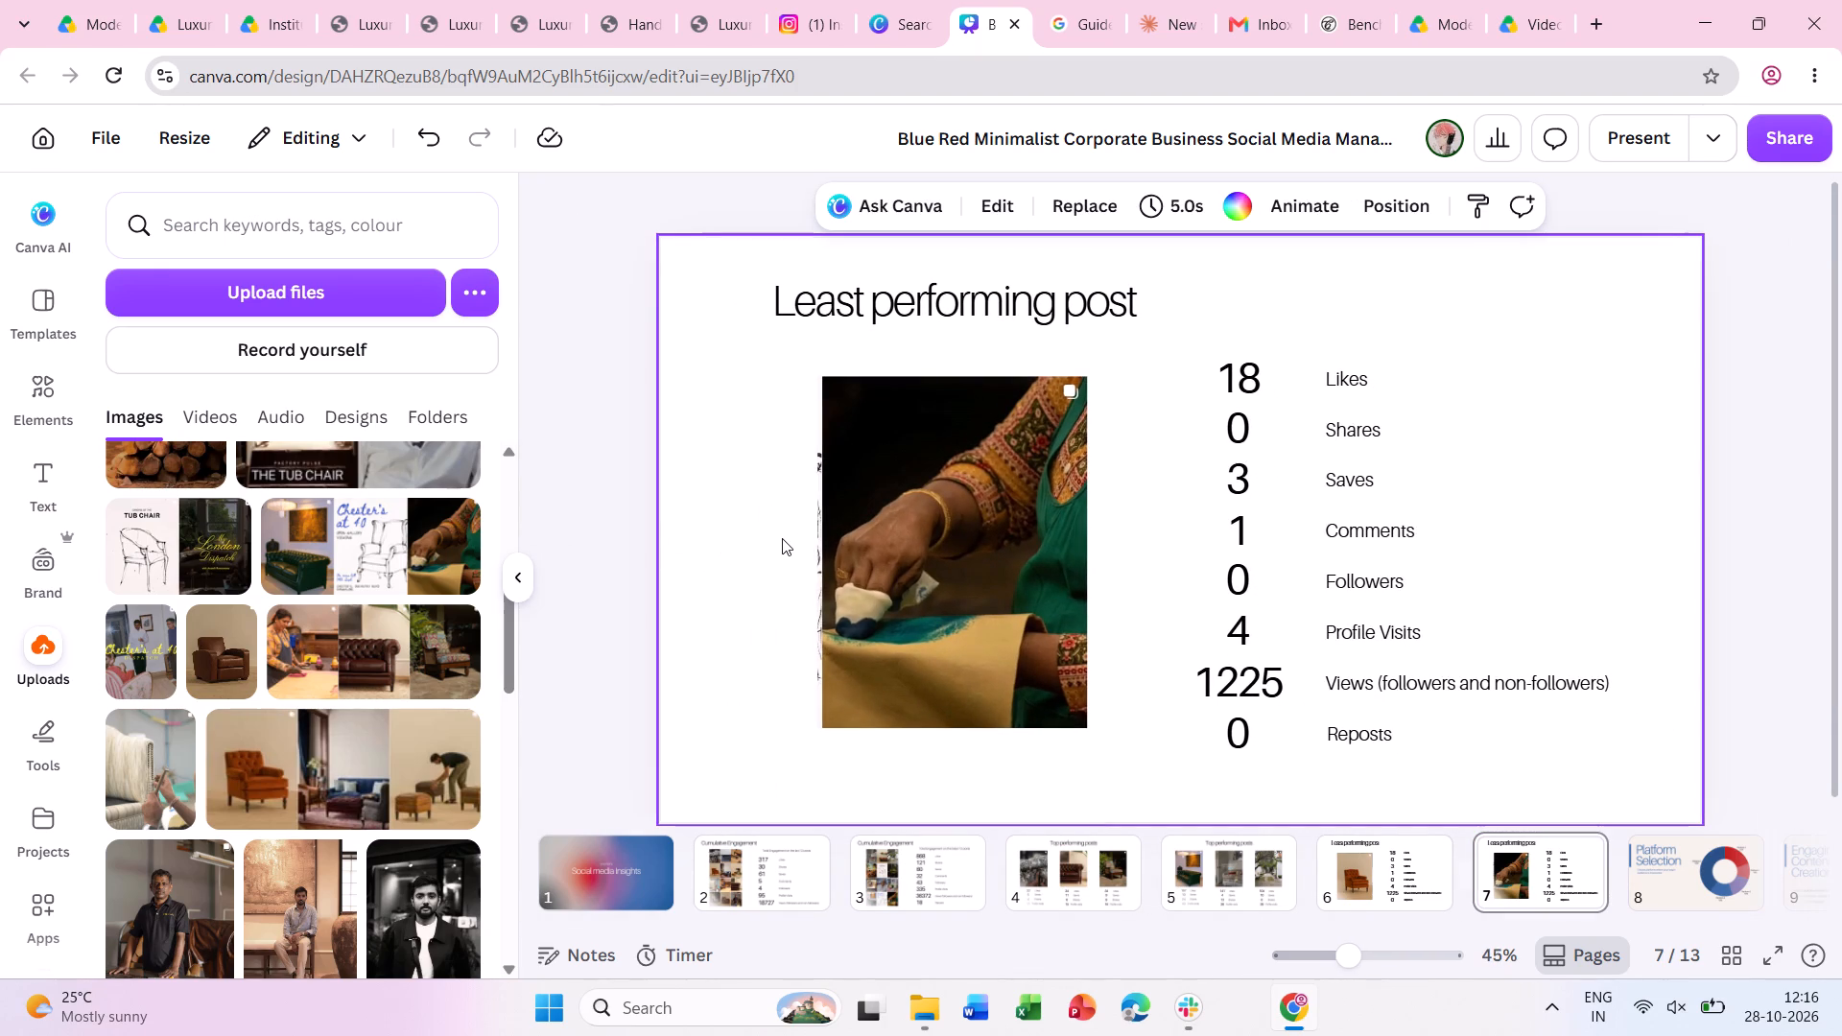
Set page 7's figures to 9 shares, 2 saves, 0 comments, 5 profile visits and 2003 views.
{"action": "double_click", "coordinate": [1247, 422]}
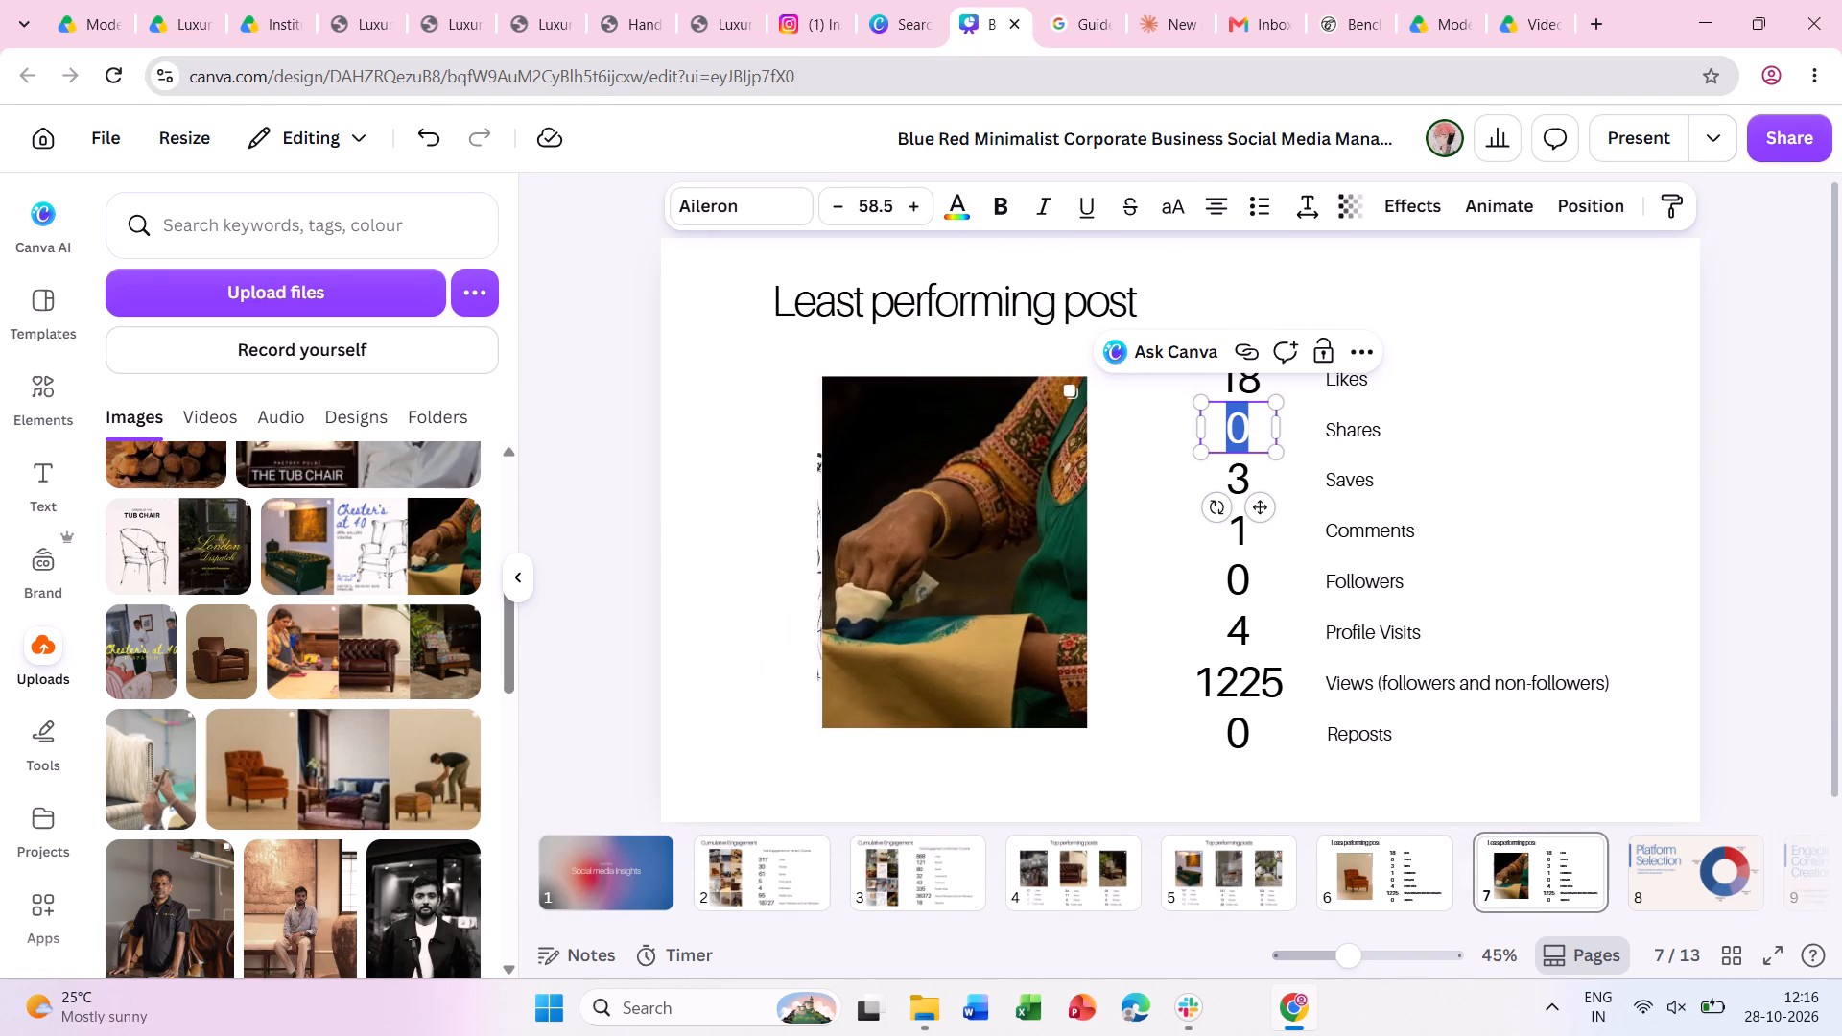
{"action": "key", "text": "9"}
{"action": "double_click", "coordinate": [1235, 485]}
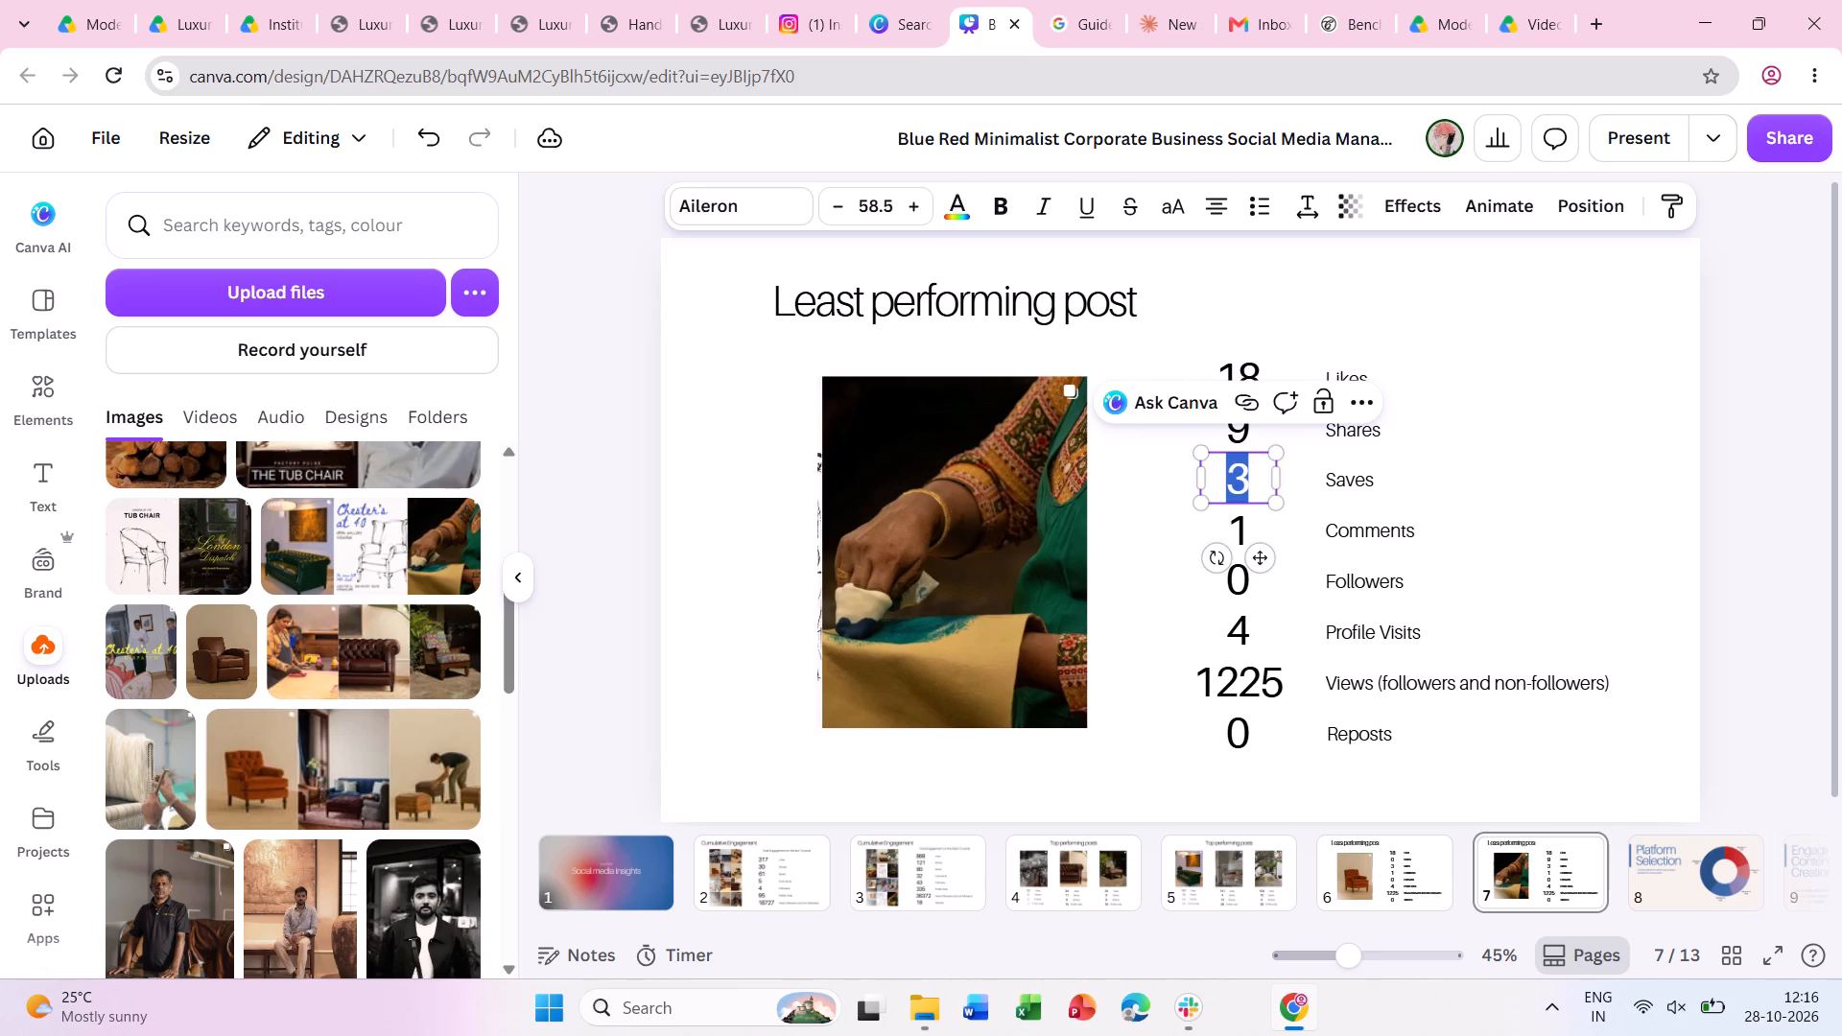
{"action": "key", "text": "2"}
{"action": "double_click", "coordinate": [1239, 530]}
{"action": "key", "text": "0"}
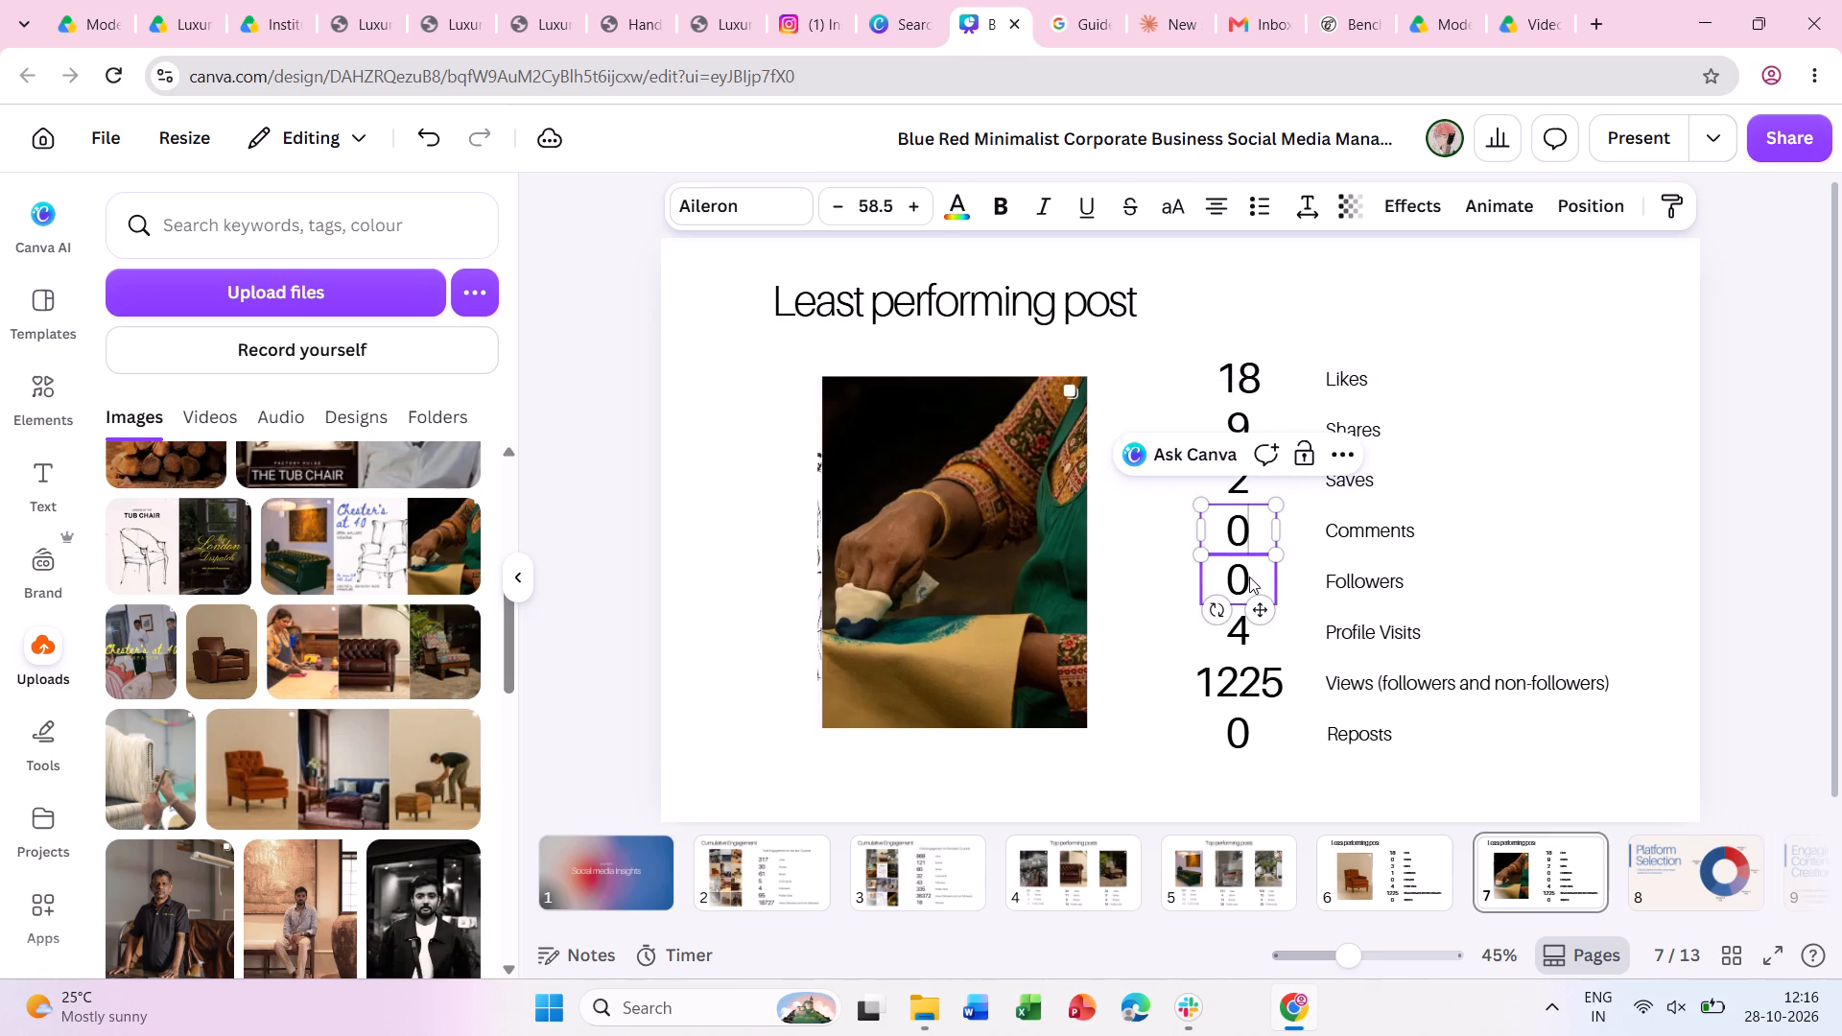
{"action": "double_click", "coordinate": [1238, 640]}
{"action": "key", "text": "5"}
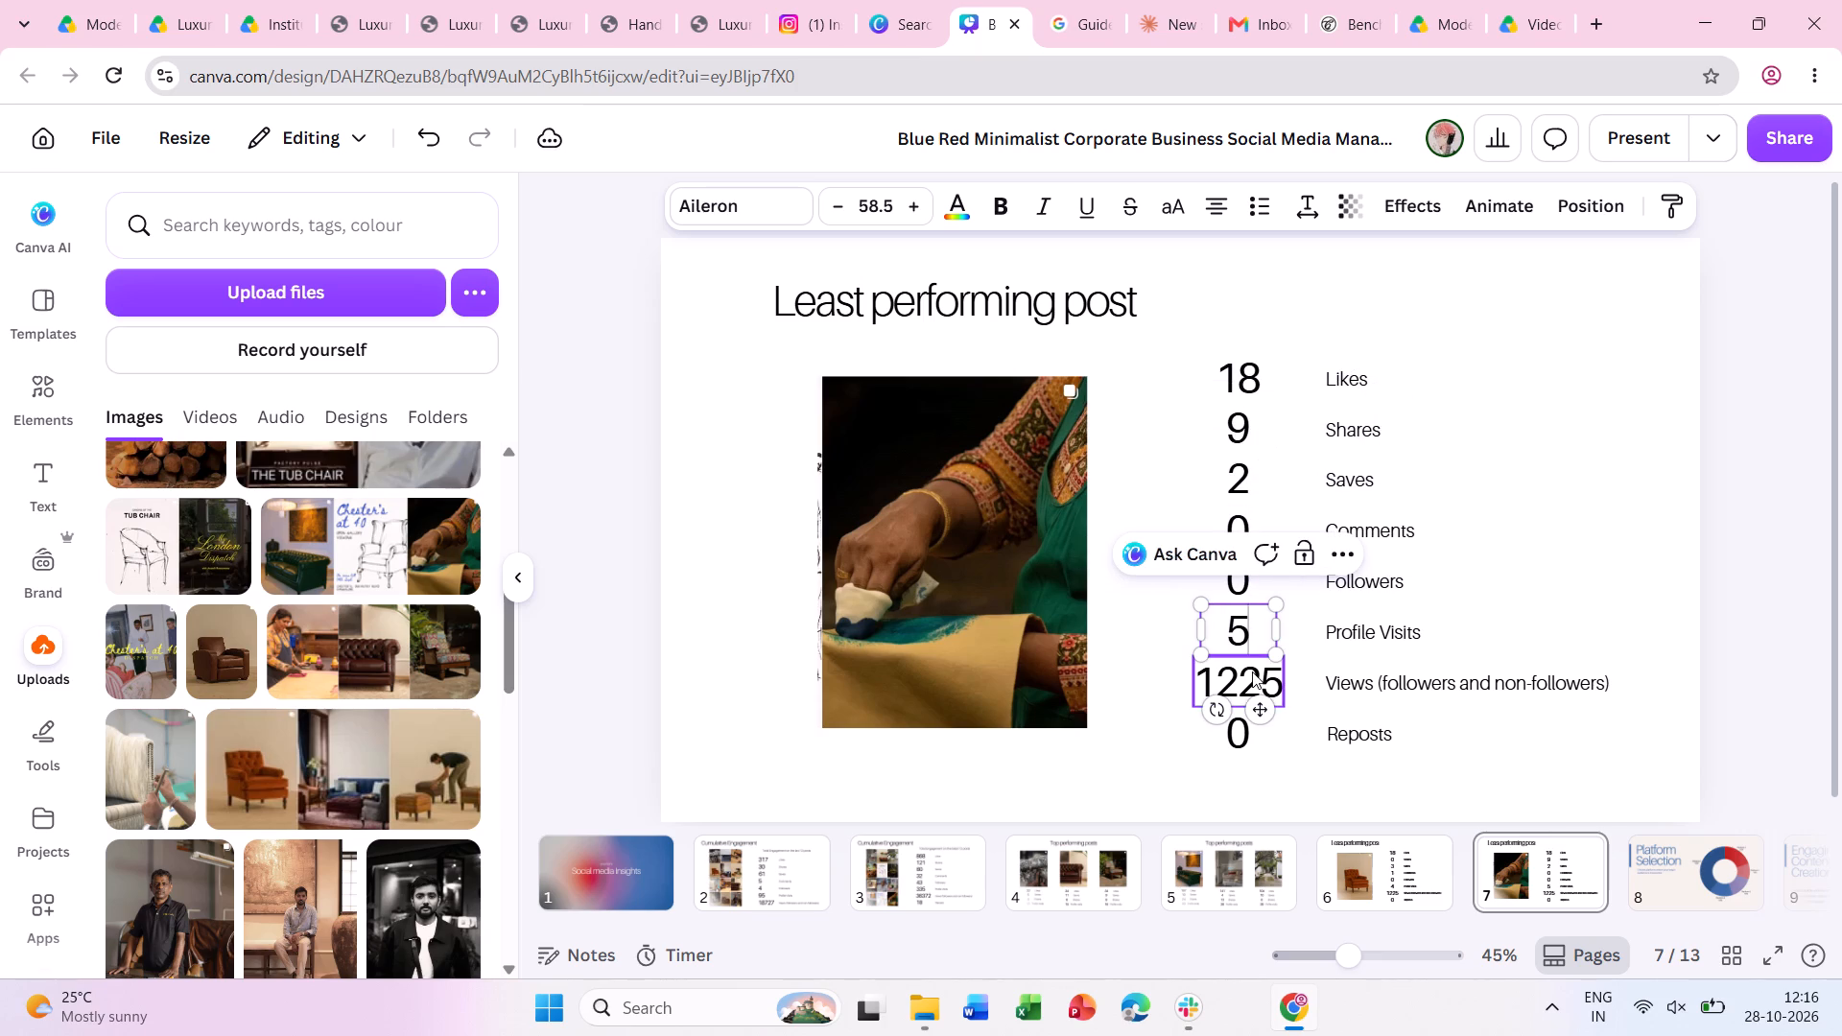
{"action": "double_click", "coordinate": [1252, 671]}
{"action": "type", "text": "2003"}
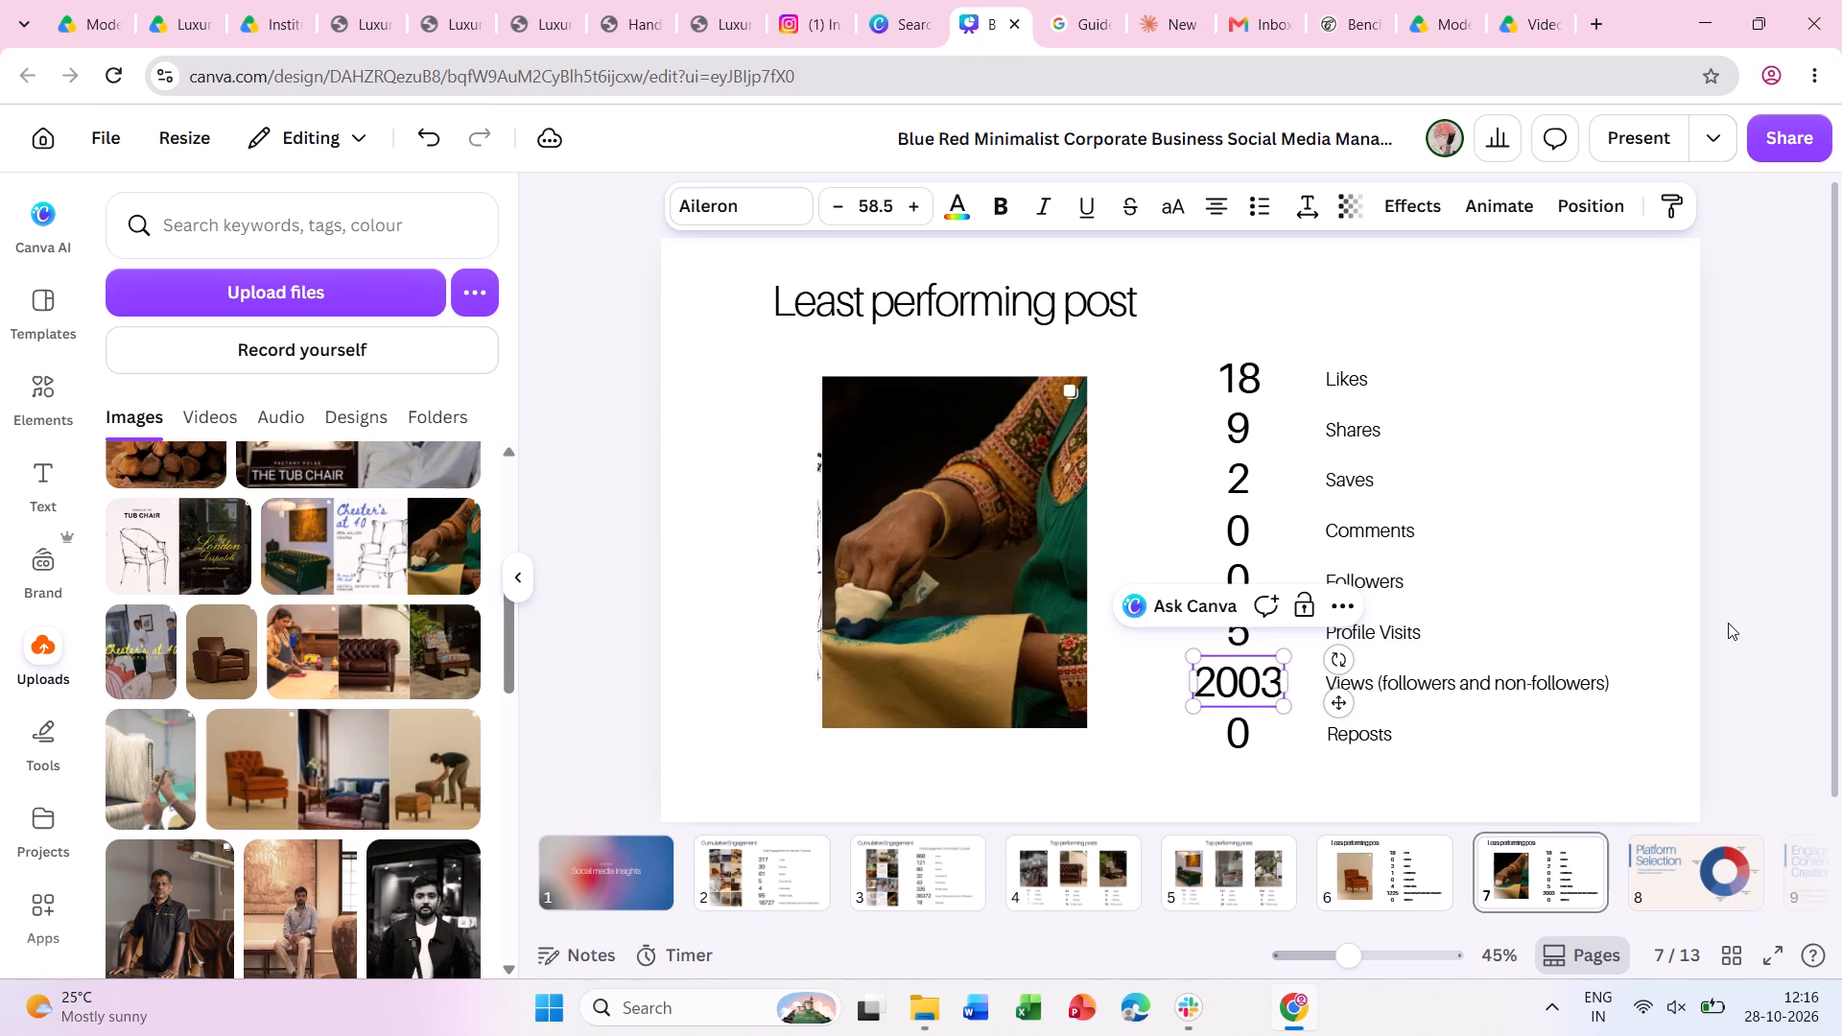
{"action": "left_click", "coordinate": [1756, 614]}
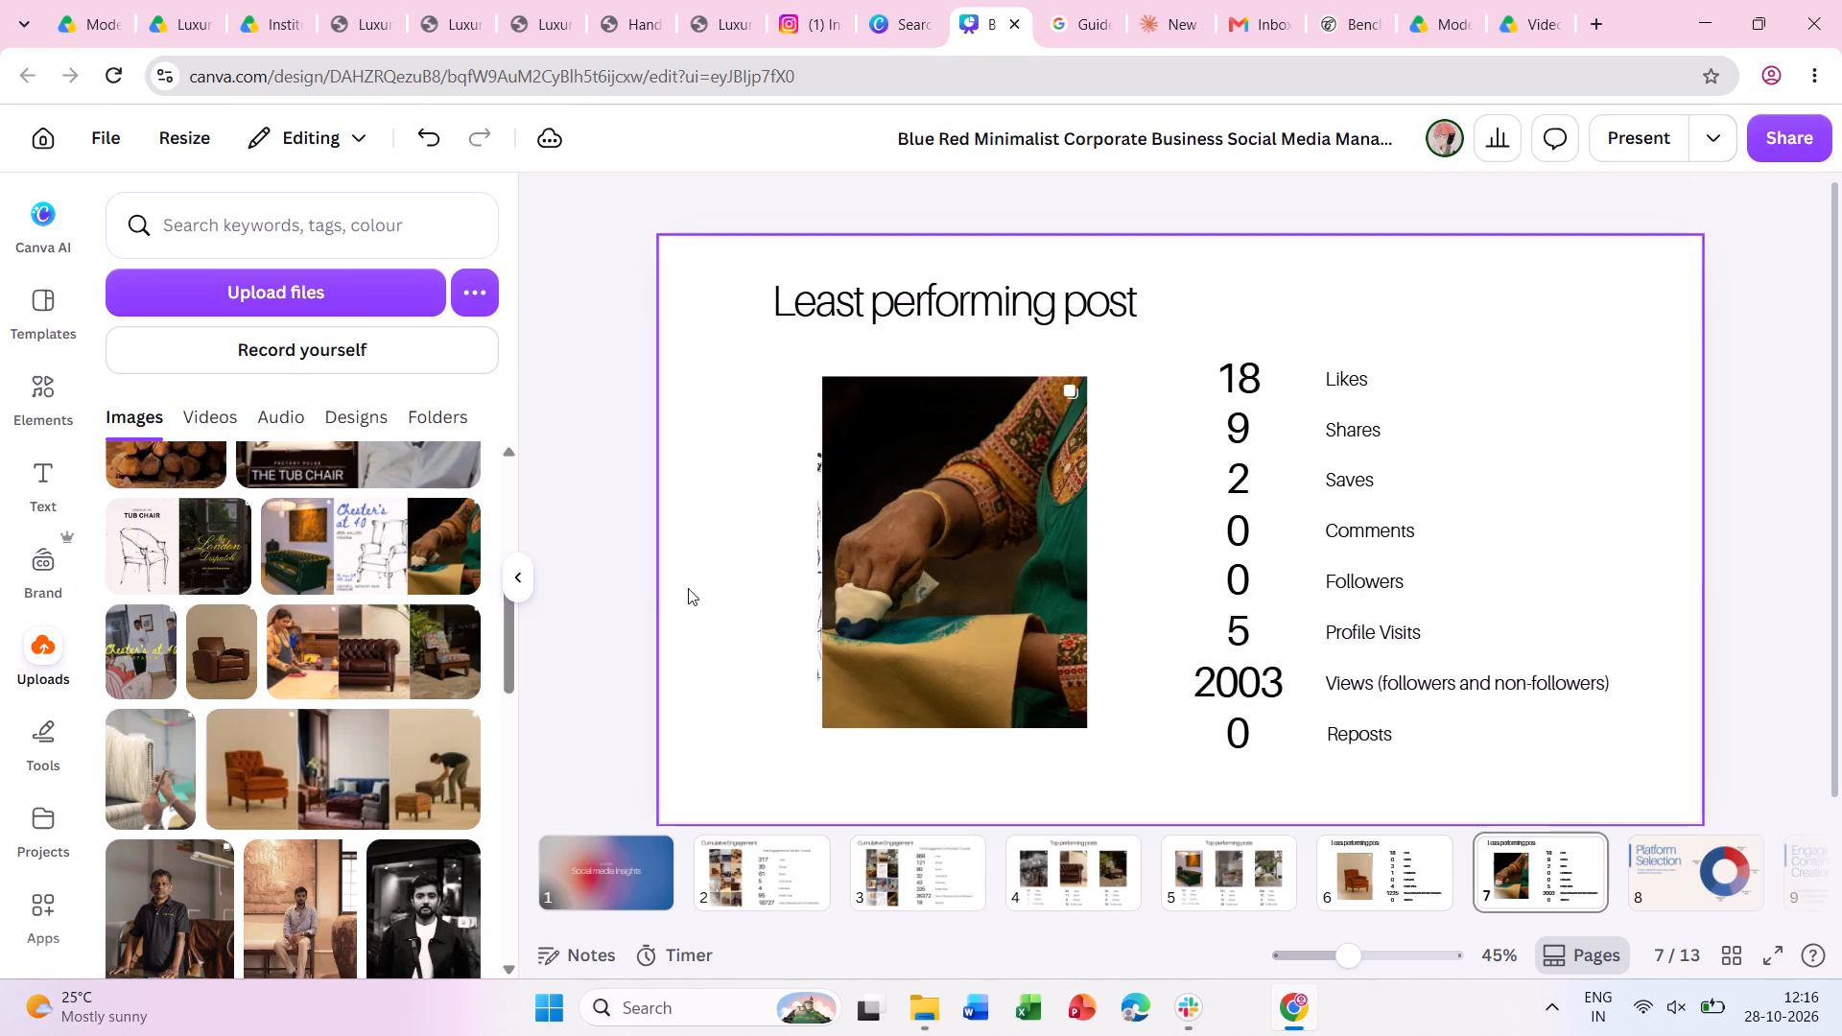
Crop the stray sliver off the left edge of page 7's image and nudge the image slightly left.
{"action": "left_click", "coordinate": [882, 527]}
{"action": "left_click", "coordinate": [821, 551]}
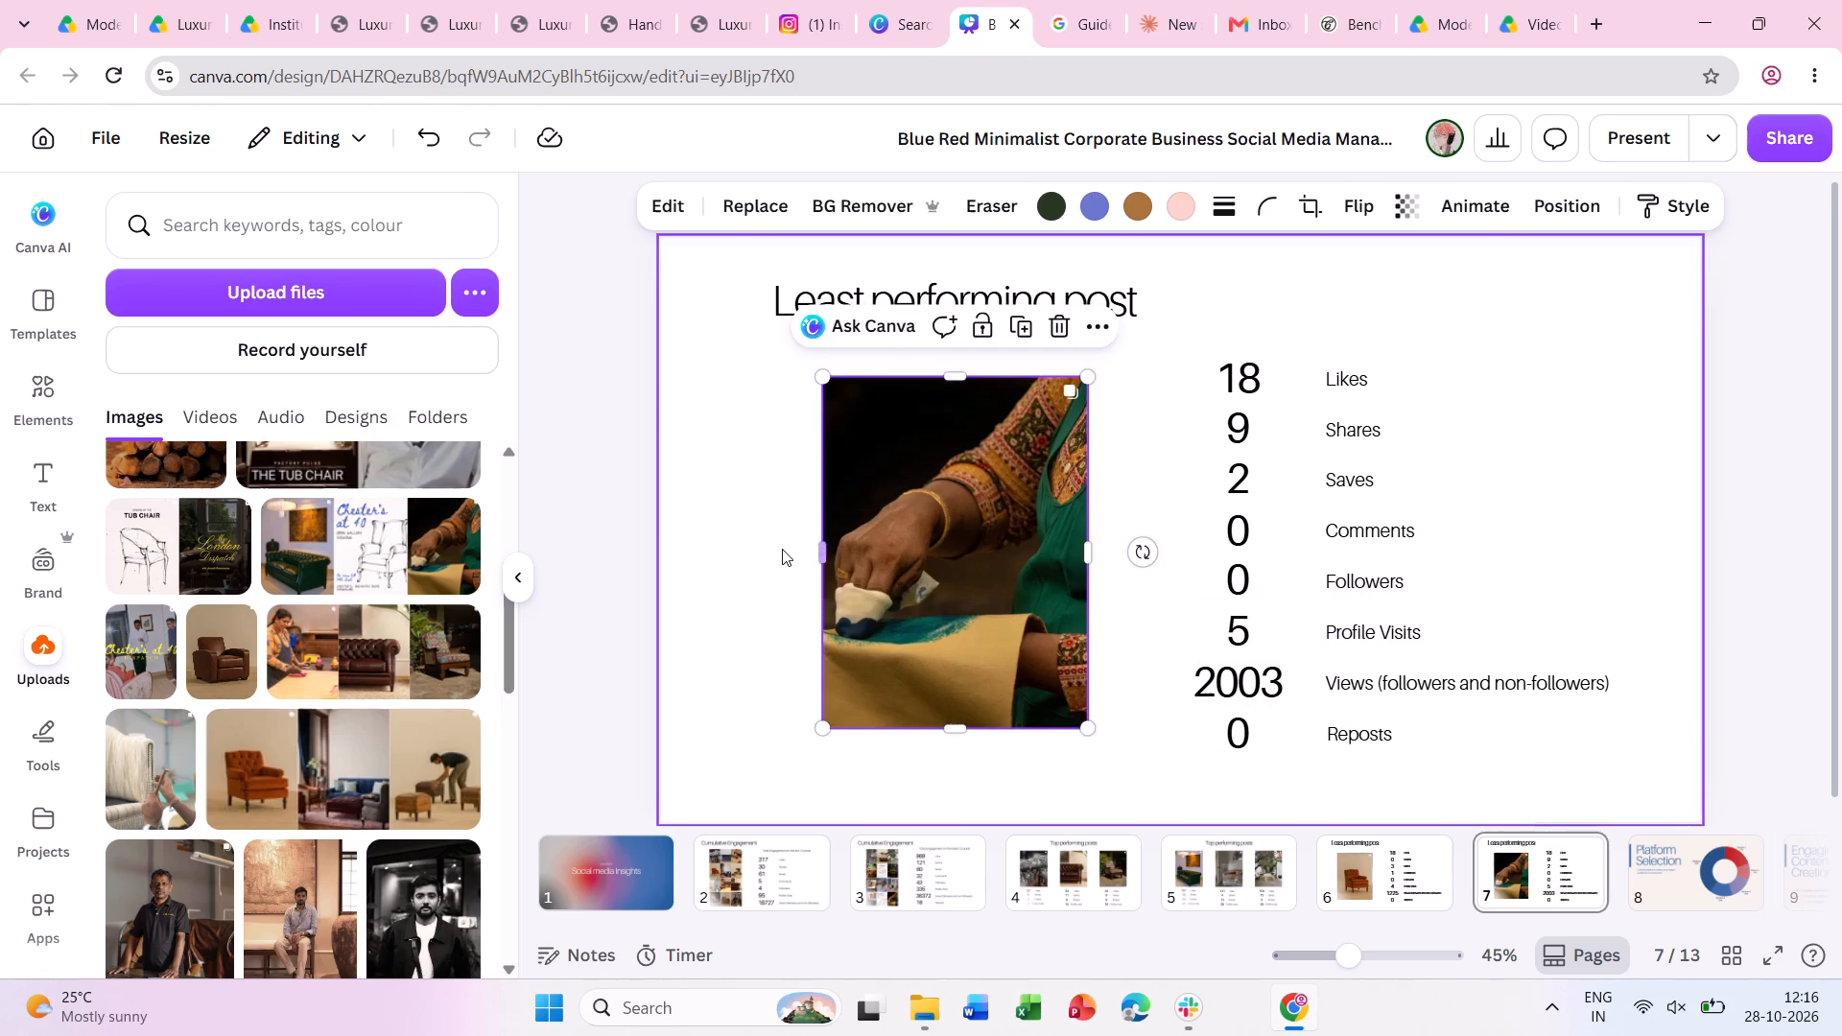
{"action": "left_click", "coordinate": [782, 549]}
{"action": "left_click_drag", "start_coordinate": [990, 555], "coordinate": [980, 556]}
{"action": "left_click", "coordinate": [1738, 550]}
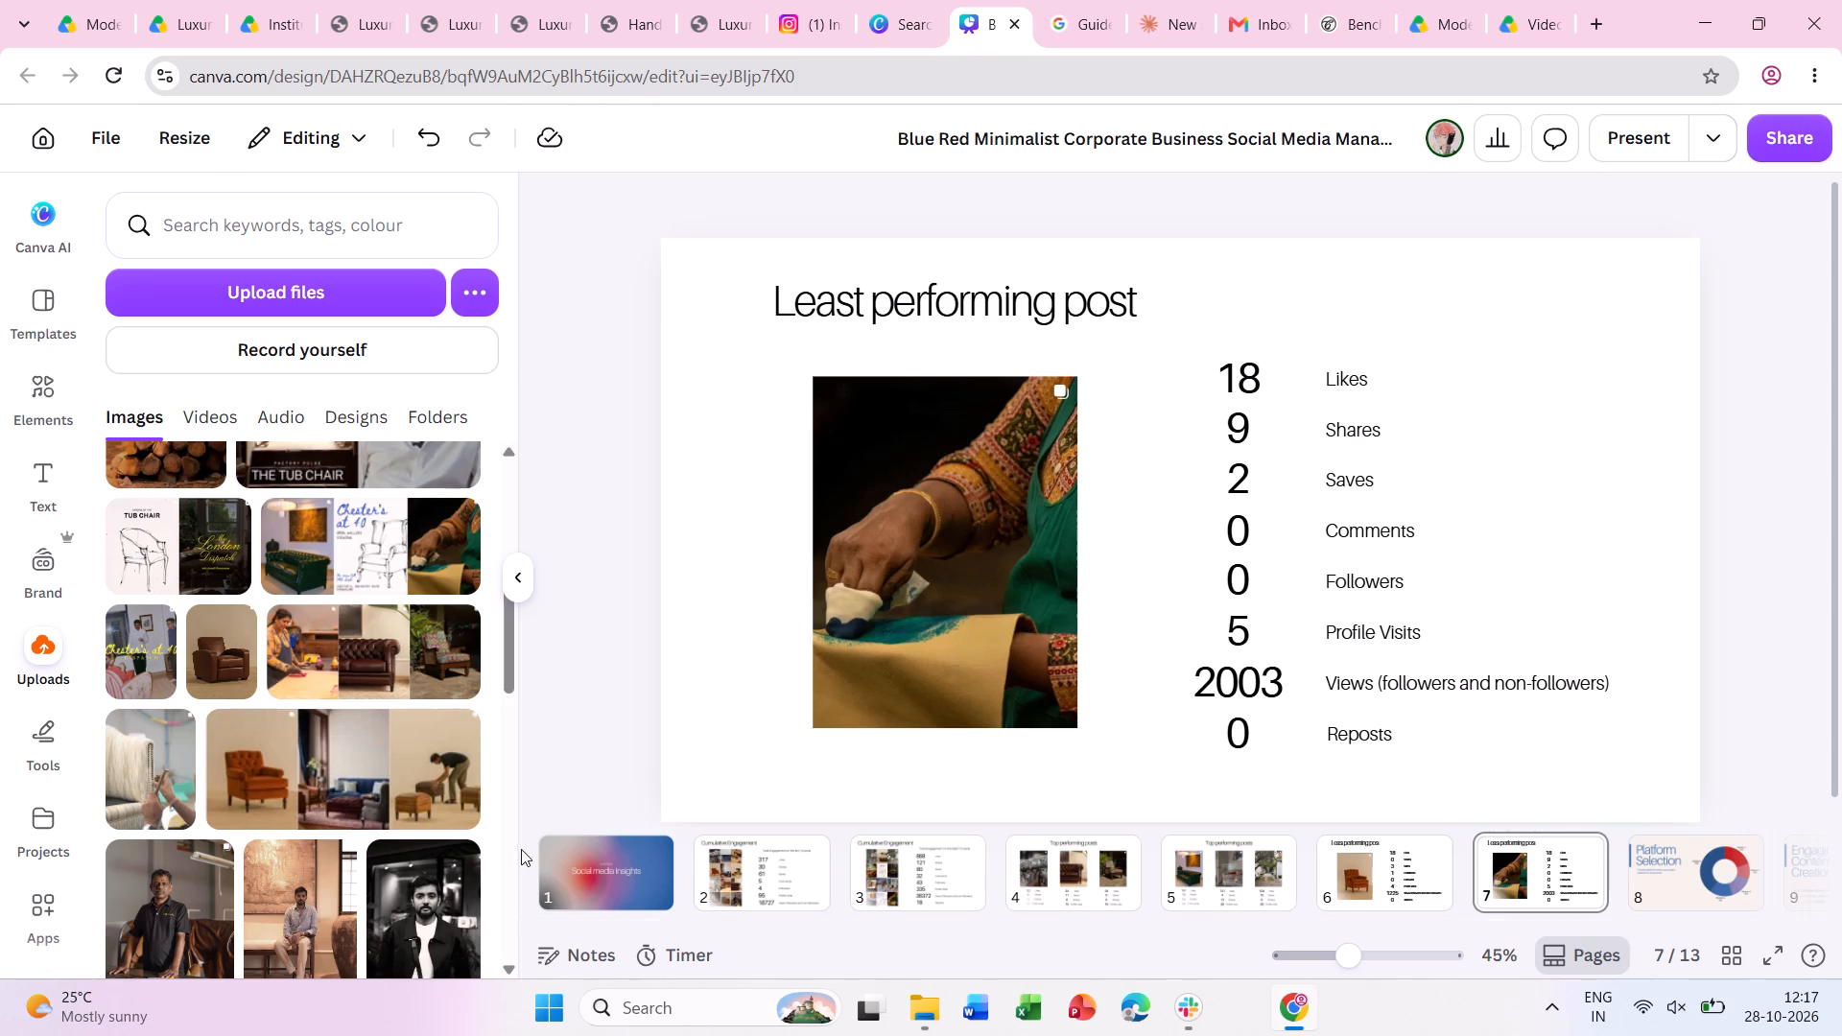
Review pages 1 to 7 one after another to check the finished slides.
{"action": "left_click", "coordinate": [585, 878]}
{"action": "left_click", "coordinate": [745, 877]}
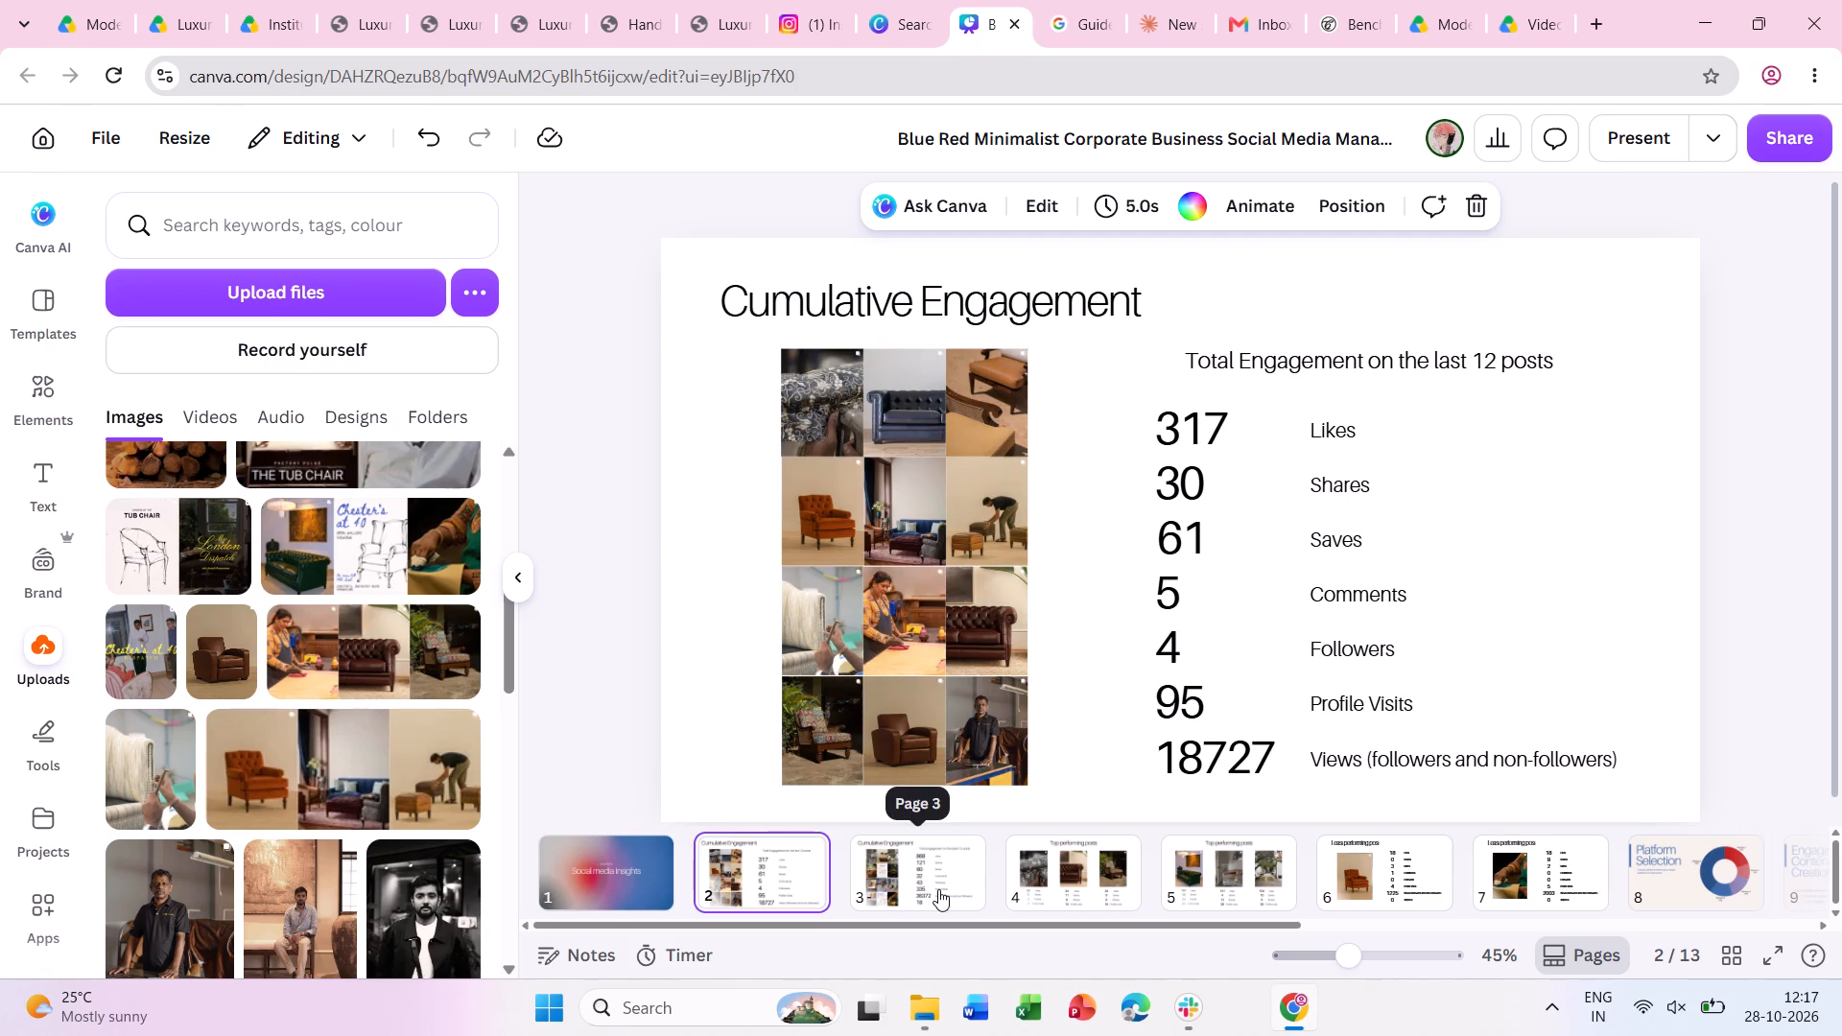
{"action": "left_click", "coordinate": [916, 888]}
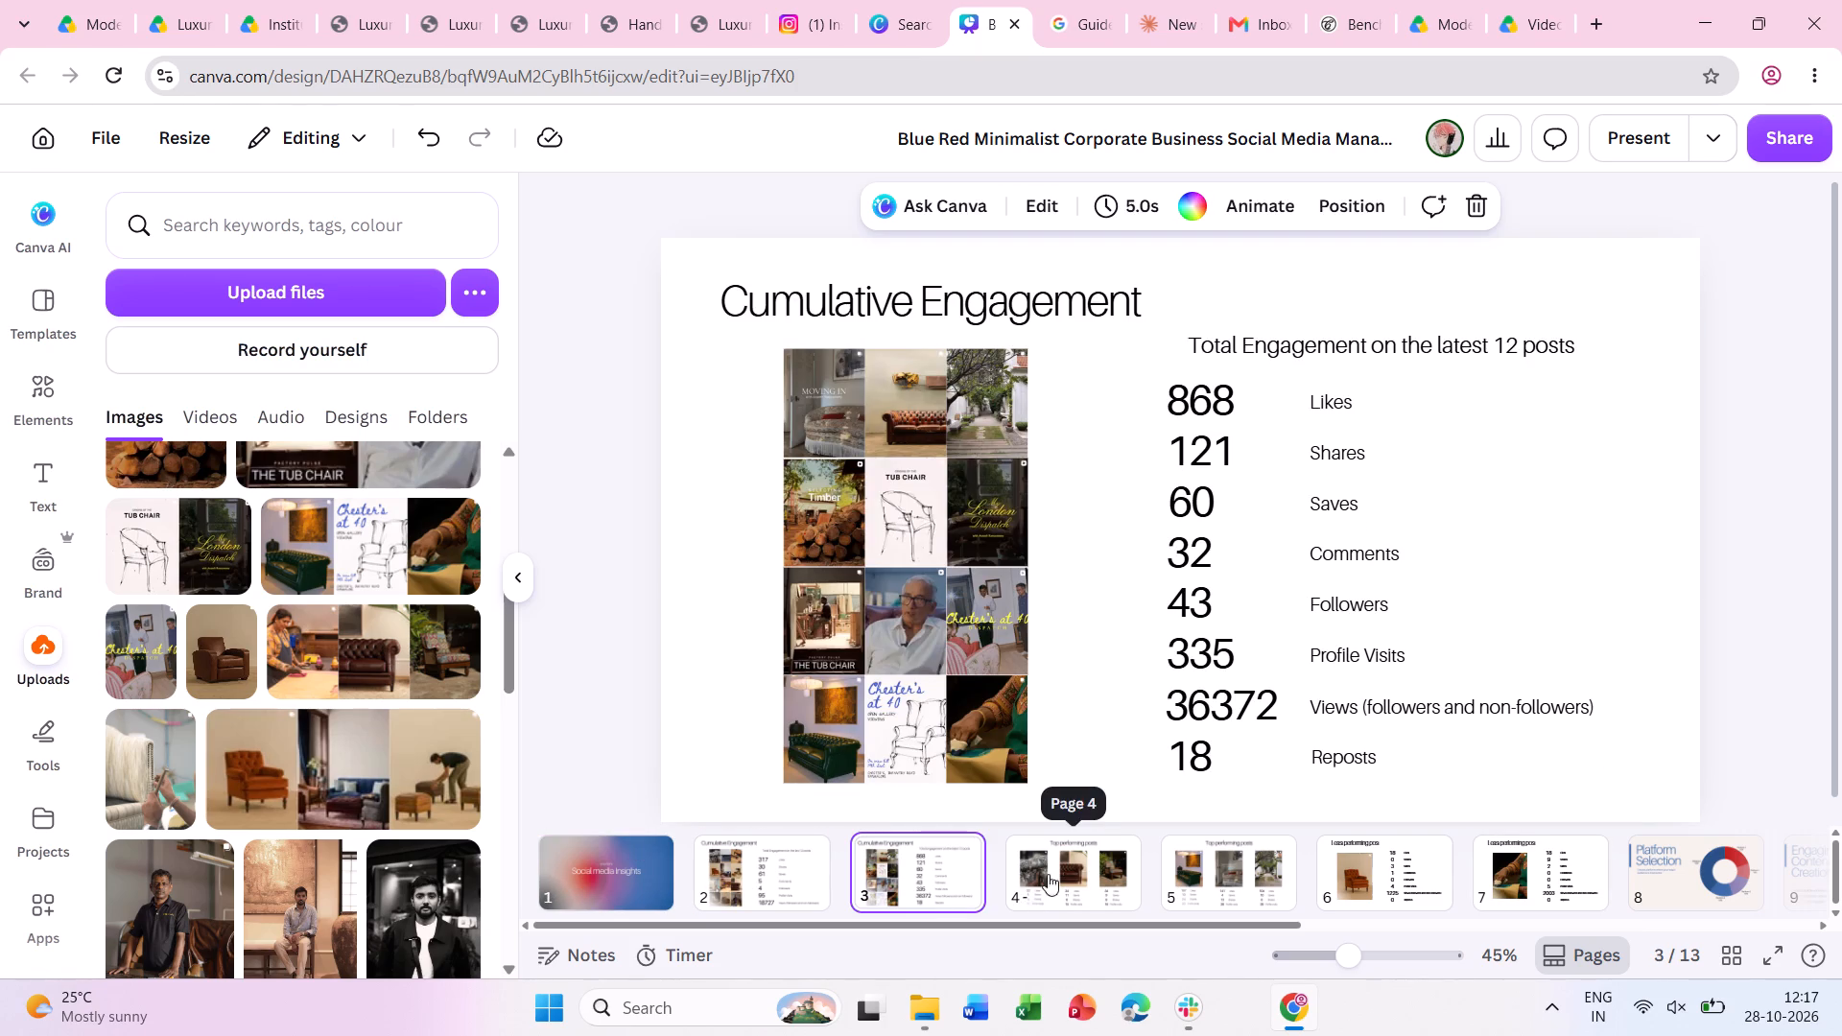
{"action": "left_click", "coordinate": [1058, 865]}
{"action": "left_click", "coordinate": [1244, 867]}
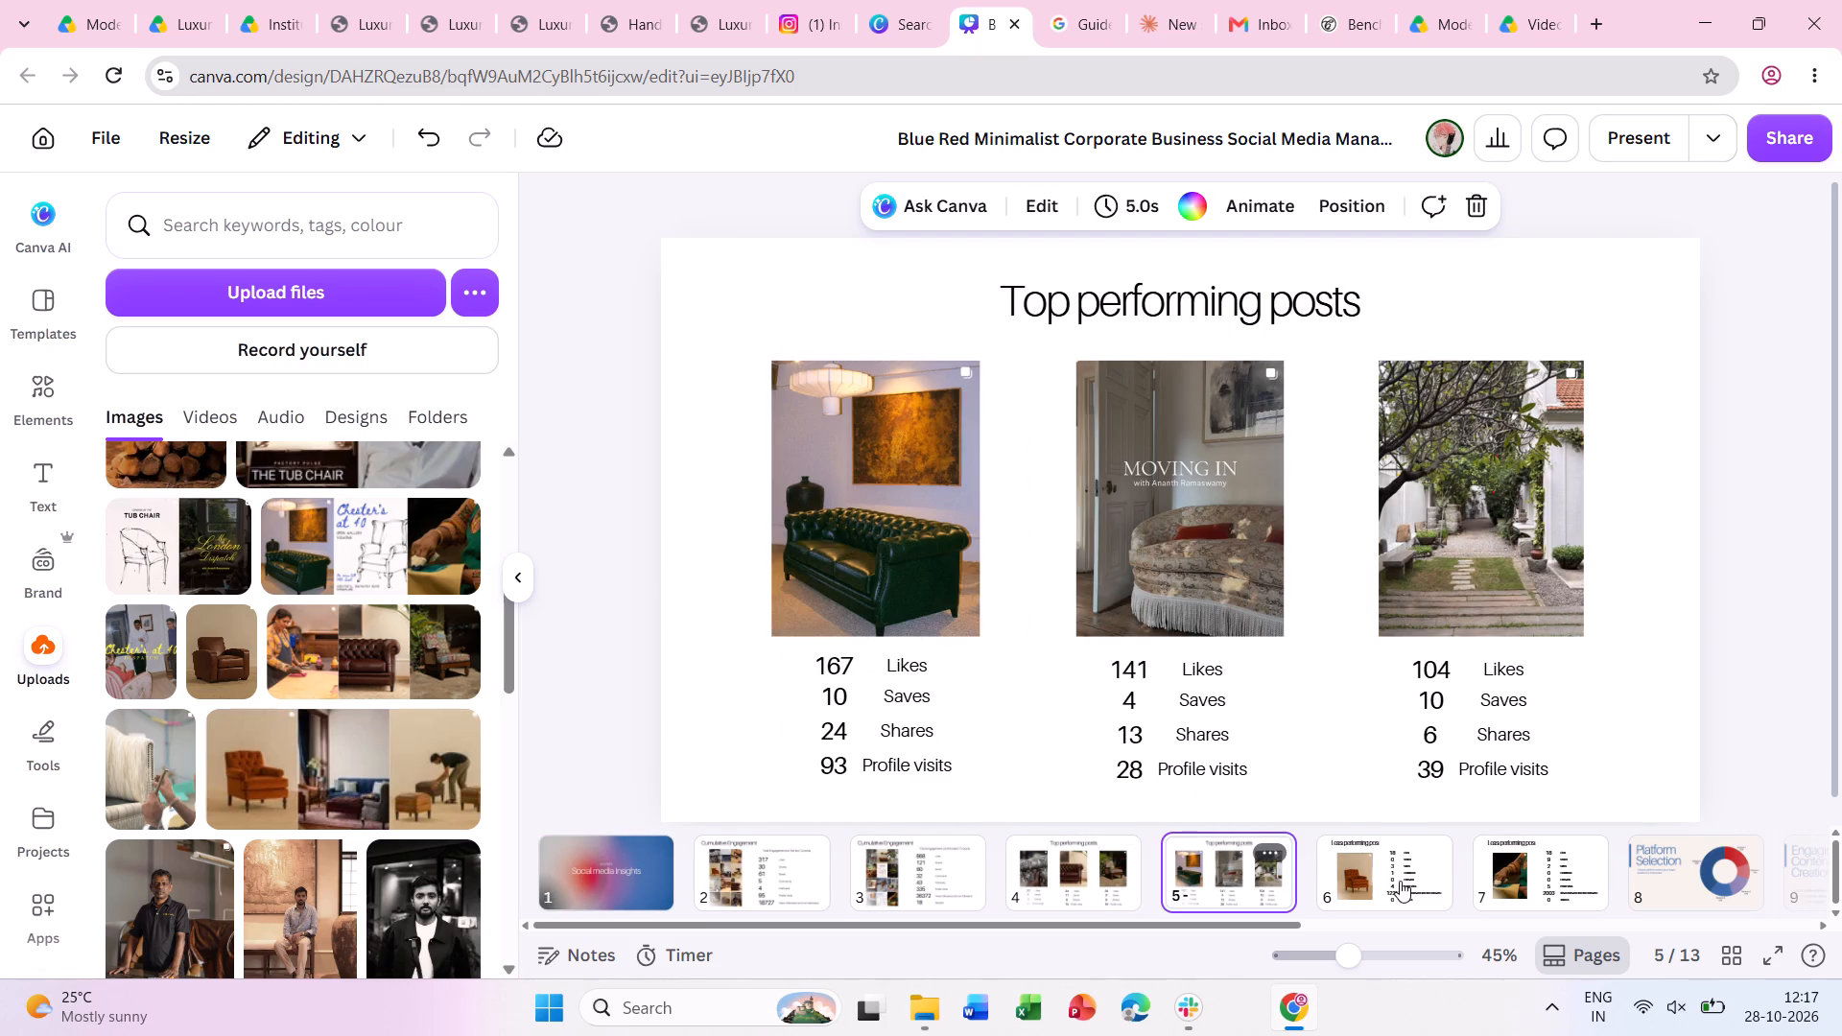
{"action": "left_click", "coordinate": [1406, 881]}
{"action": "left_click", "coordinate": [1488, 880]}
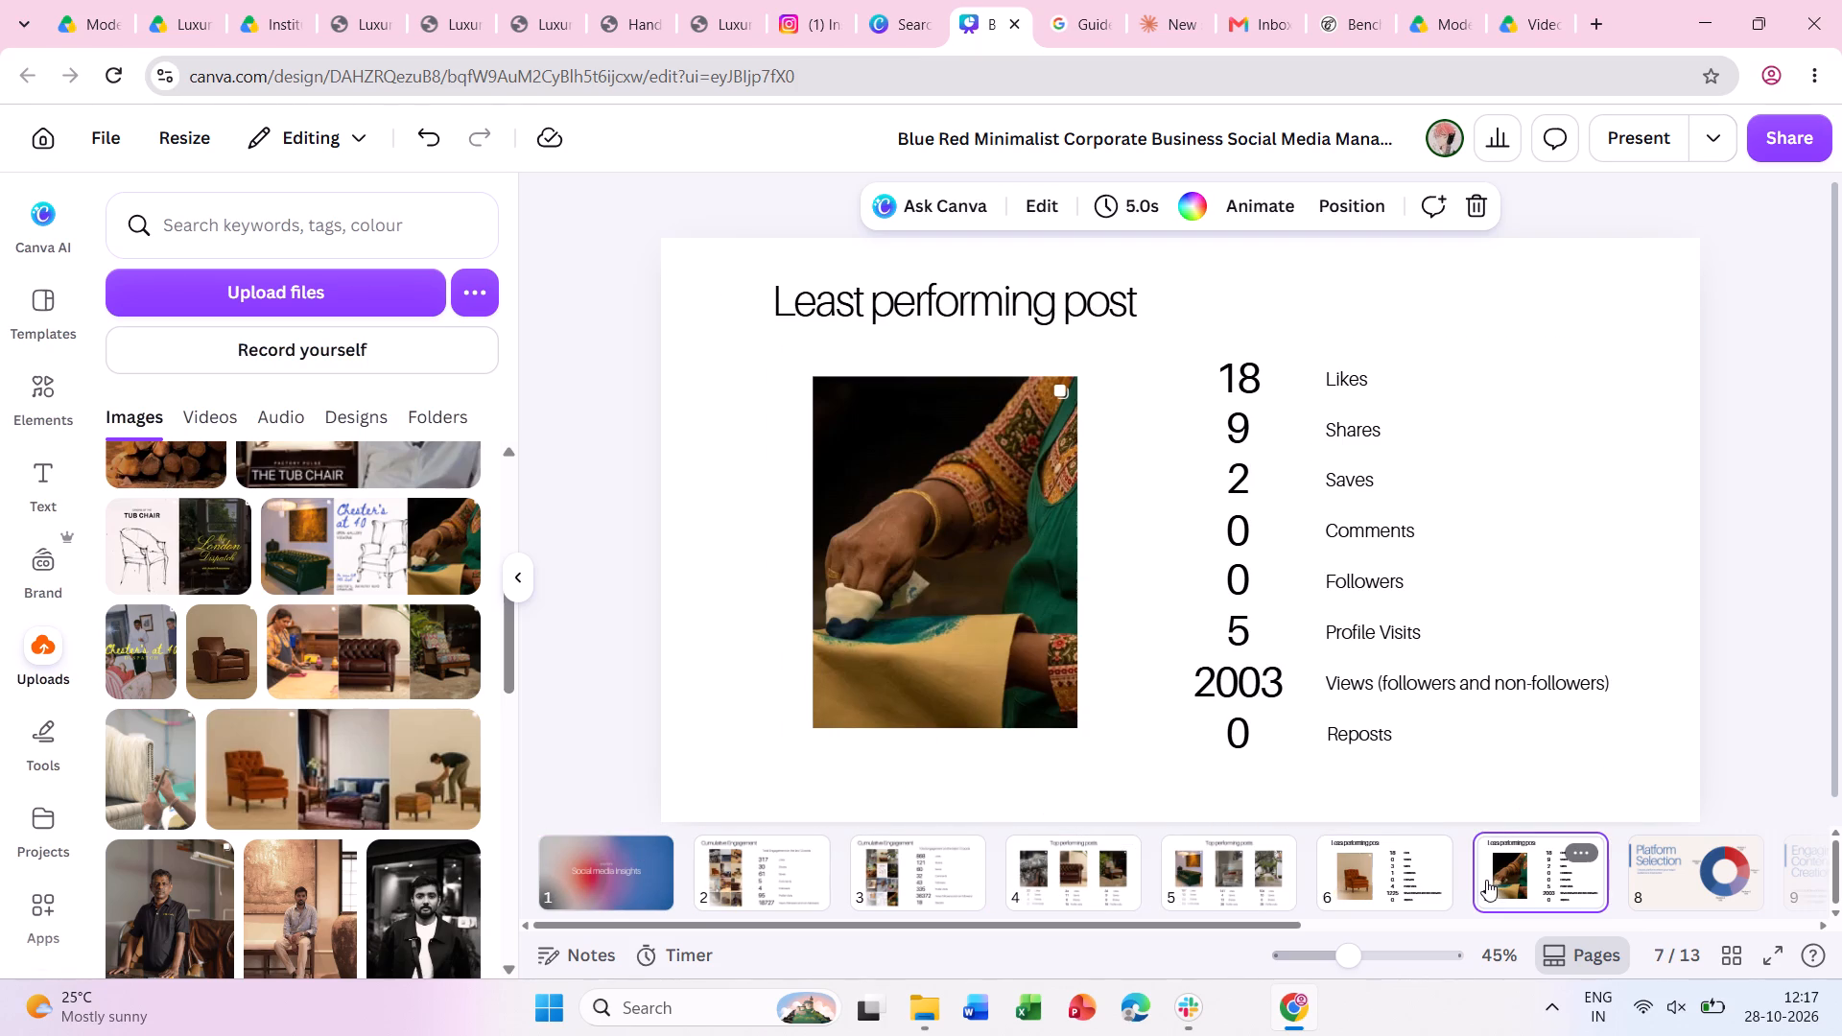
Delete the unused template pages 8 to 13, from Platform Selection through Thank you.
{"action": "scroll", "coordinate": [1242, 884], "scroll_direction": "left", "scroll_amount": 4}
{"action": "left_click", "coordinate": [1016, 884]}
{"action": "key", "text": "BackSpace"}
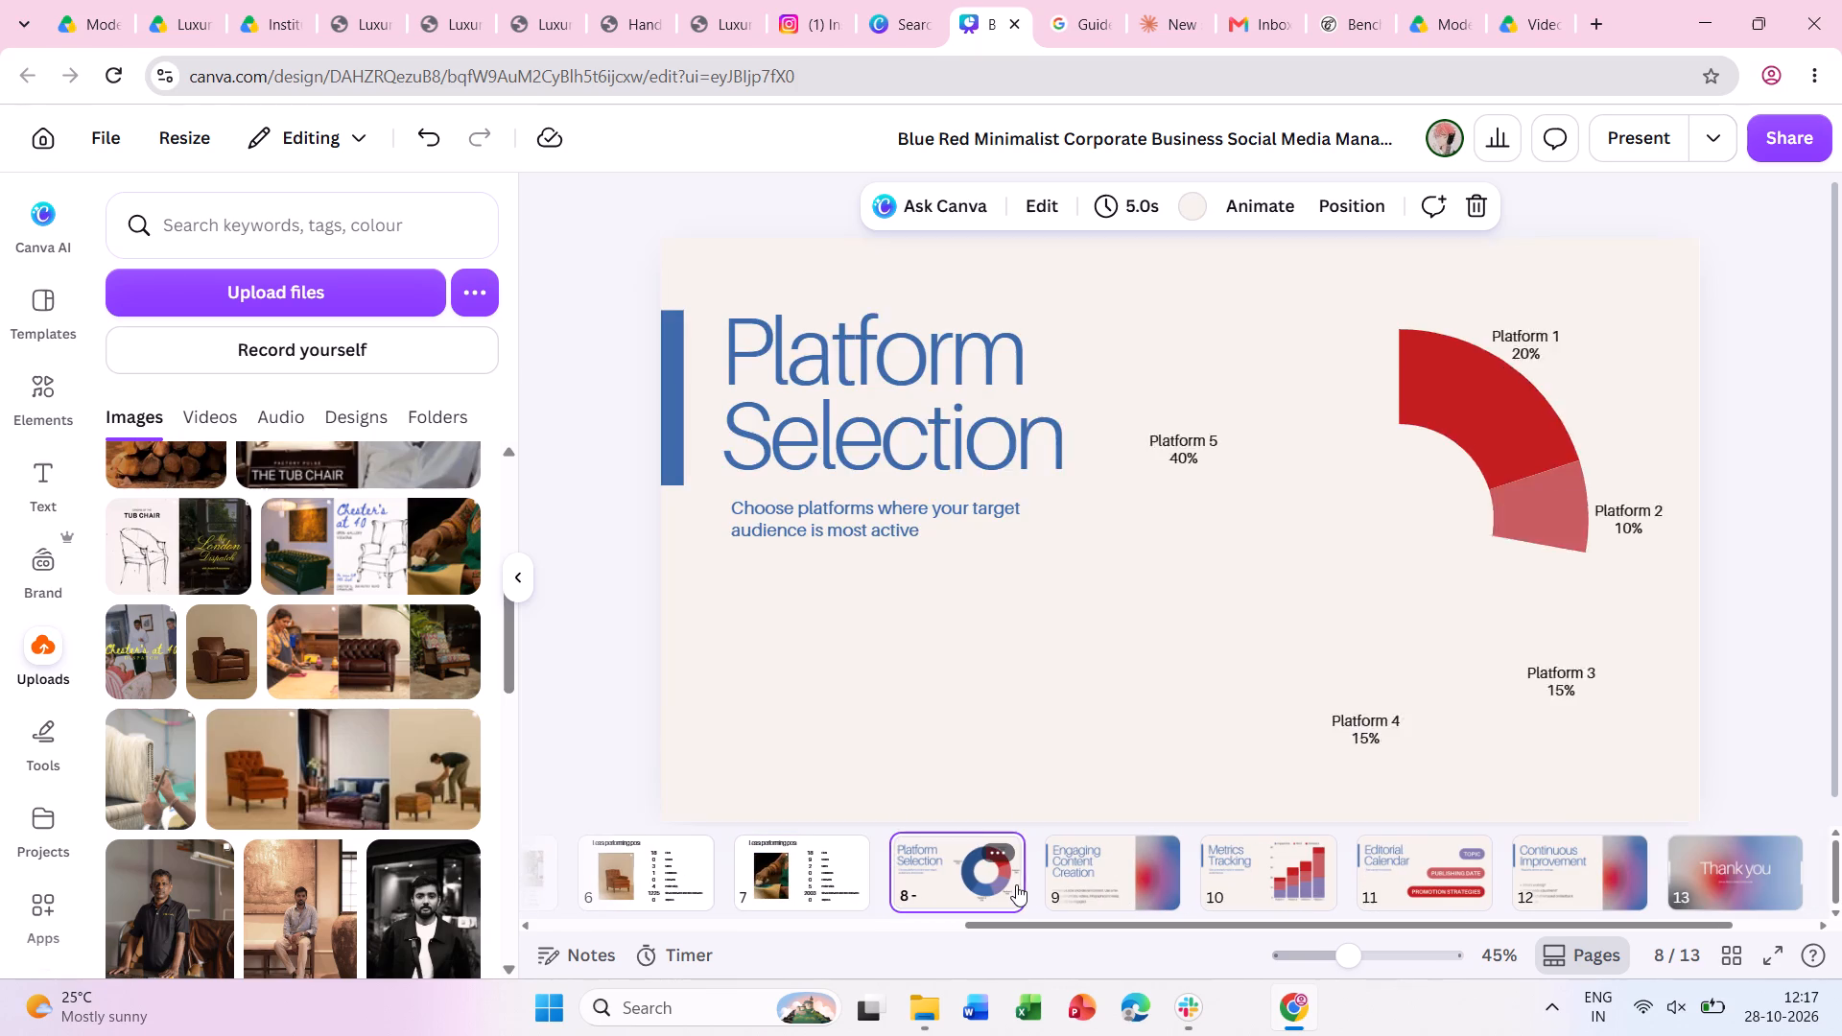
{"action": "key", "text": "BackSpace"}
{"action": "key", "text": "BackSpace"}
{"action": "key", "text": "BackSpace"}
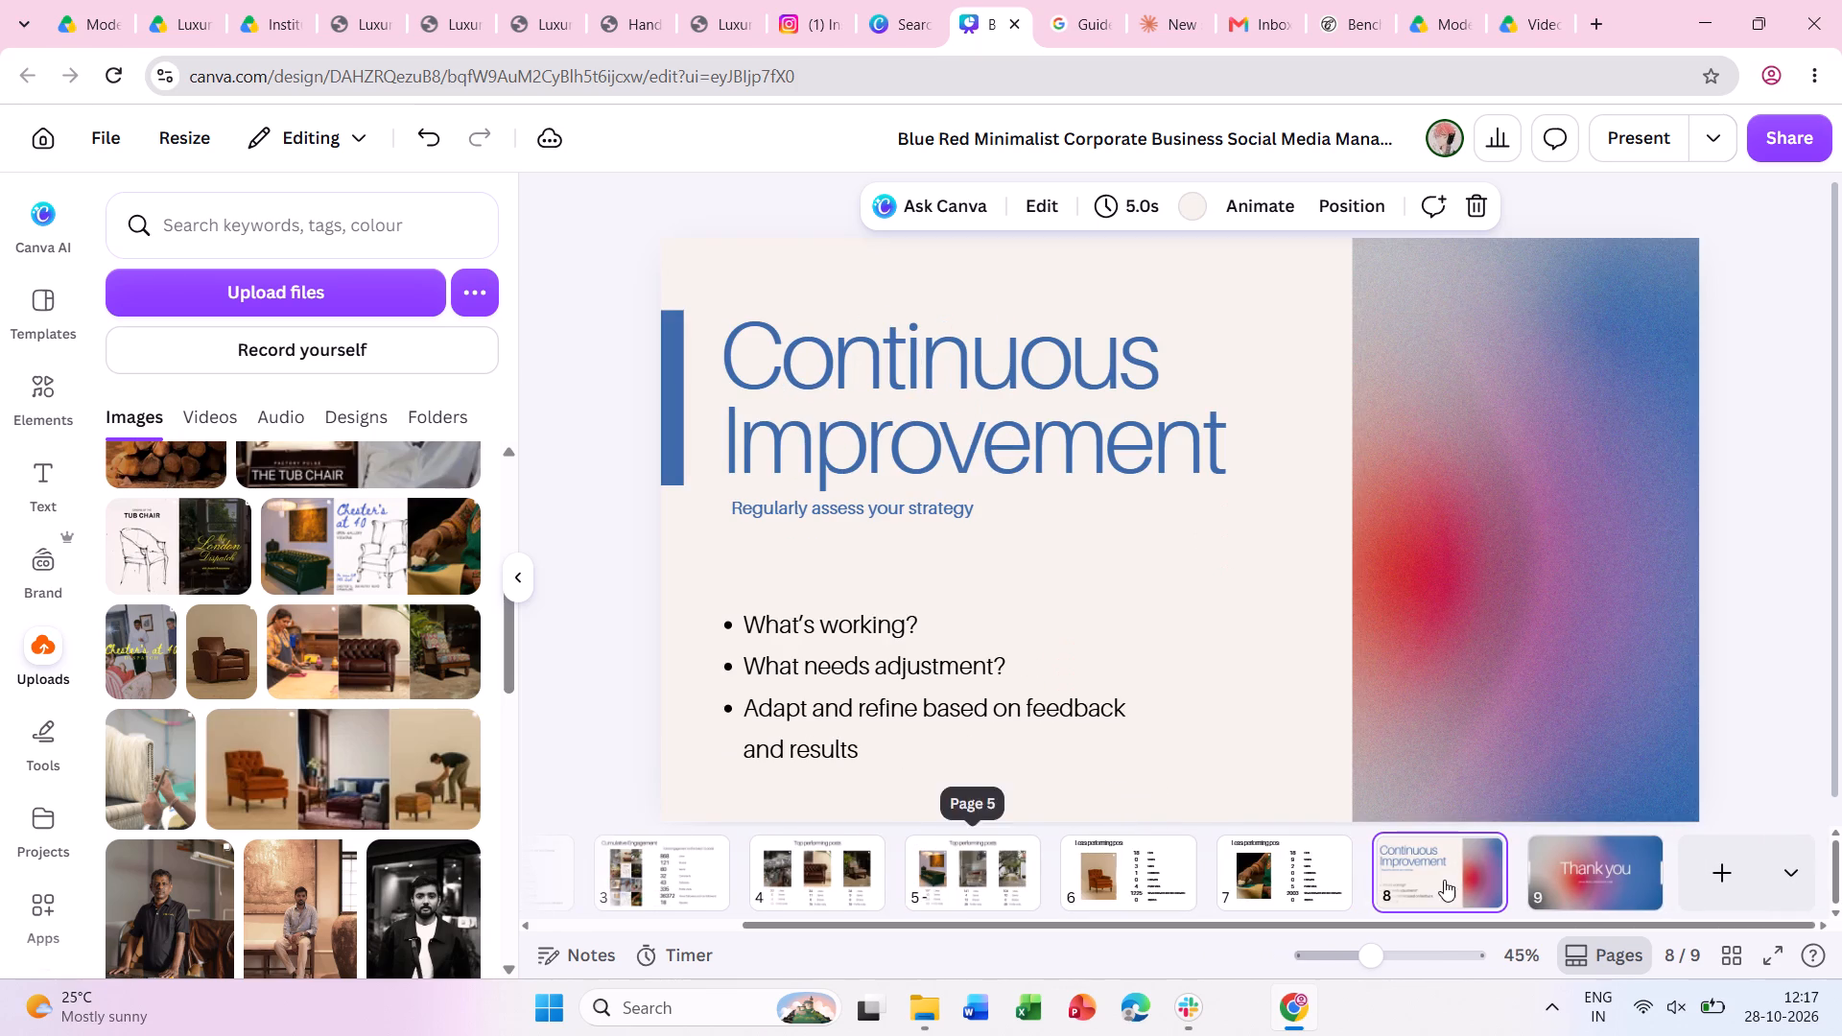
{"action": "left_click", "coordinate": [1559, 877]}
{"action": "key", "text": "BackSpace"}
{"action": "key", "text": "BackSpace"}
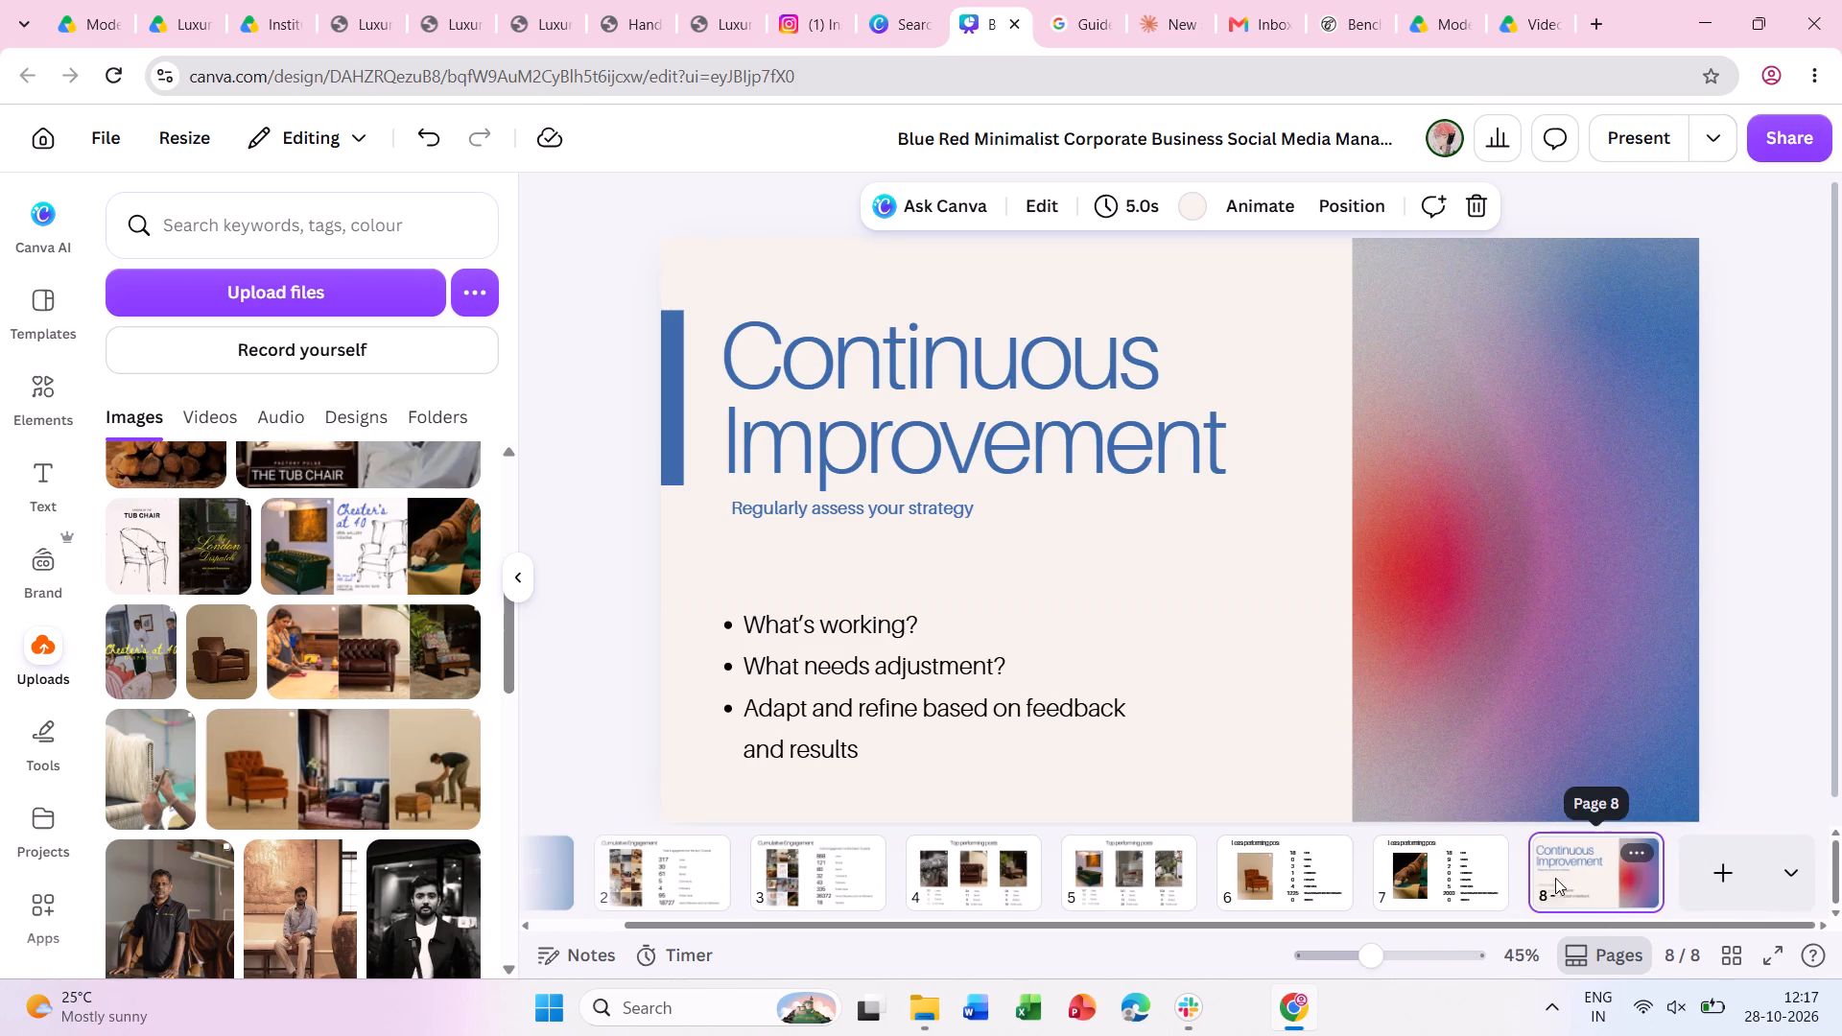
Duplicate page 7 and change the title of the copy to "Audience source".
{"action": "left_click", "coordinate": [1561, 883]}
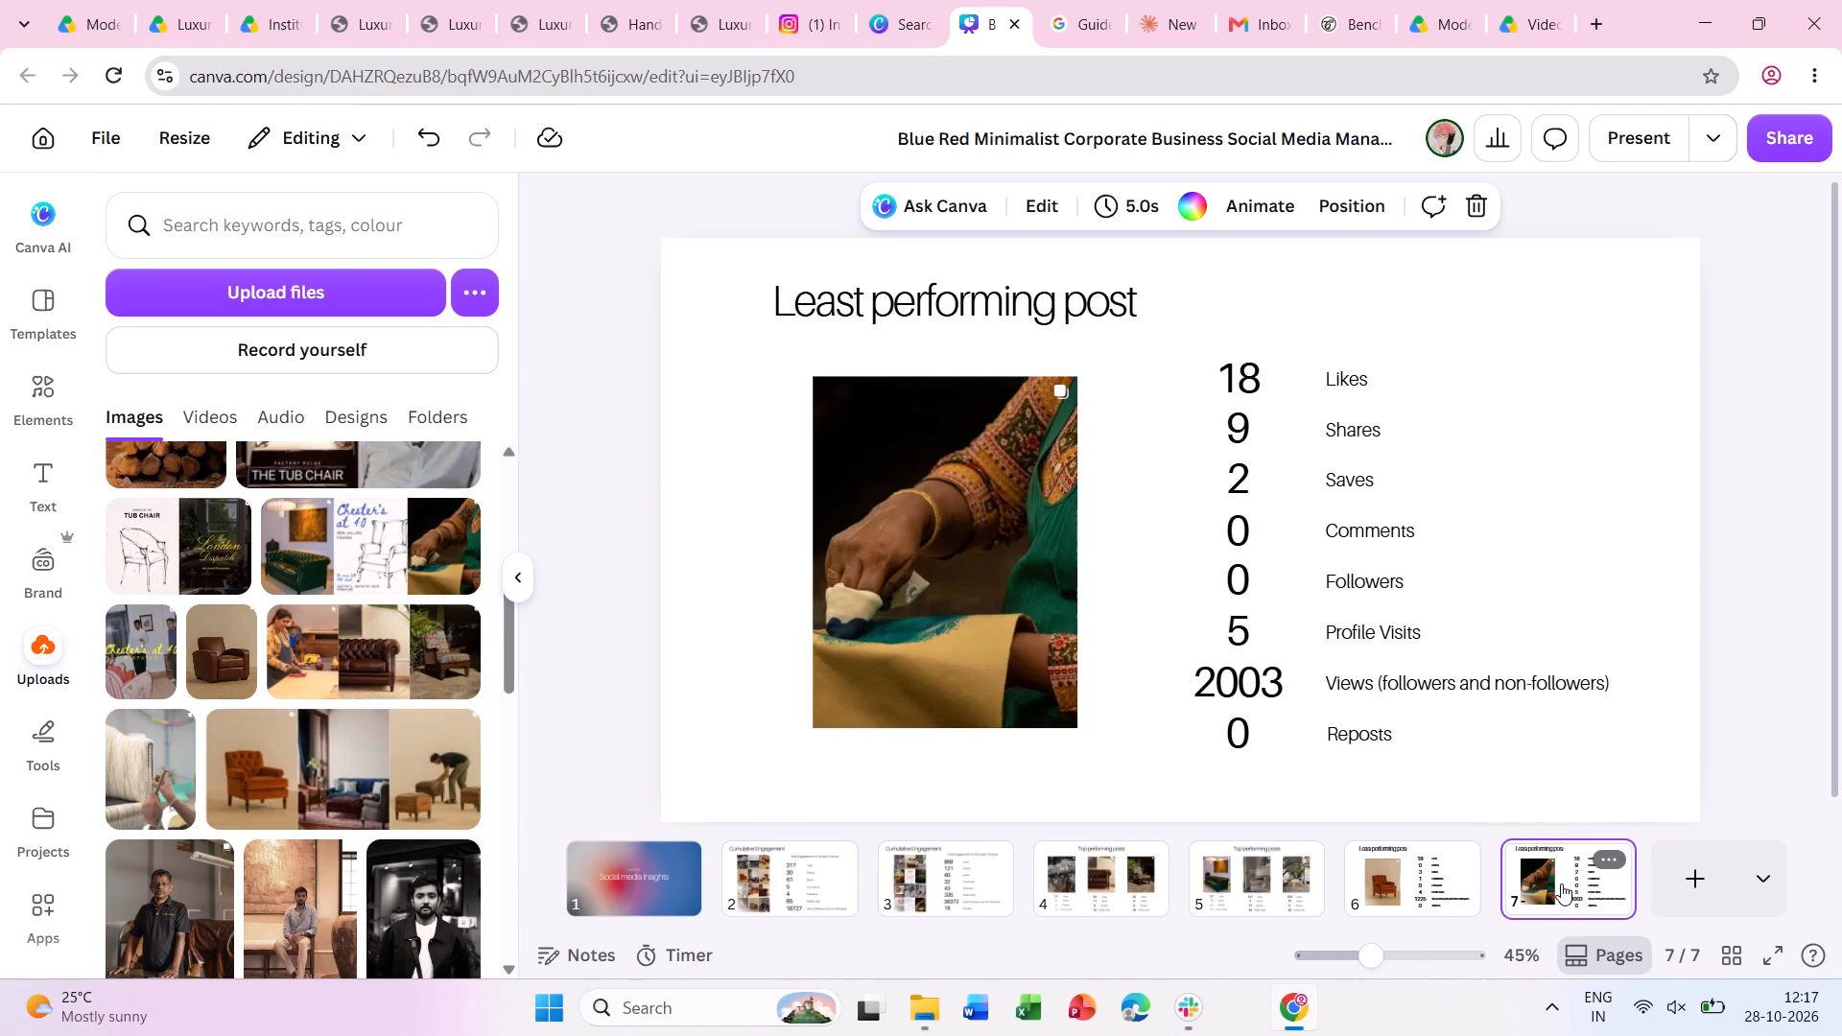
{"action": "key", "text": "ctrl+d"}
{"action": "double_click", "coordinate": [842, 295]}
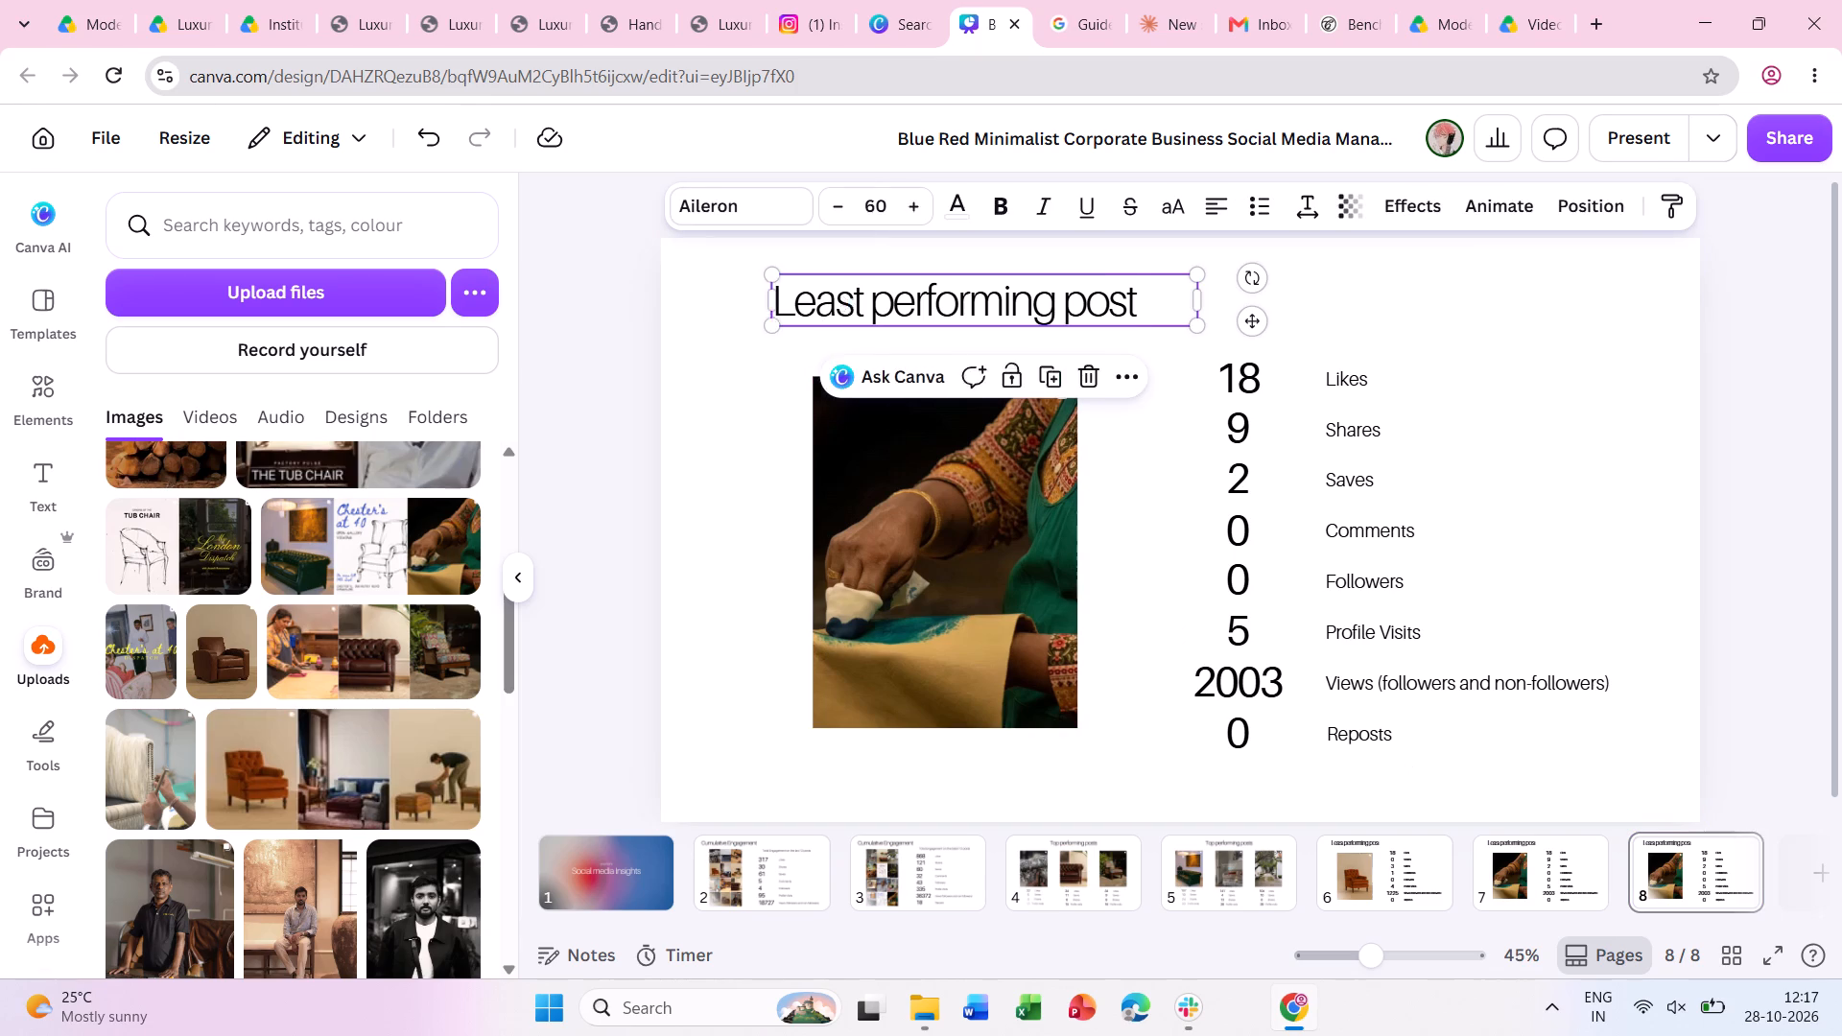
{"action": "type", "text": "Audience source"}
{"action": "key", "text": "space"}
{"action": "type", "text": "for"}
{"action": "key", "text": "space"}
{"action": "key", "text": "BackSpace"}
{"action": "key", "text": "BackSpace"}
{"action": "key", "text": "BackSpace"}
{"action": "key", "text": "BackSpace"}
{"action": "key", "text": "BackSpace"}
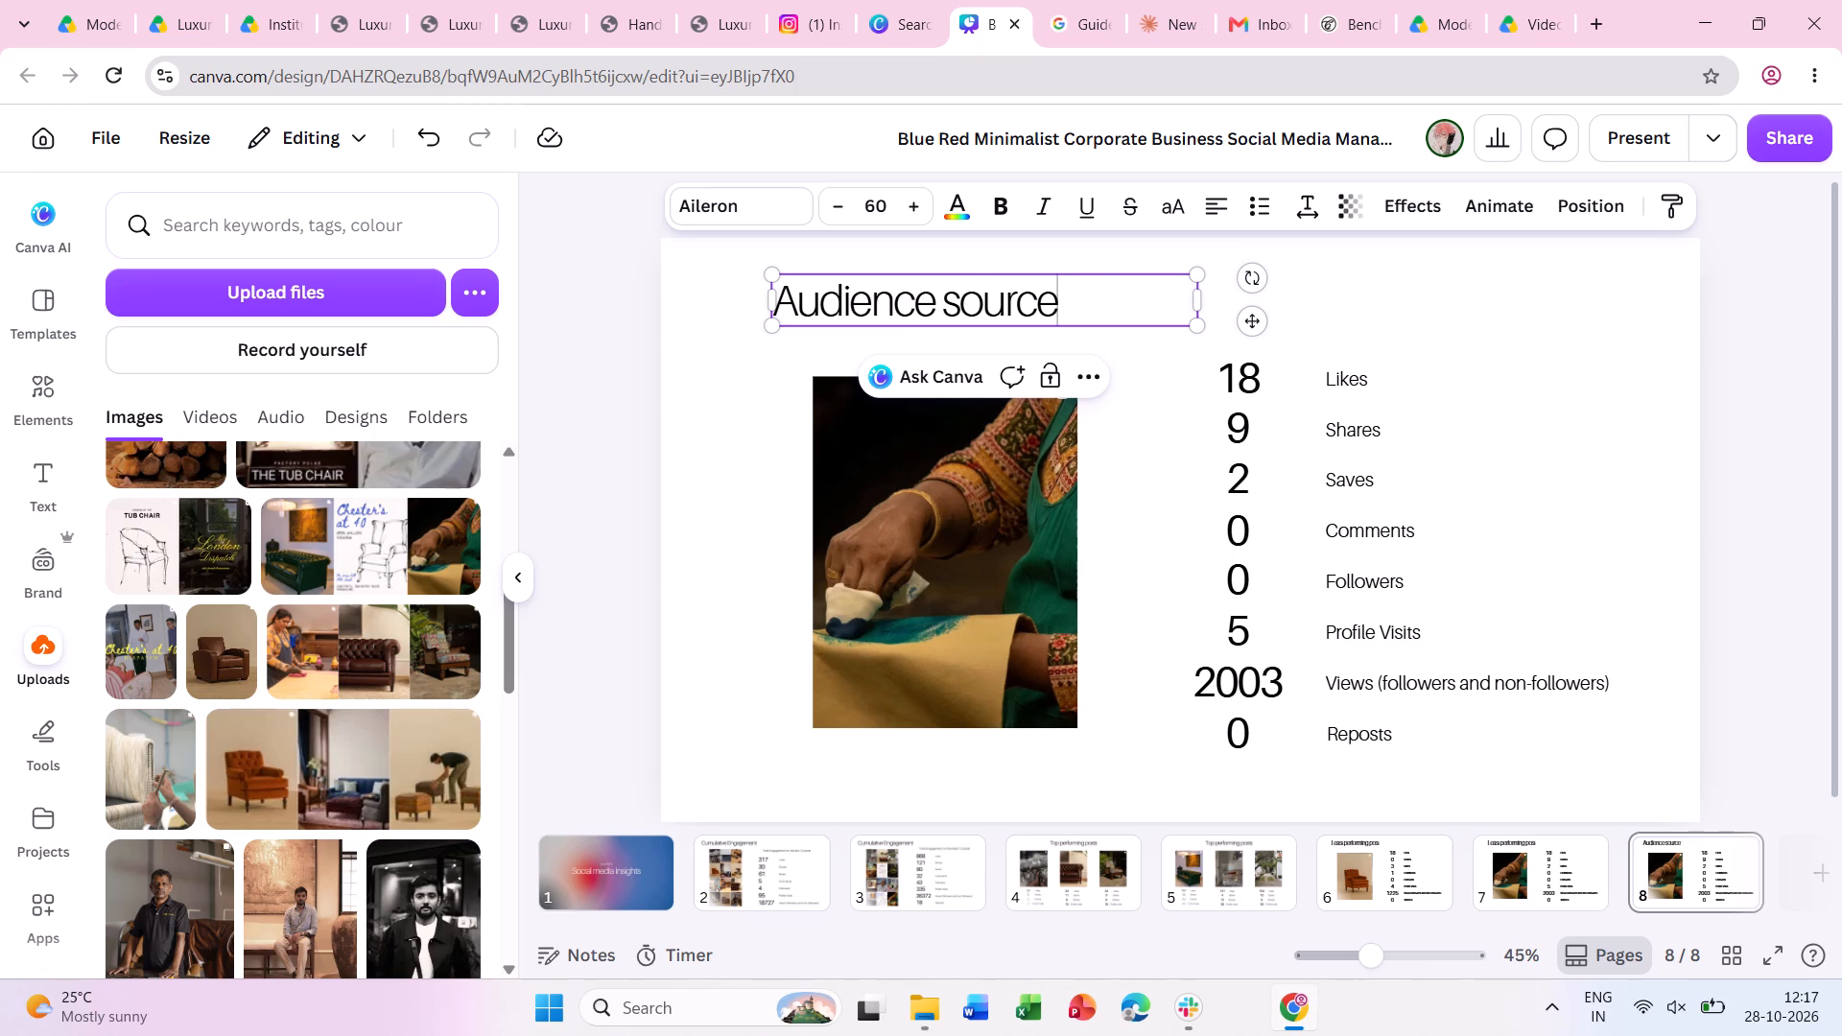
Delete the hand-polishing image from the Audience source page.
{"action": "left_click", "coordinate": [838, 438]}
{"action": "key", "text": "BackSpace"}
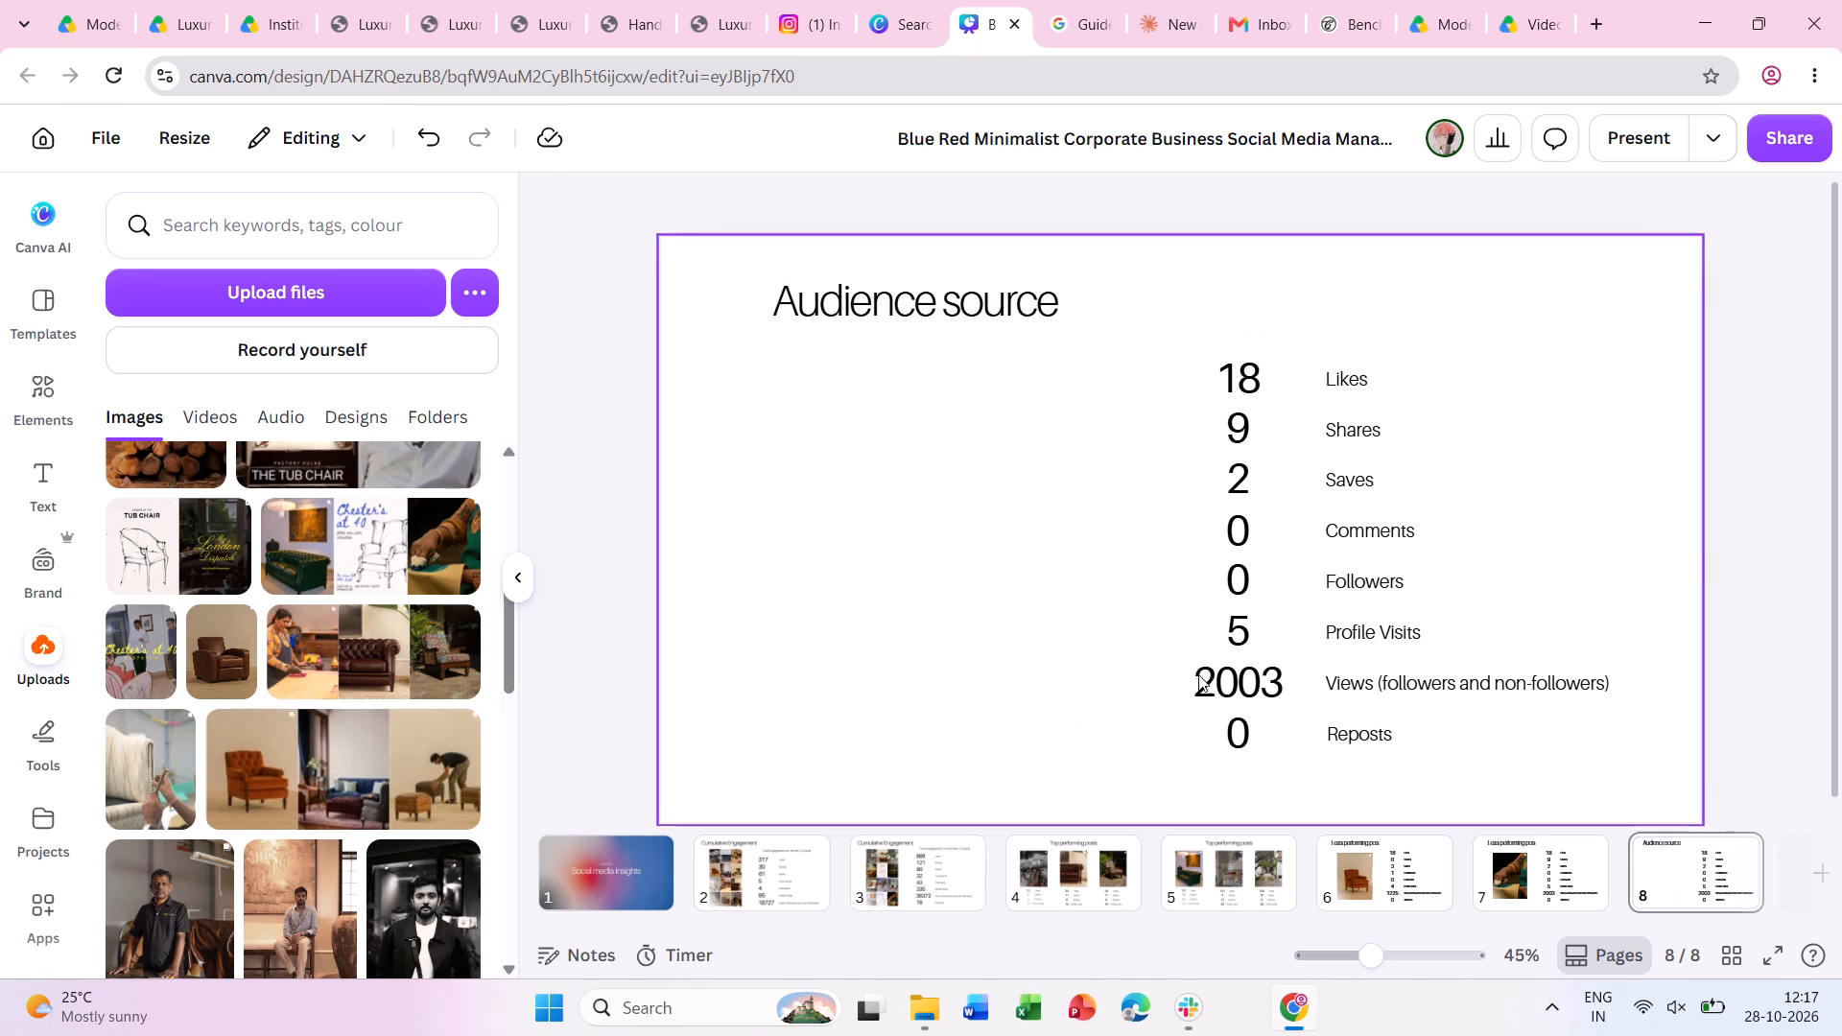
Copy the "Total Engagement on the last 12 posts" line from page 2 onto page 8.
{"action": "left_click", "coordinate": [797, 862]}
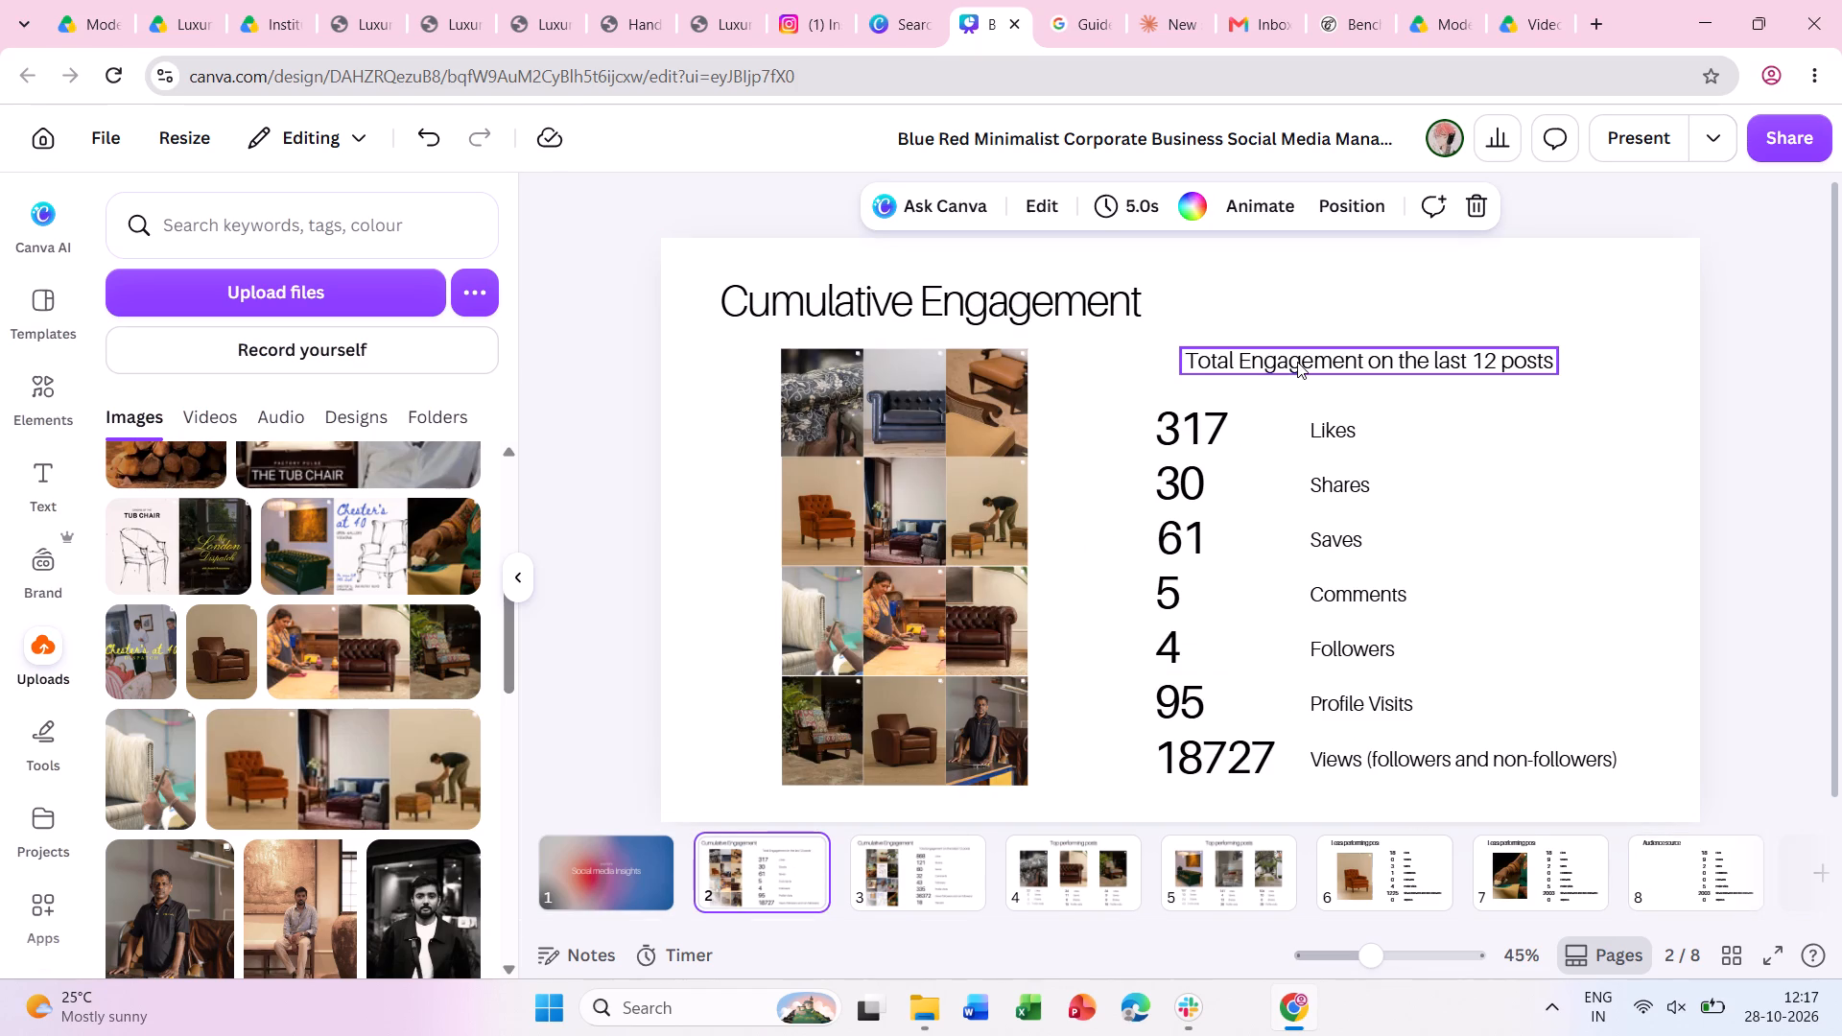
{"action": "left_click", "coordinate": [1295, 362]}
{"action": "key", "text": "ctrl+c"}
{"action": "left_click", "coordinate": [1665, 885]}
{"action": "key", "text": "ctrl+v"}
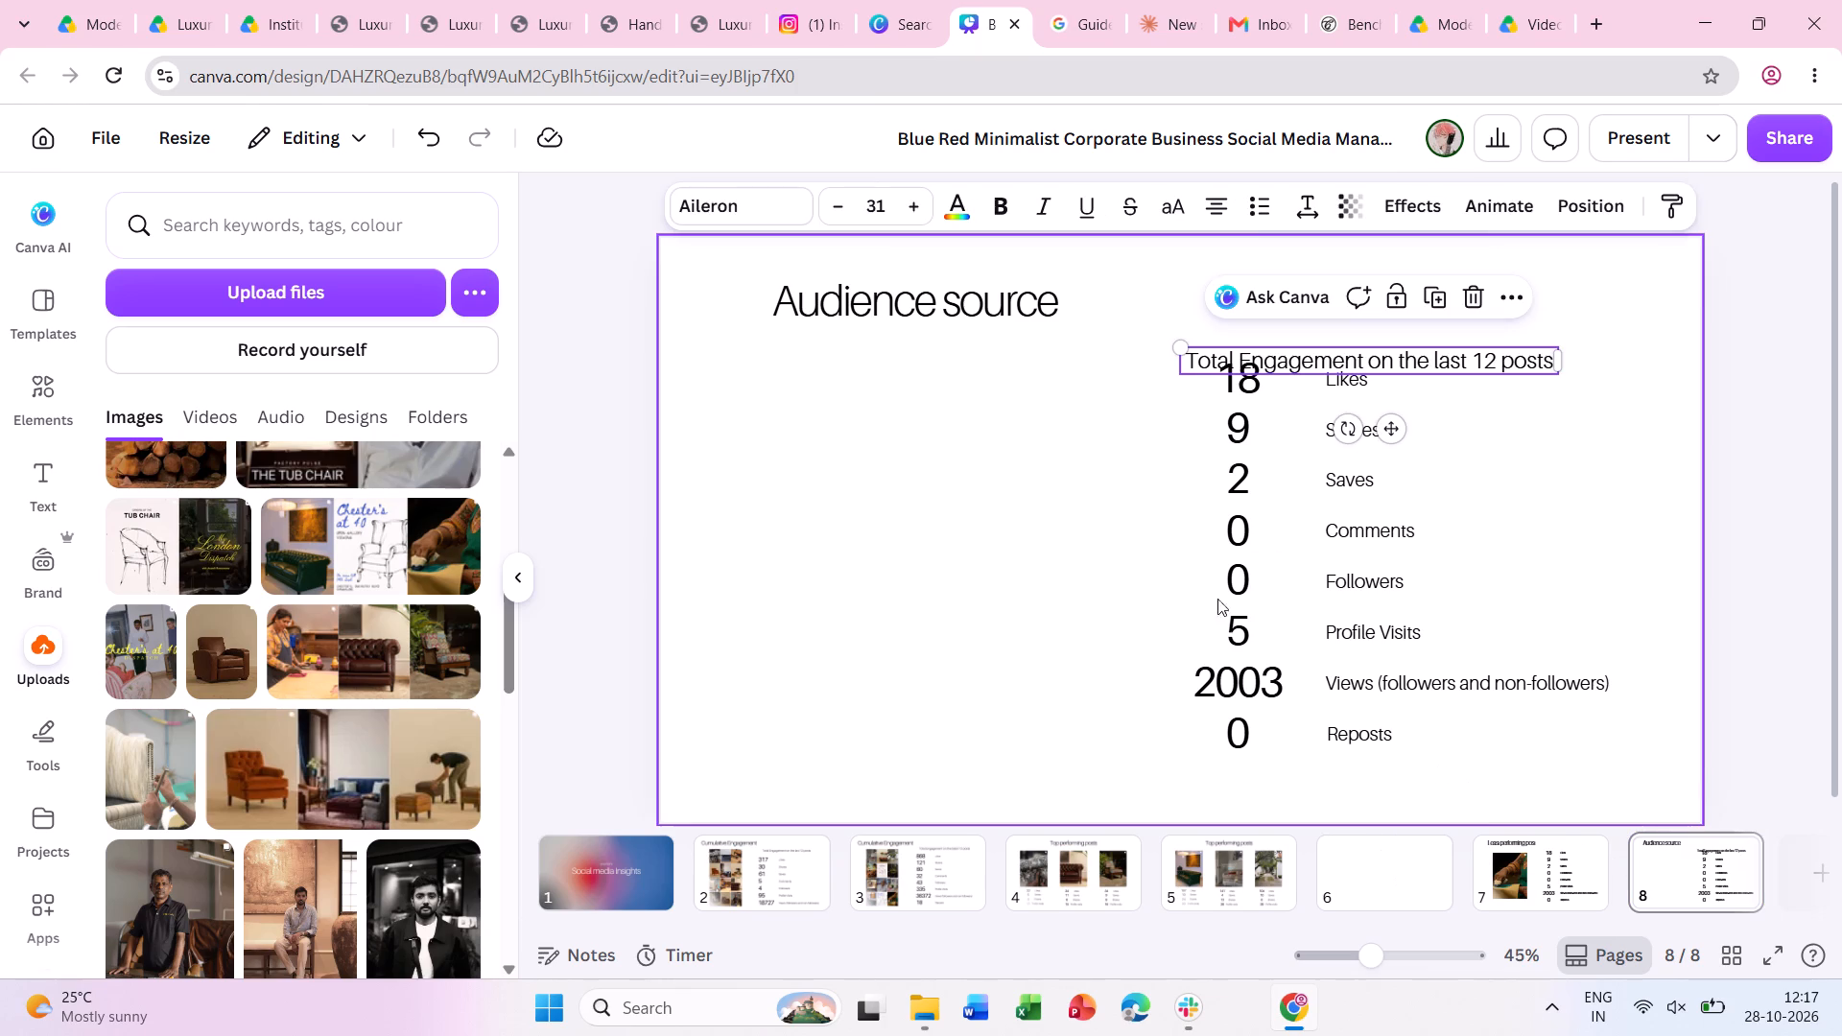
{"action": "left_click", "coordinate": [1158, 401]}
Remove the Comments through Reposts rows from page 8 and move the Likes, Shares and Saves rows lower on the slide.
{"action": "left_click_drag", "start_coordinate": [1432, 766], "coordinate": [1200, 745]}
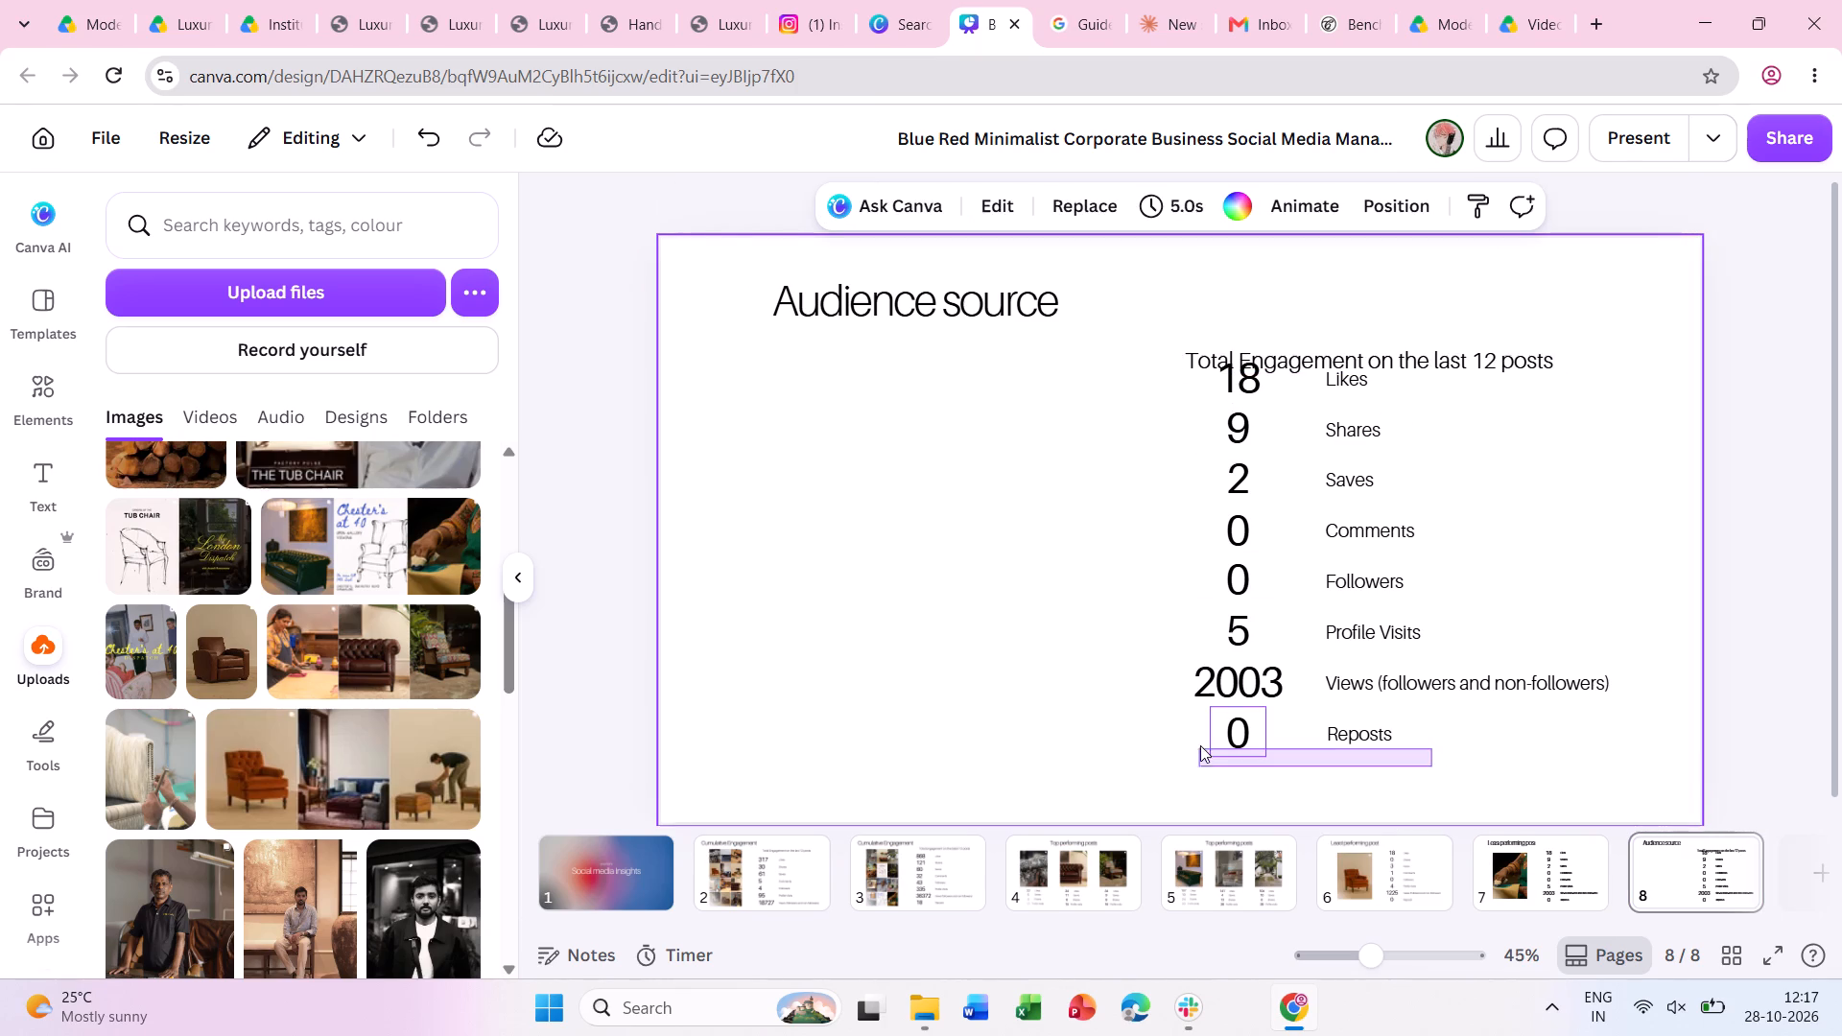
{"action": "left_click_drag", "start_coordinate": [1200, 745], "coordinate": [1147, 538]}
{"action": "key", "text": "BackSpace"}
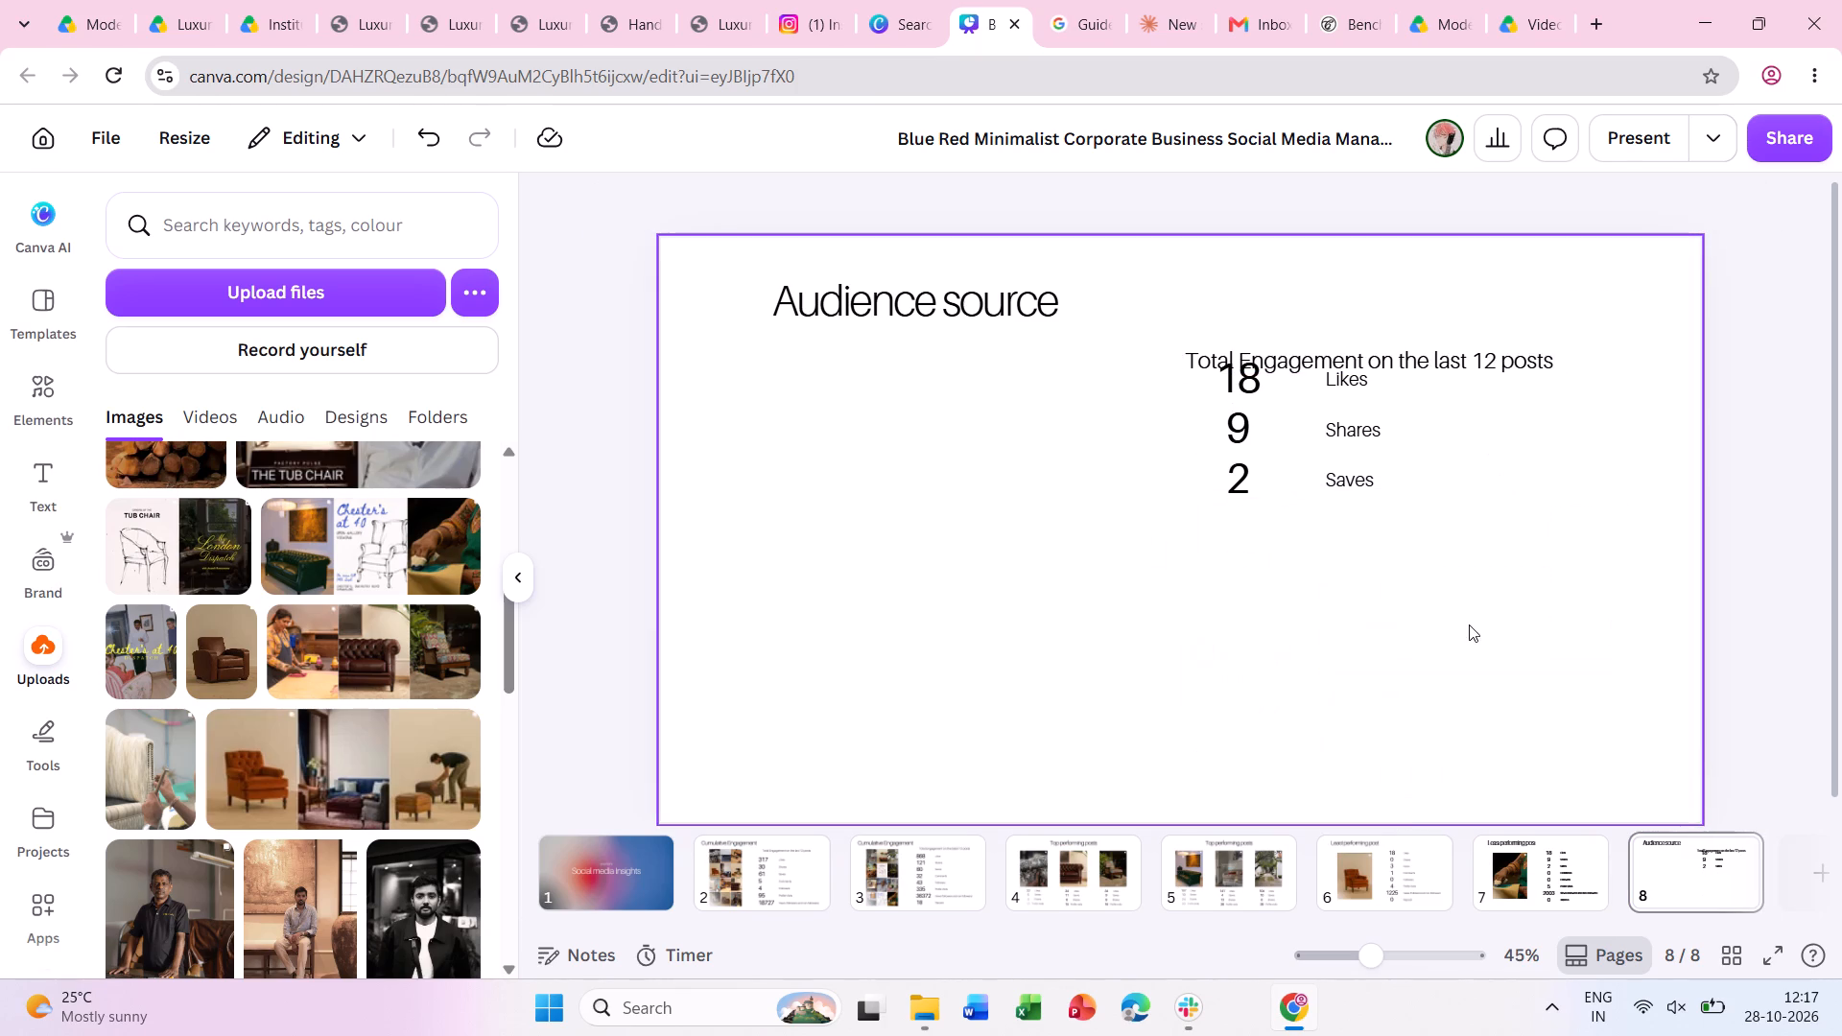
{"action": "left_click_drag", "start_coordinate": [1469, 624], "coordinate": [1230, 389]}
{"action": "left_click_drag", "start_coordinate": [1357, 383], "coordinate": [1358, 496]}
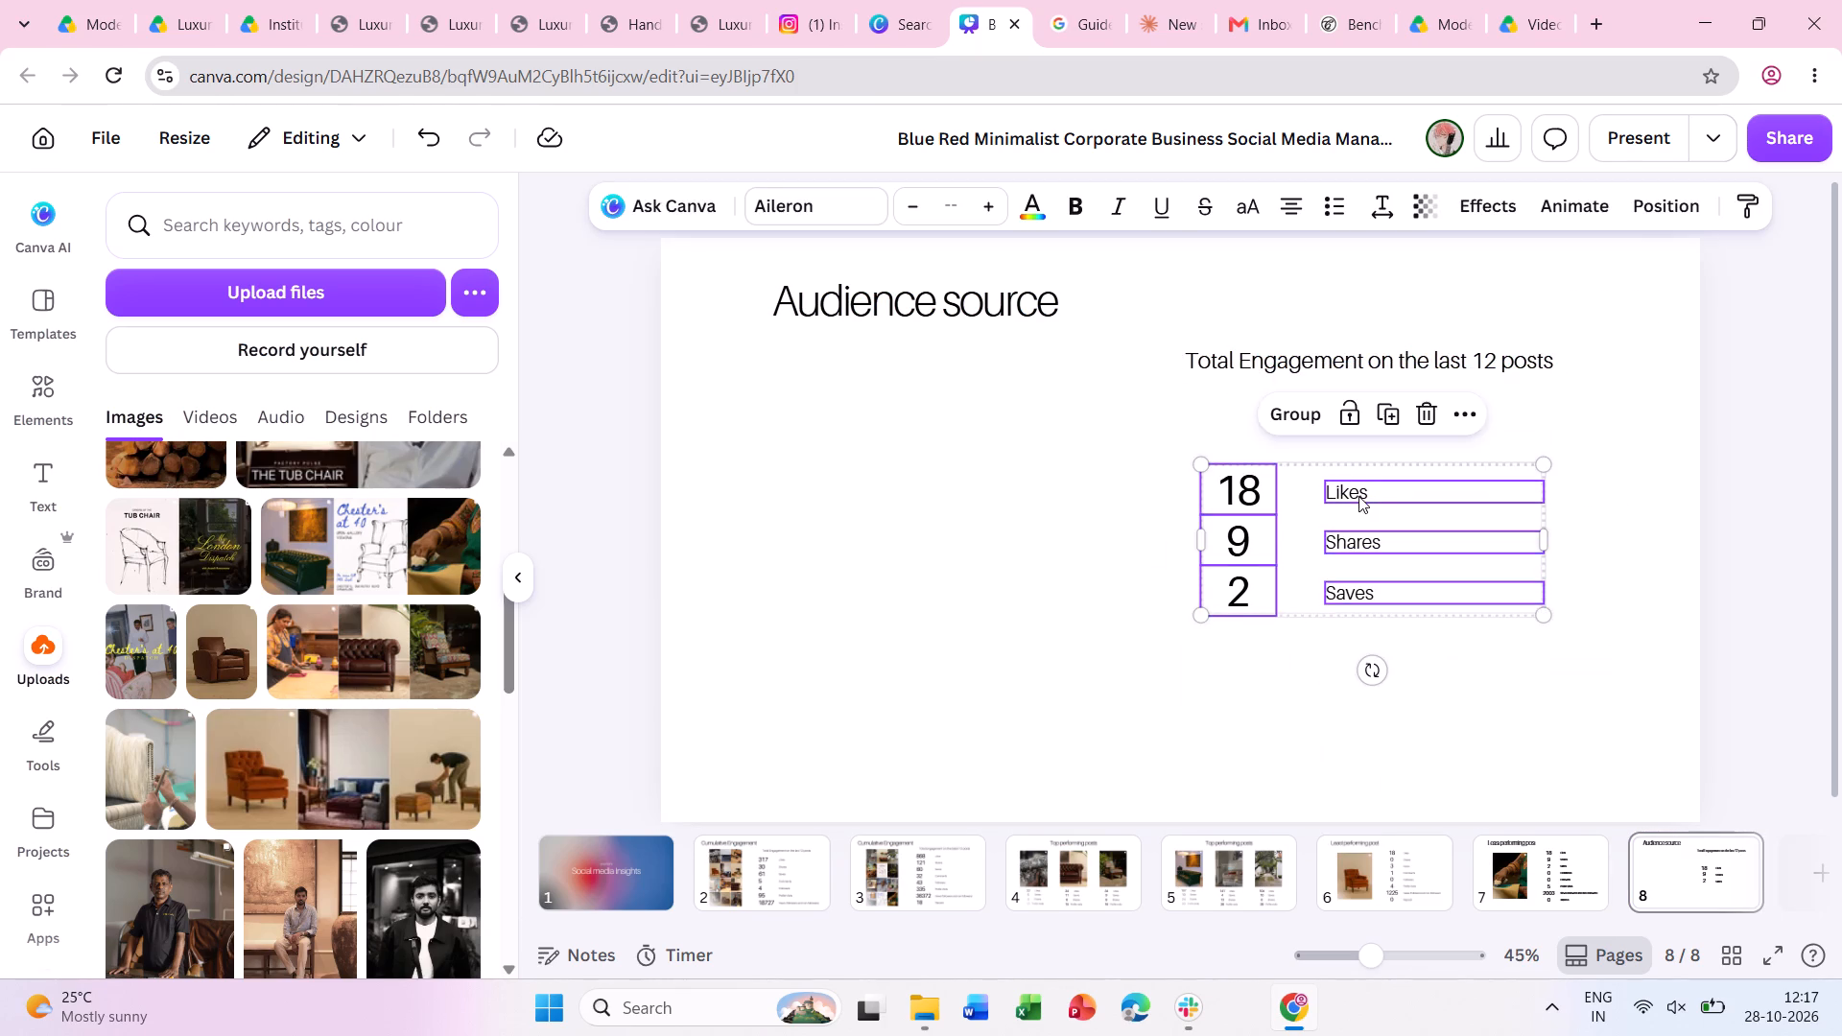
{"action": "left_click", "coordinate": [1671, 499]}
Place the pasted line beneath the Audience source title and shift both slightly toward the slide's left edge, left-aligned with each other.
{"action": "left_click_drag", "start_coordinate": [1382, 366], "coordinate": [971, 383]}
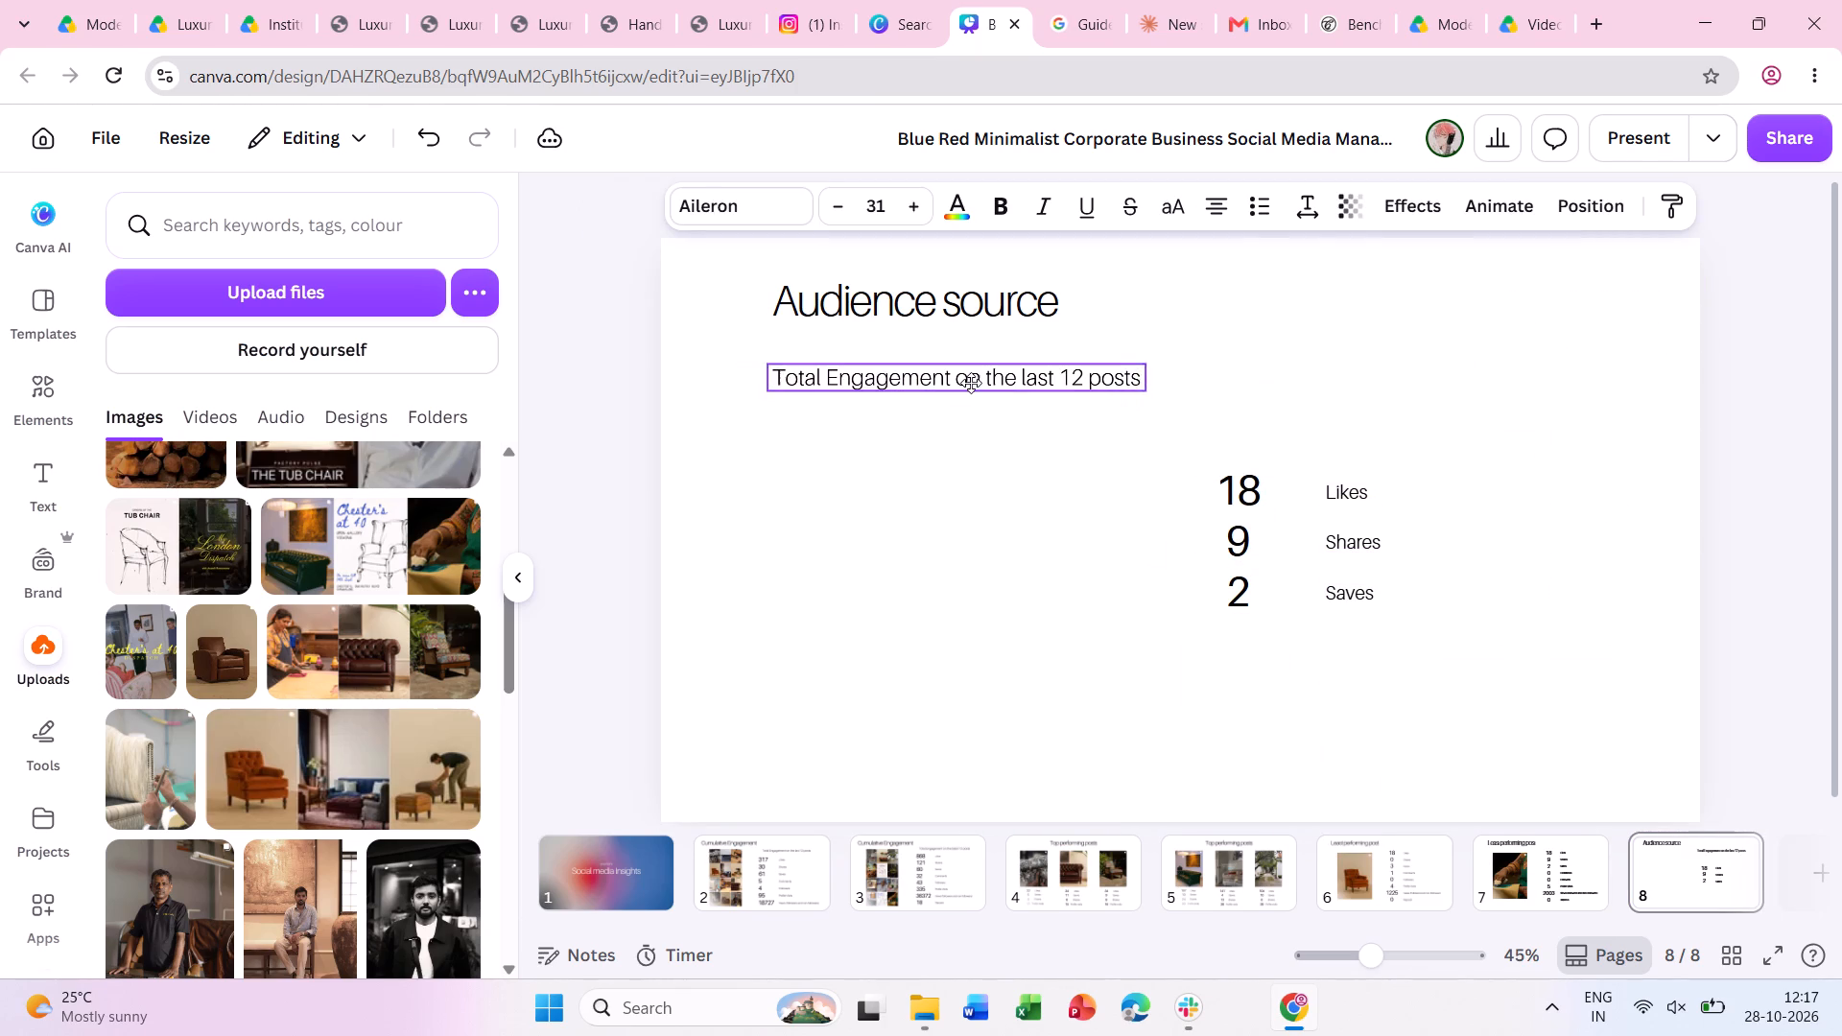
{"action": "left_click_drag", "start_coordinate": [971, 383], "coordinate": [972, 383]}
{"action": "left_click_drag", "start_coordinate": [781, 307], "coordinate": [740, 316]}
{"action": "left_click", "coordinate": [1244, 412]}
{"action": "left_click_drag", "start_coordinate": [1126, 388], "coordinate": [1083, 382]}
{"action": "left_click", "coordinate": [1228, 204]}
{"action": "left_click", "coordinate": [1342, 386]}
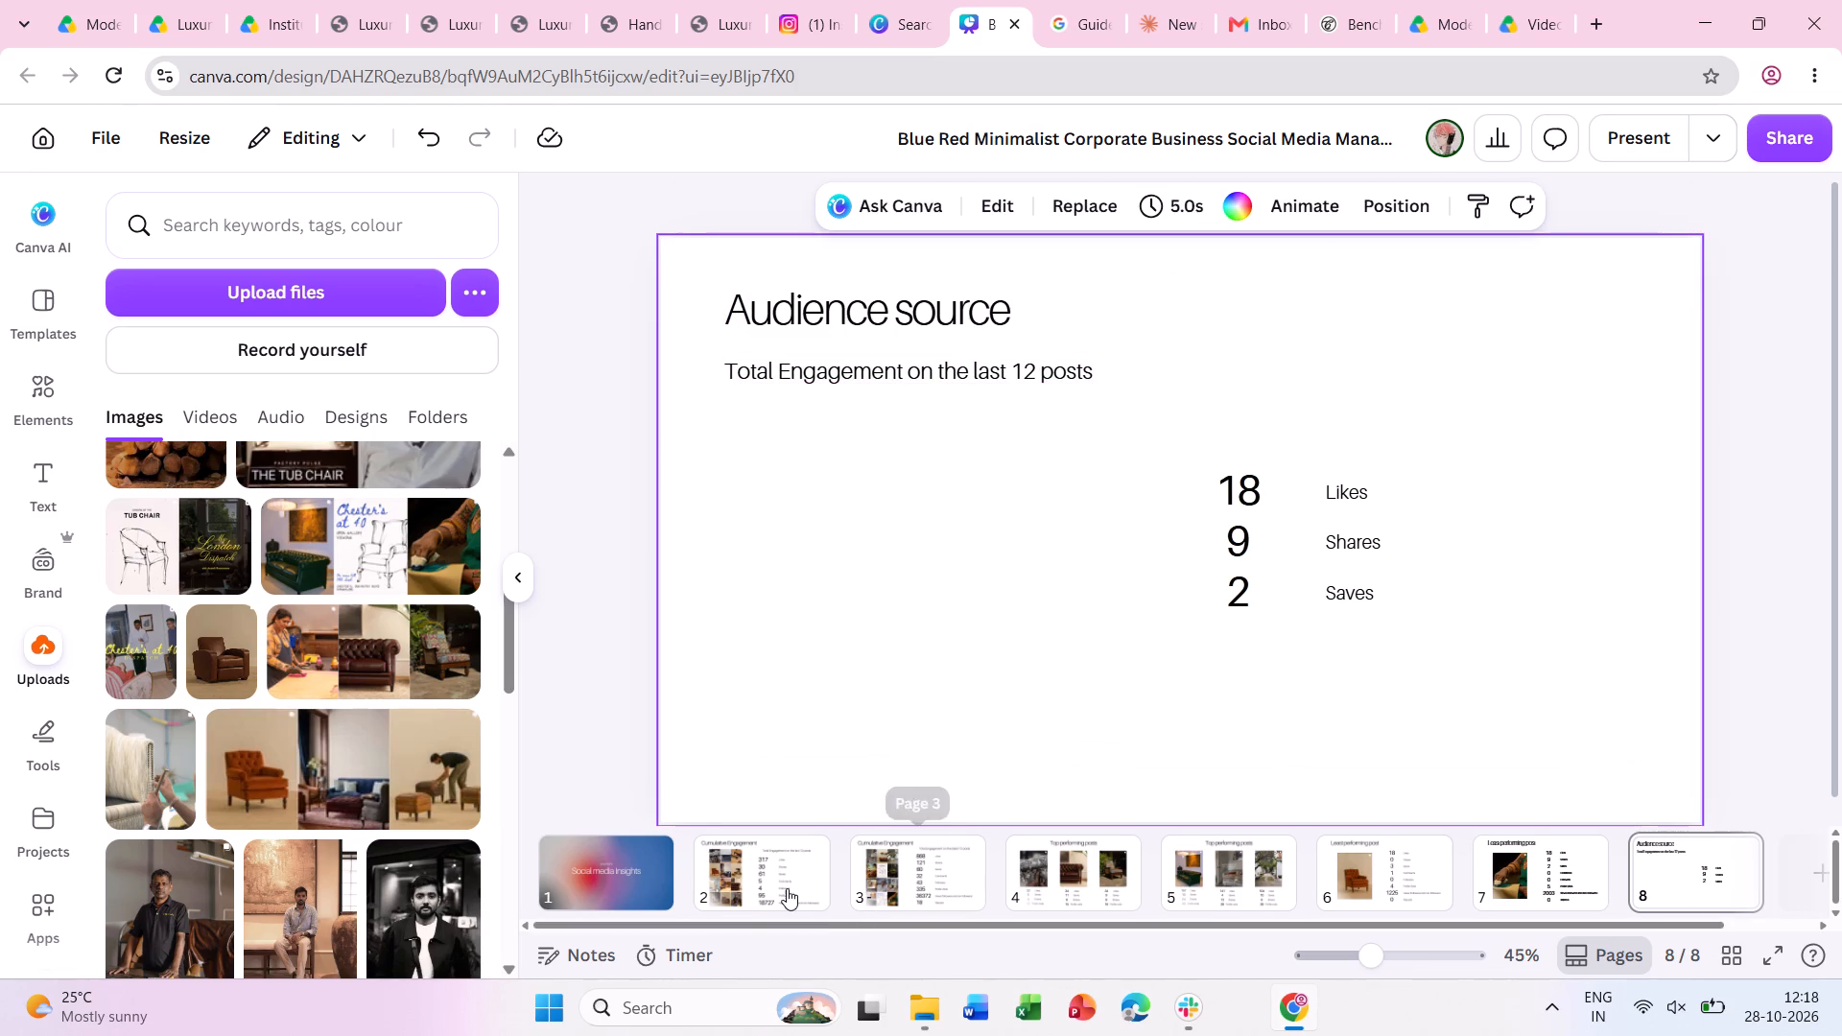
Reword the line under the Audience source title to "For the last 12 posts".
{"action": "double_click", "coordinate": [948, 371]}
{"action": "left_click", "coordinate": [918, 377]}
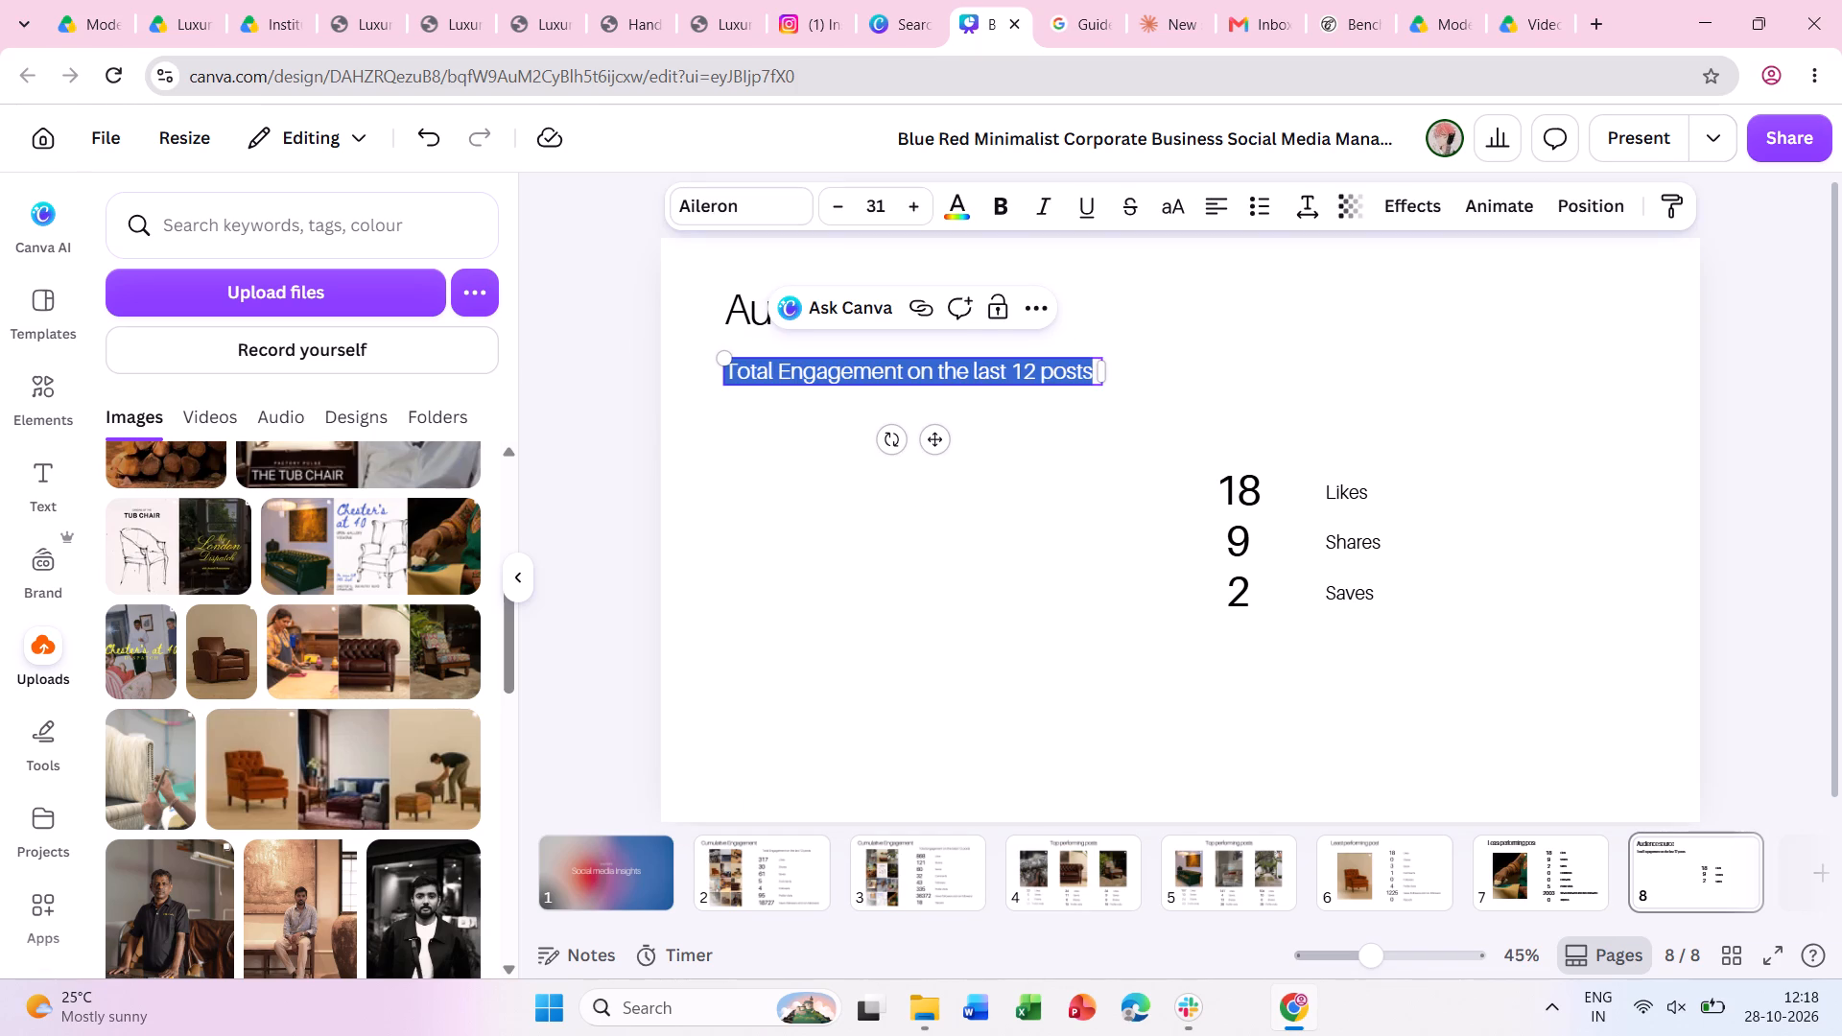
{"action": "left_click", "coordinate": [914, 374]}
{"action": "left_click_drag", "start_coordinate": [917, 373], "coordinate": [718, 361]}
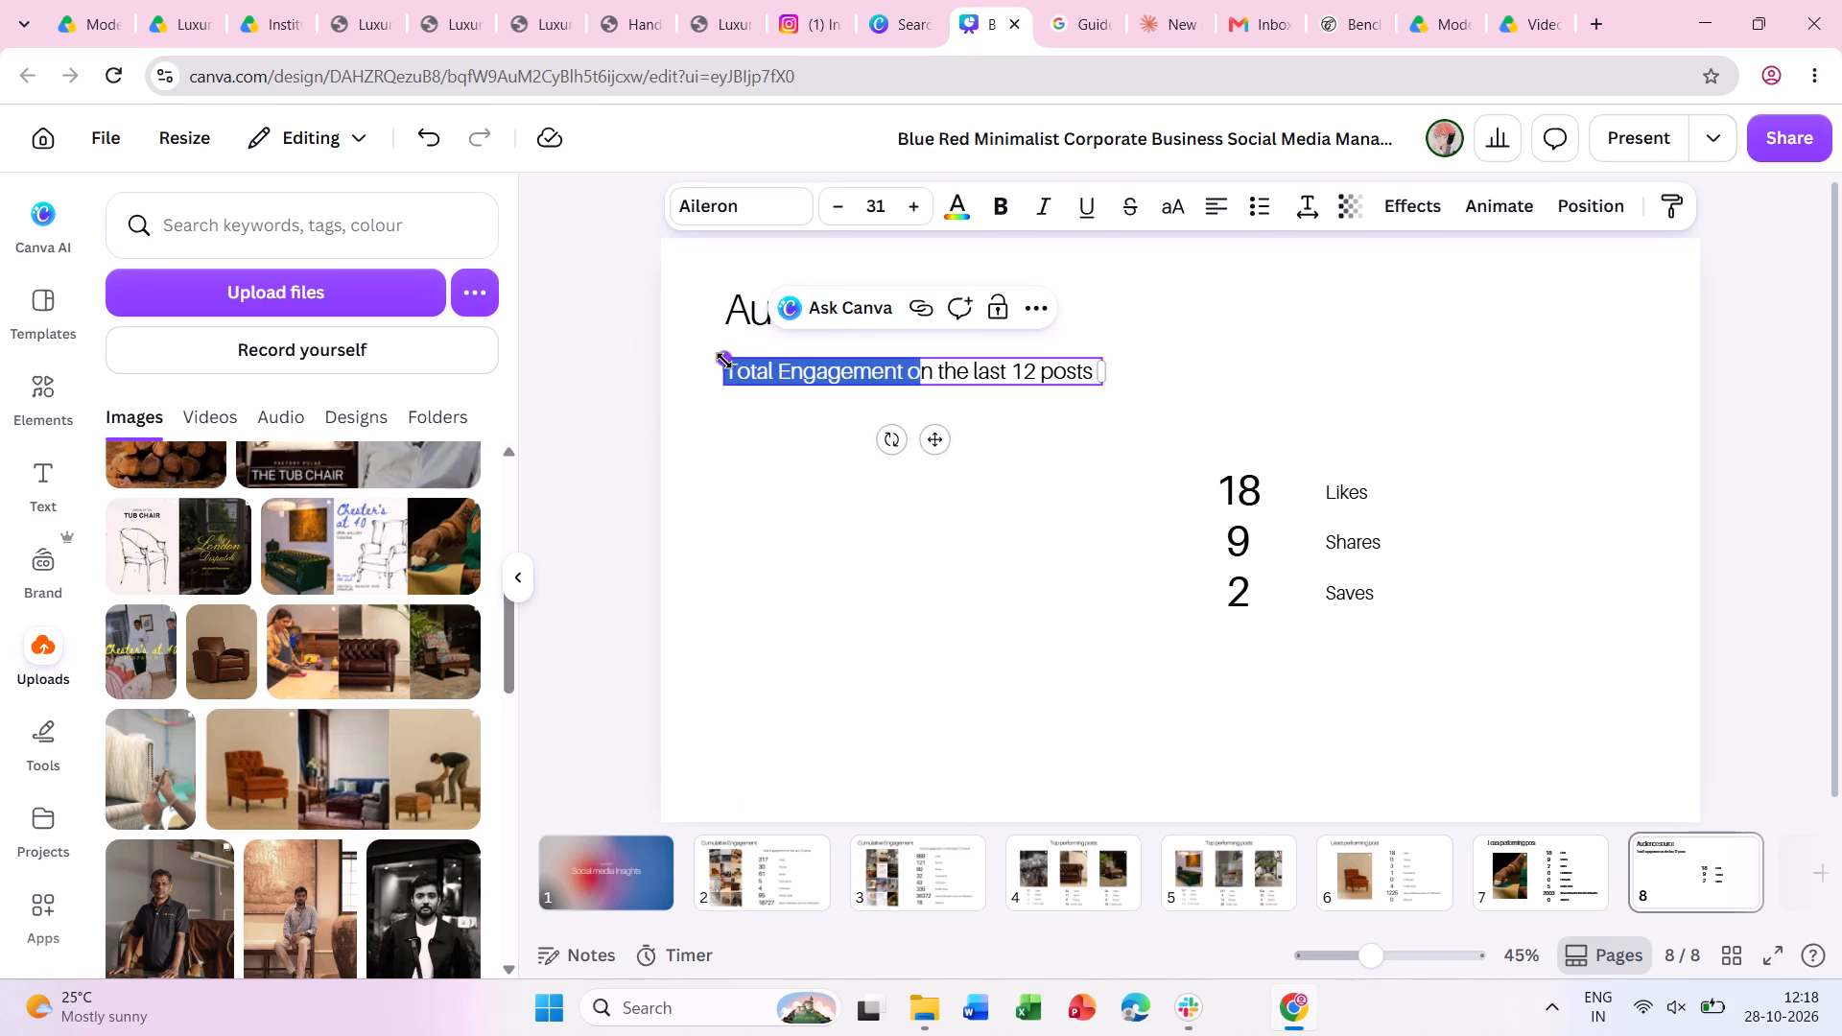
{"action": "key", "text": "BackSpace"}
{"action": "key", "text": "shift+f"}
{"action": "key", "text": "Right"}
{"action": "key", "text": "BackSpace"}
{"action": "type", "text": "or"}
{"action": "left_click", "coordinate": [1375, 448]}
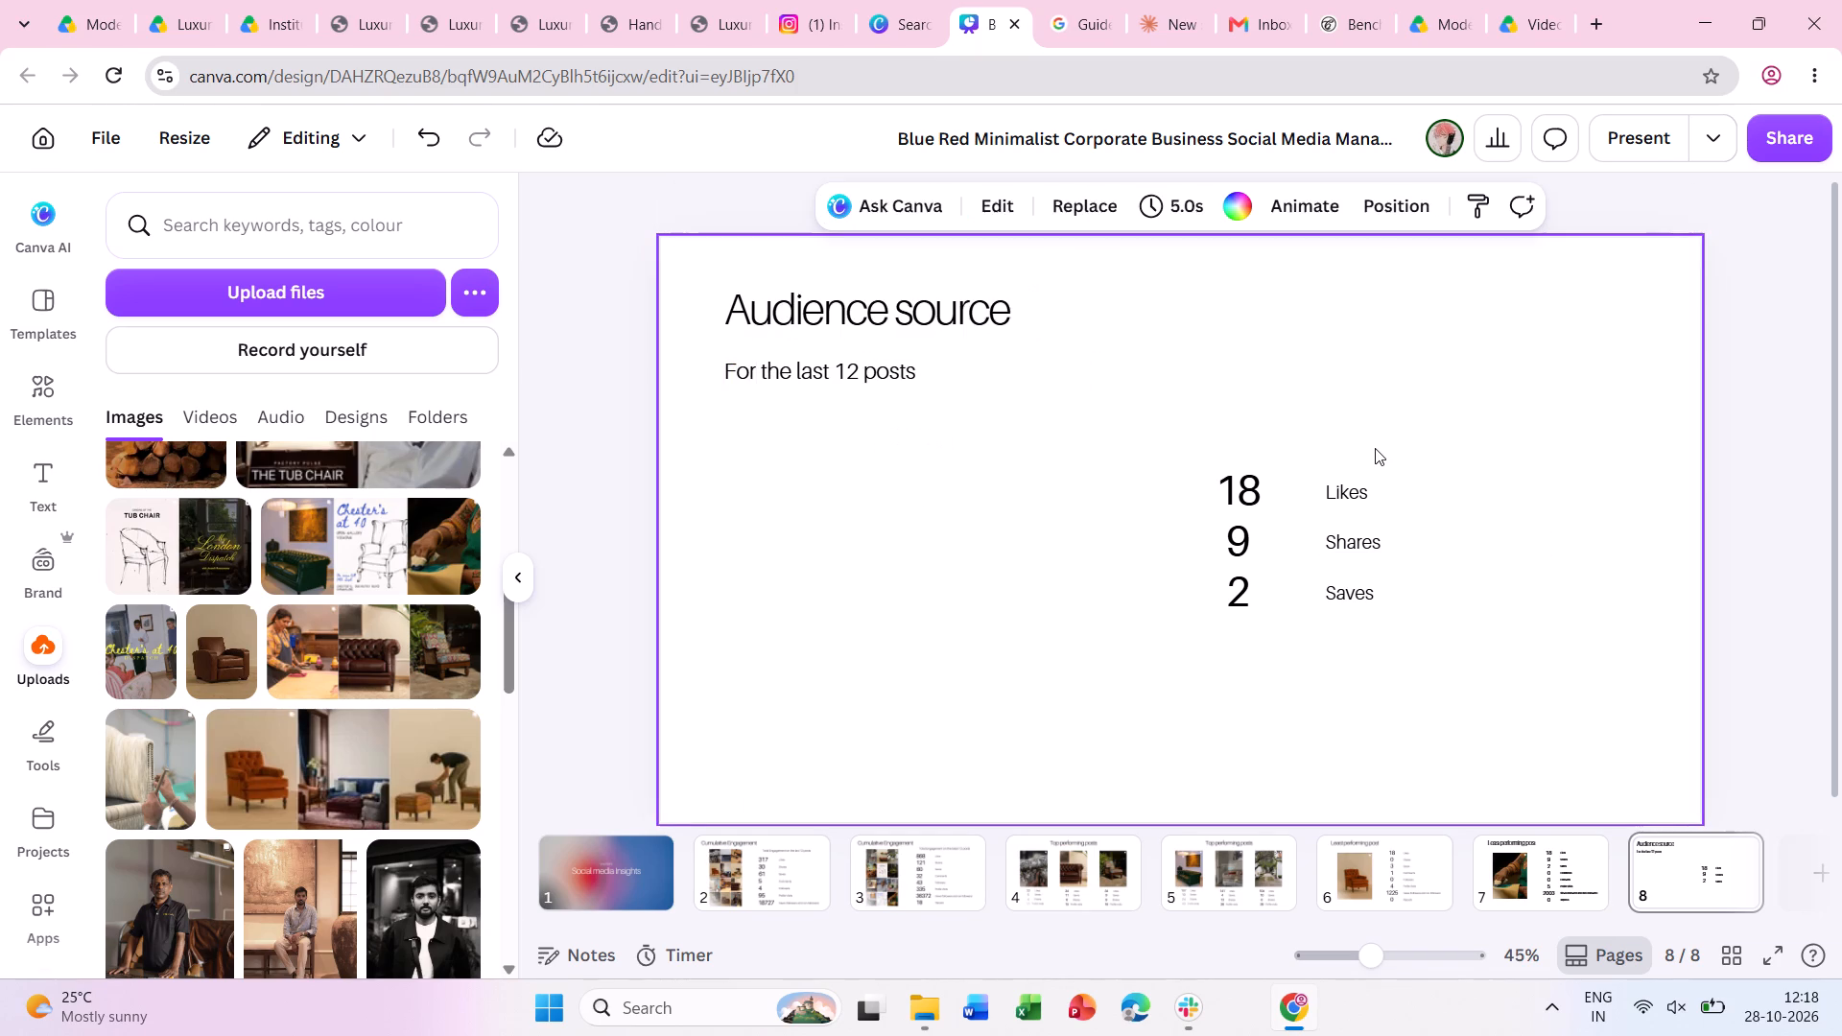
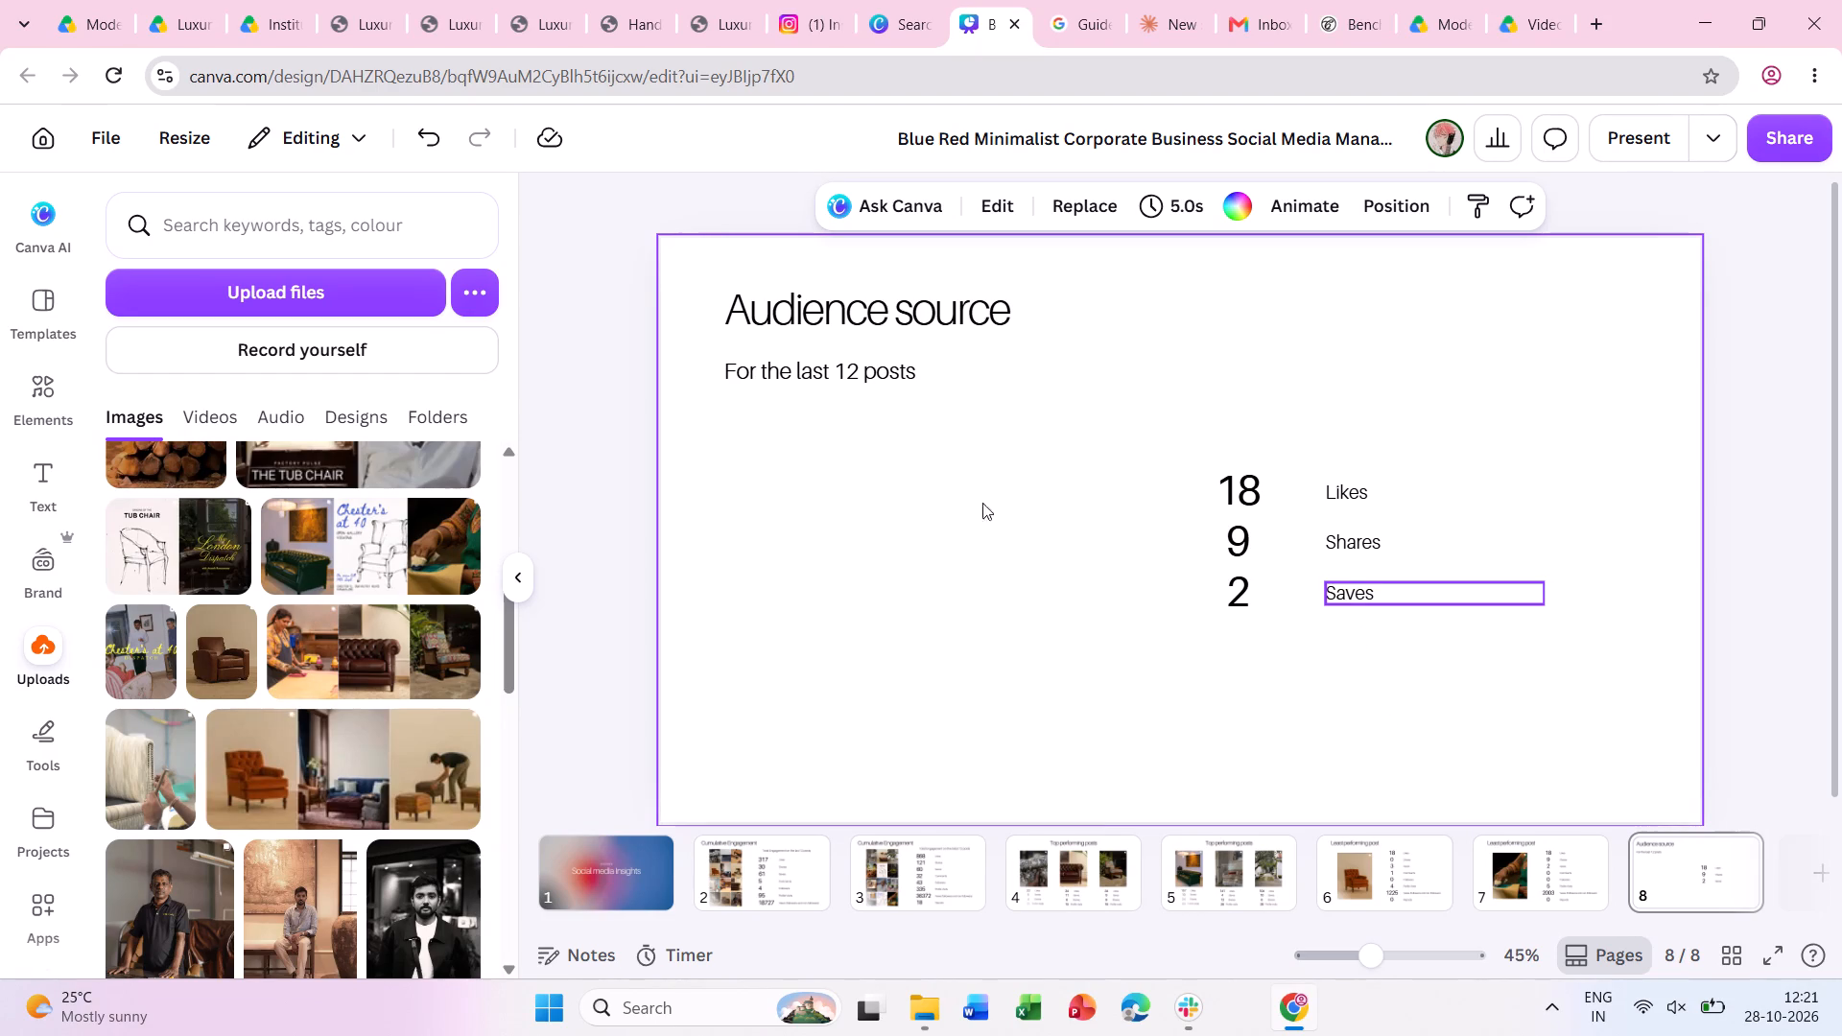
Reword the line under the Audience source title to "For the last 90 days".
{"action": "double_click", "coordinate": [871, 379]}
{"action": "left_click_drag", "start_coordinate": [957, 365], "coordinate": [840, 377]}
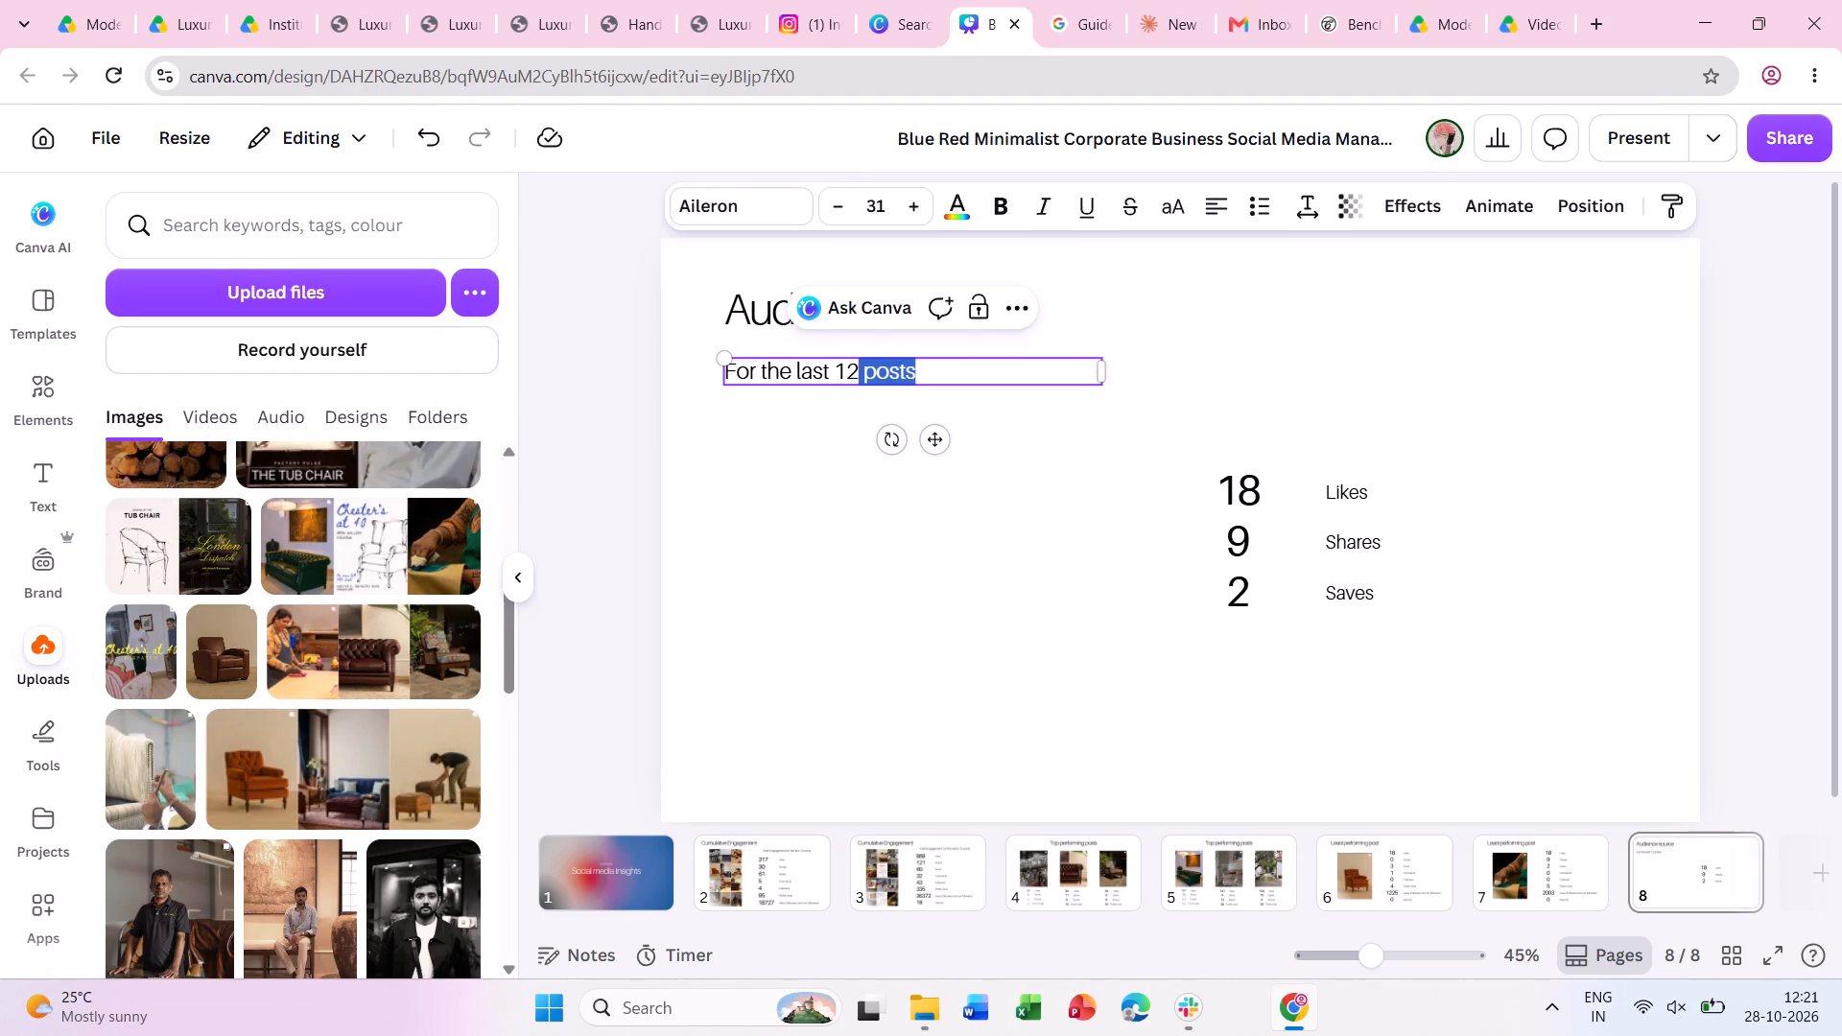
{"action": "left_click_drag", "start_coordinate": [840, 377], "coordinate": [836, 377]}
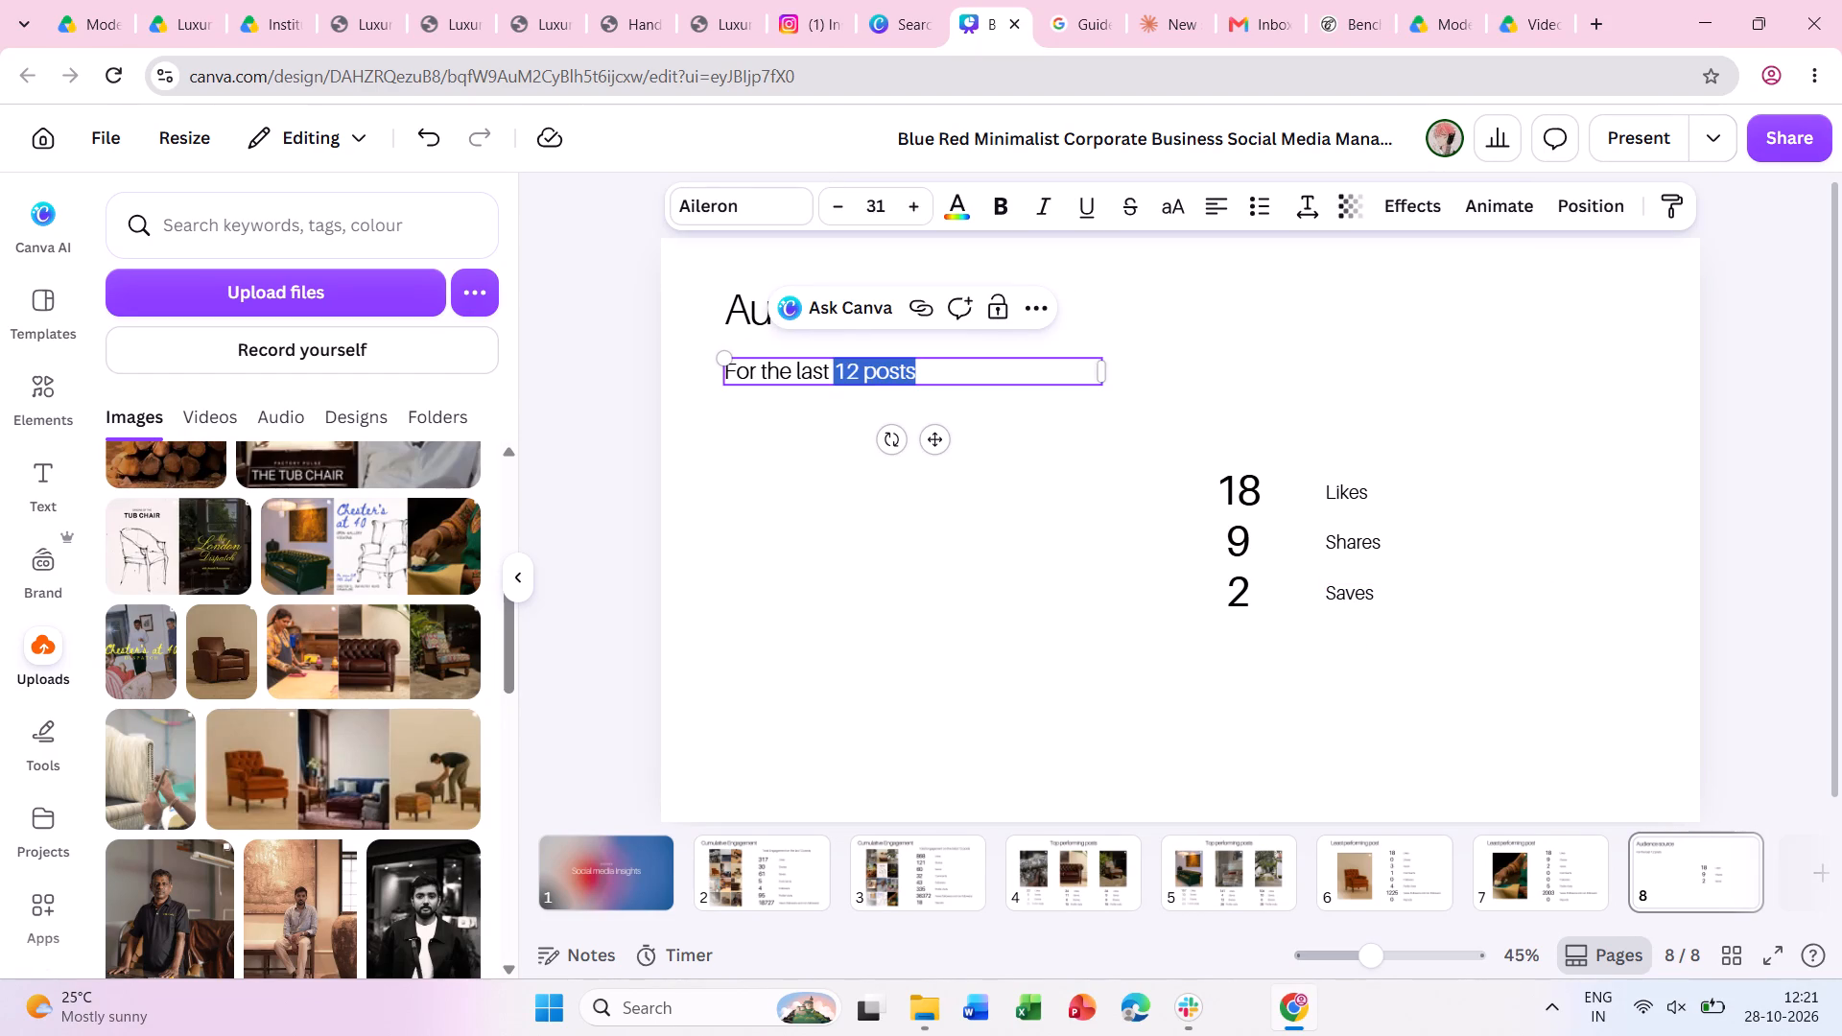
{"action": "key", "text": "BackSpace"}
{"action": "type", "text": "90 days"}
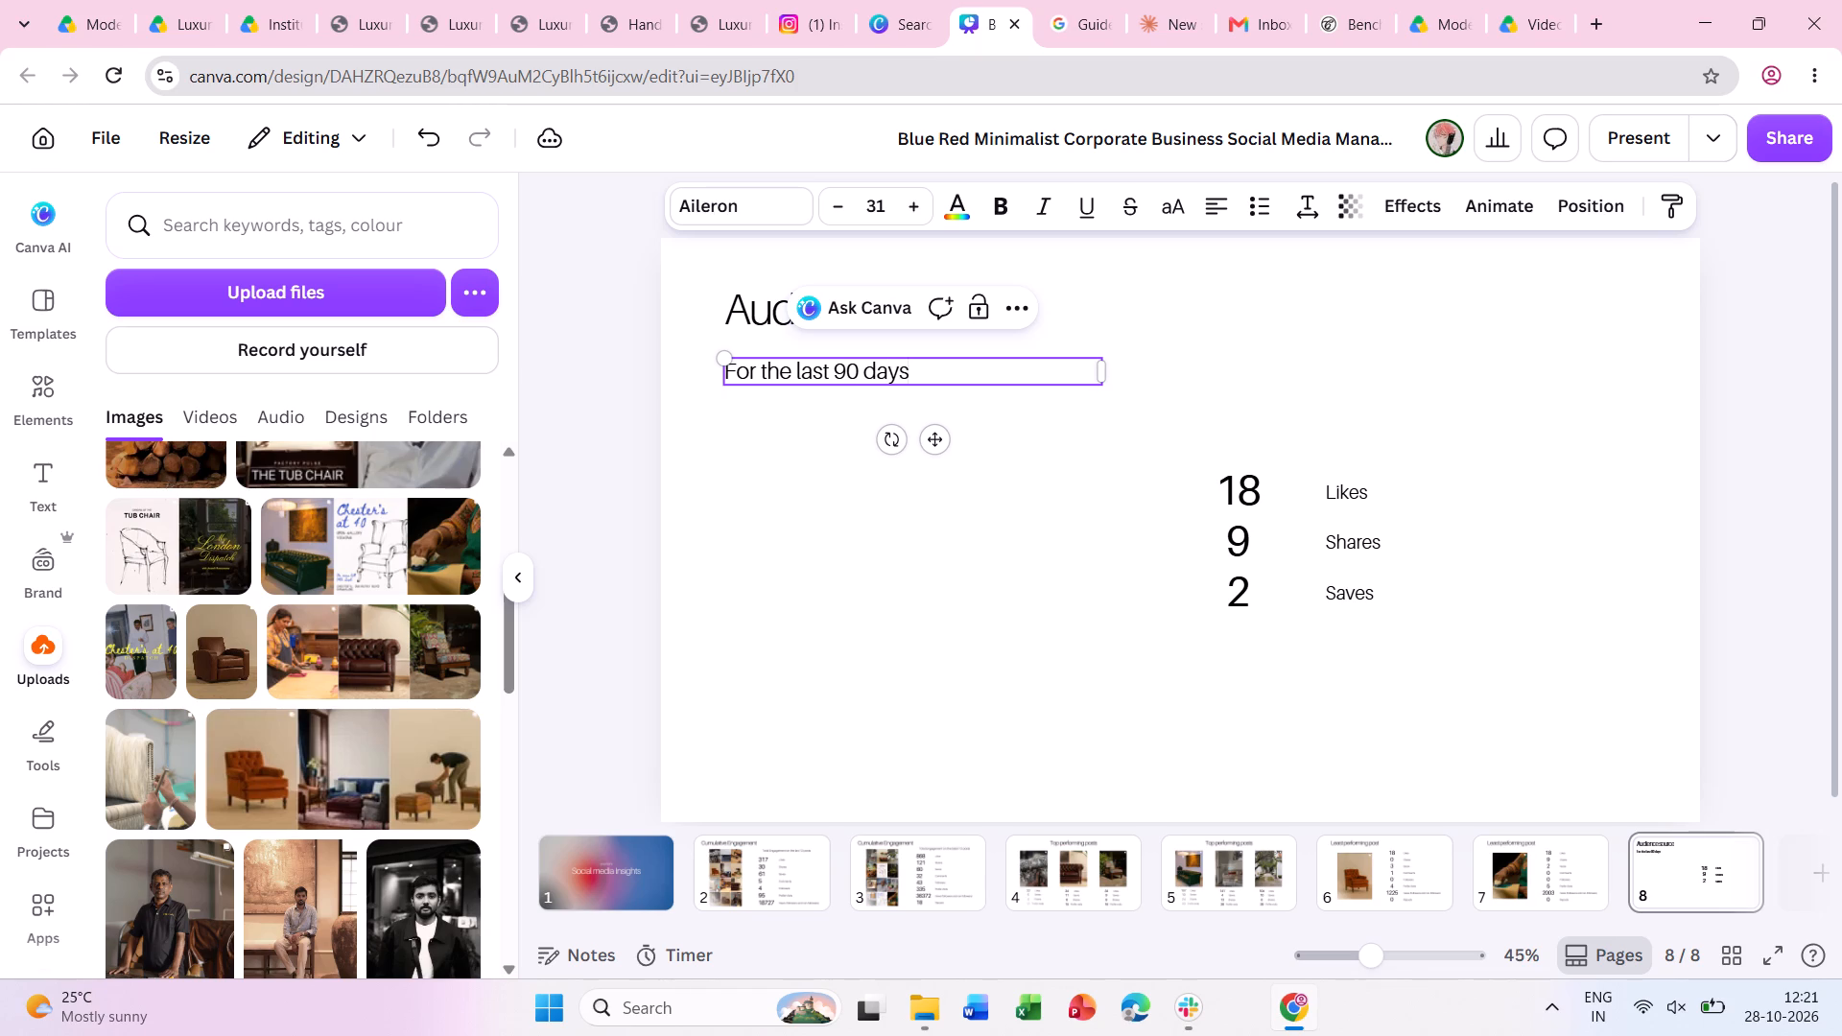
{"action": "left_click", "coordinate": [1490, 624]}
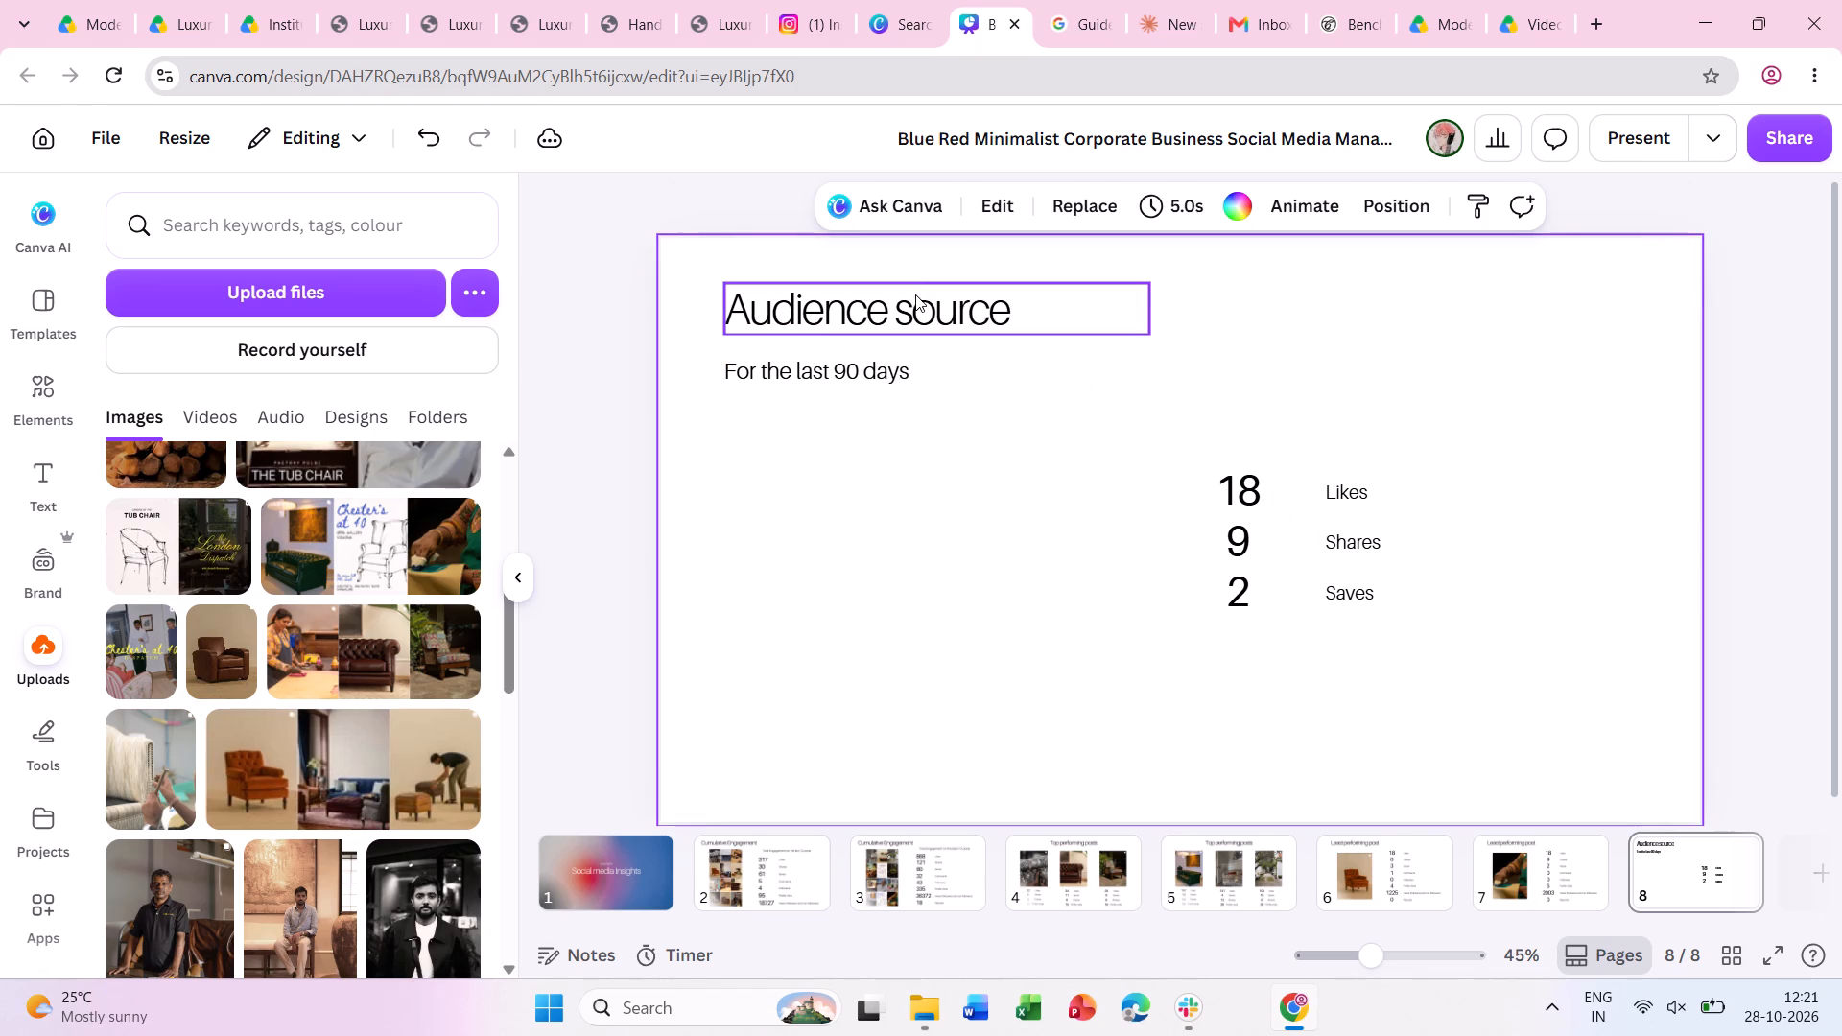
Change the page 8 title to "Audience data".
{"action": "double_click", "coordinate": [912, 295]}
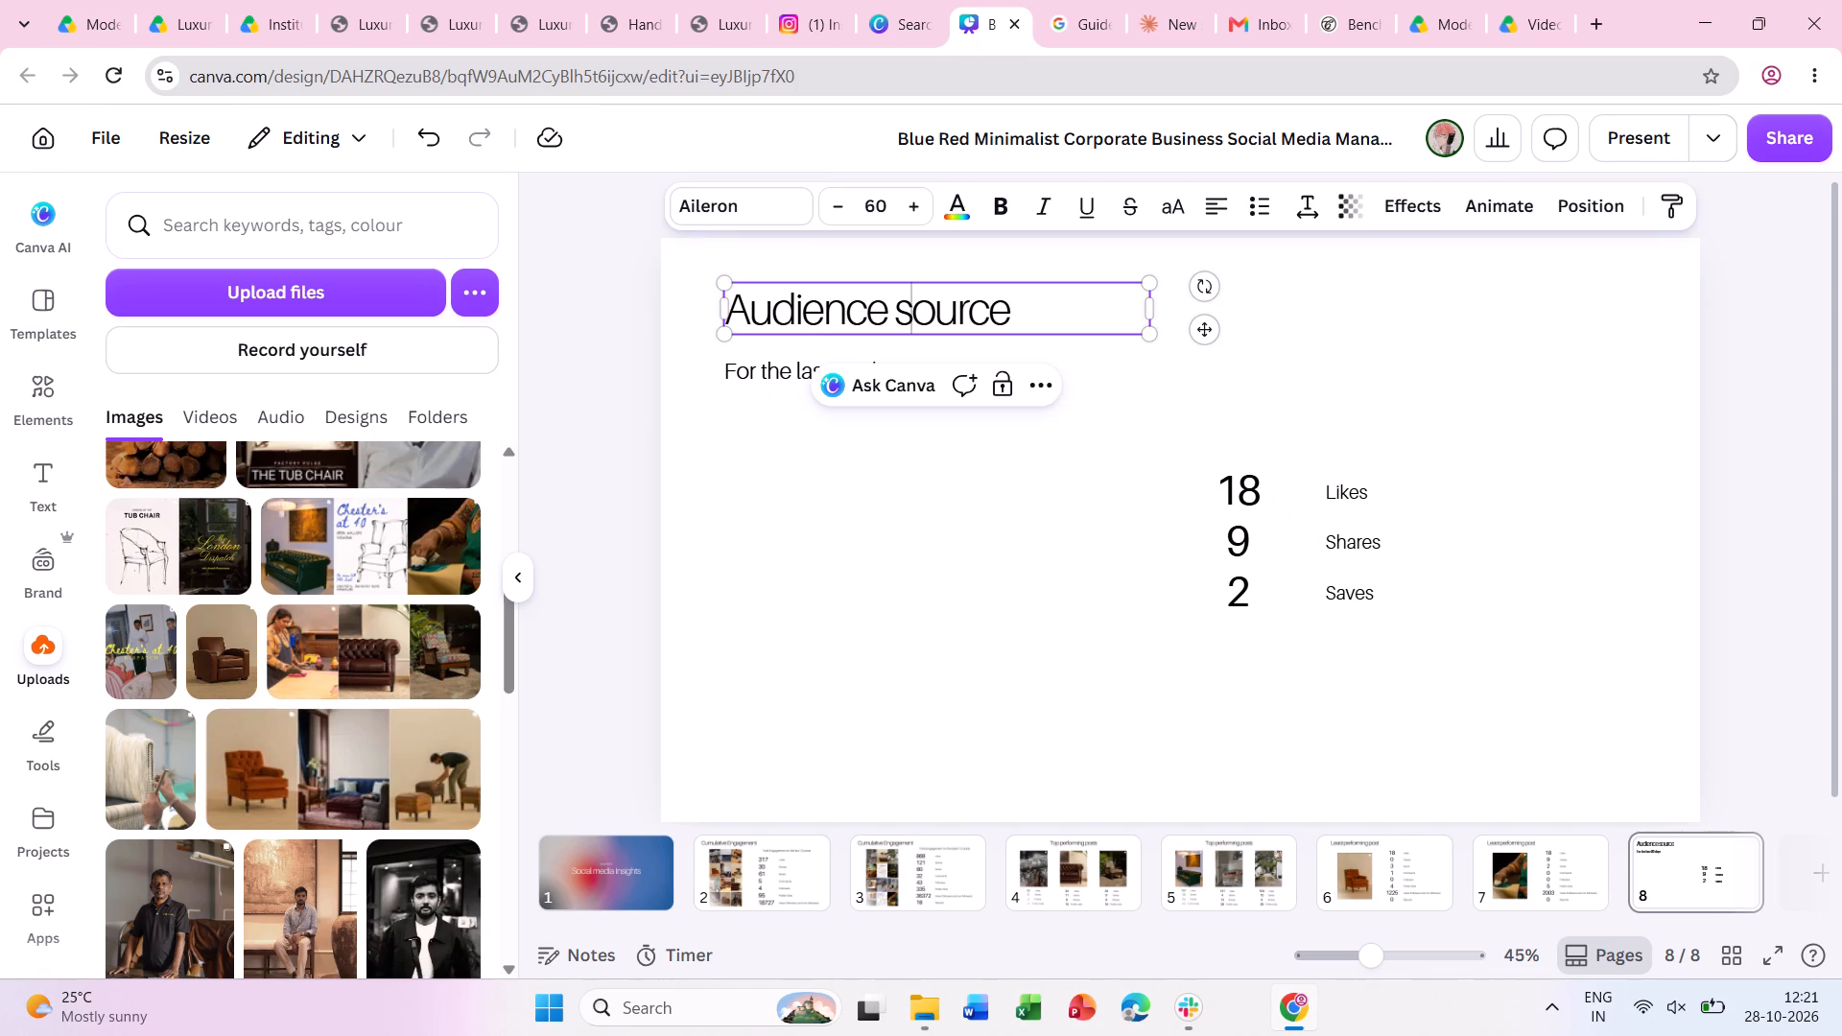
{"action": "left_click_drag", "start_coordinate": [1027, 299], "coordinate": [895, 316]}
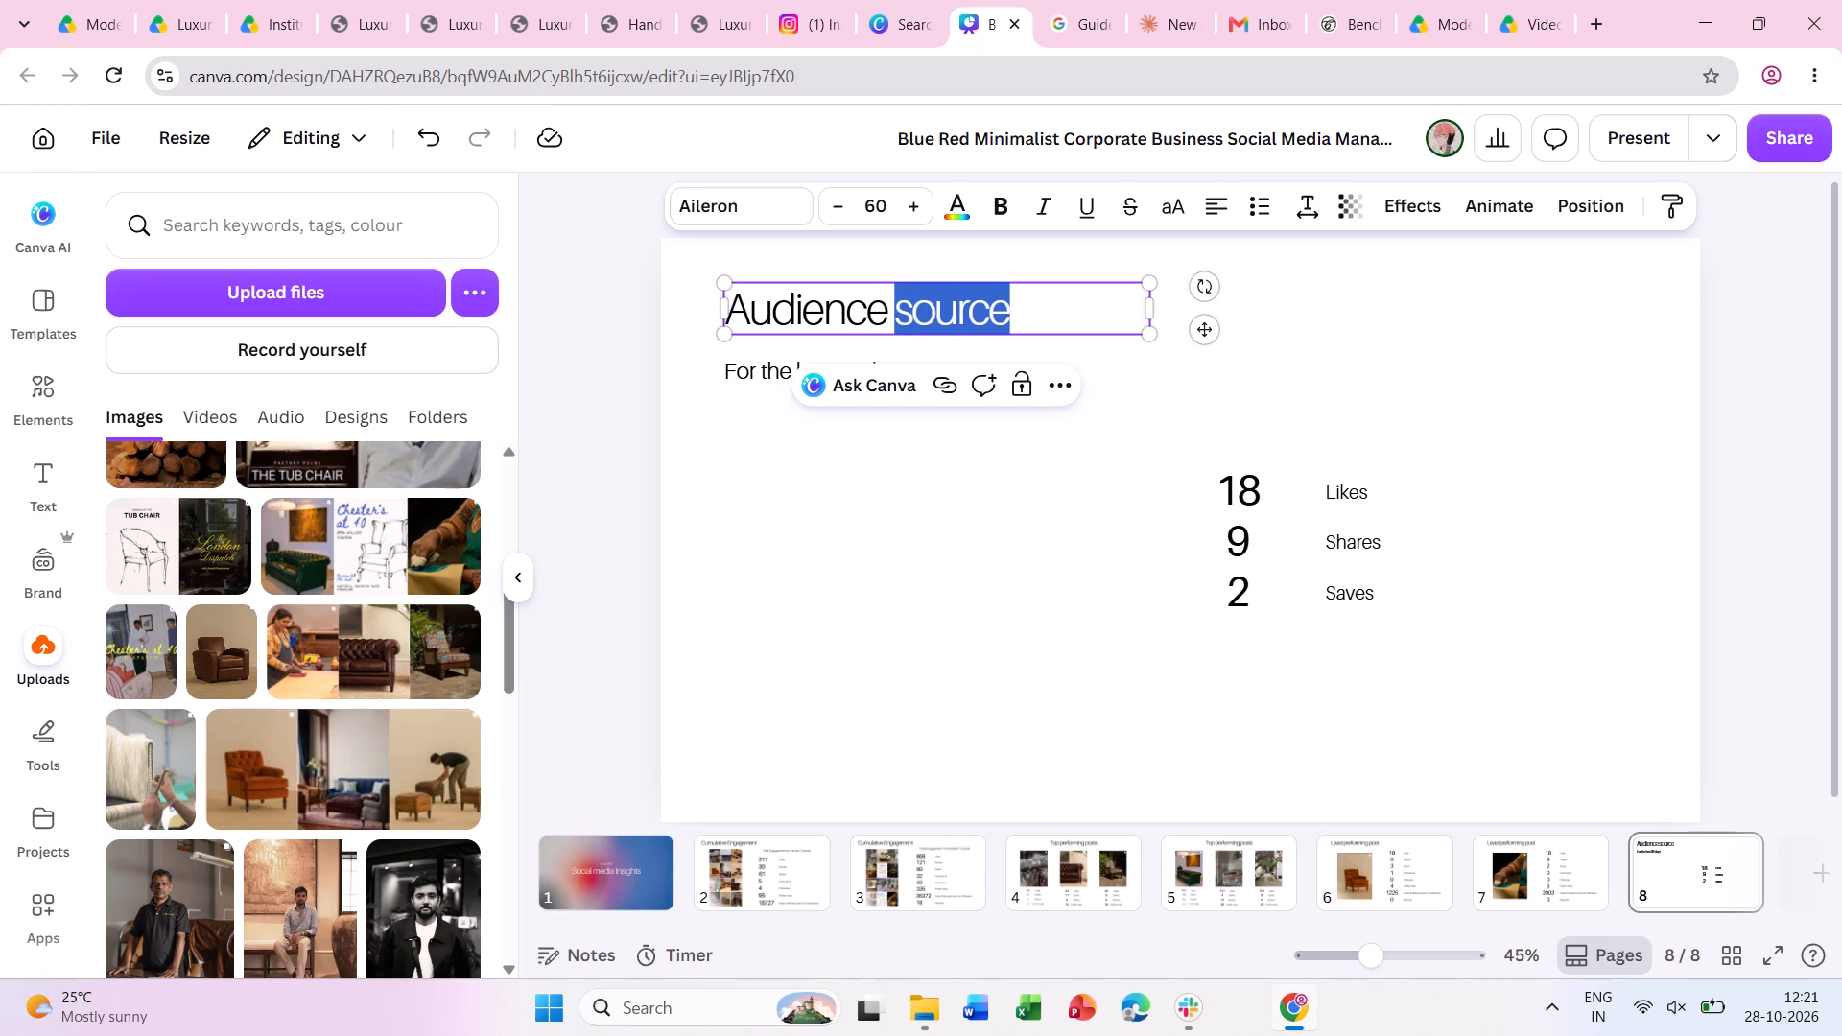
{"action": "type", "text": "data"}
{"action": "left_click", "coordinate": [1116, 523]}
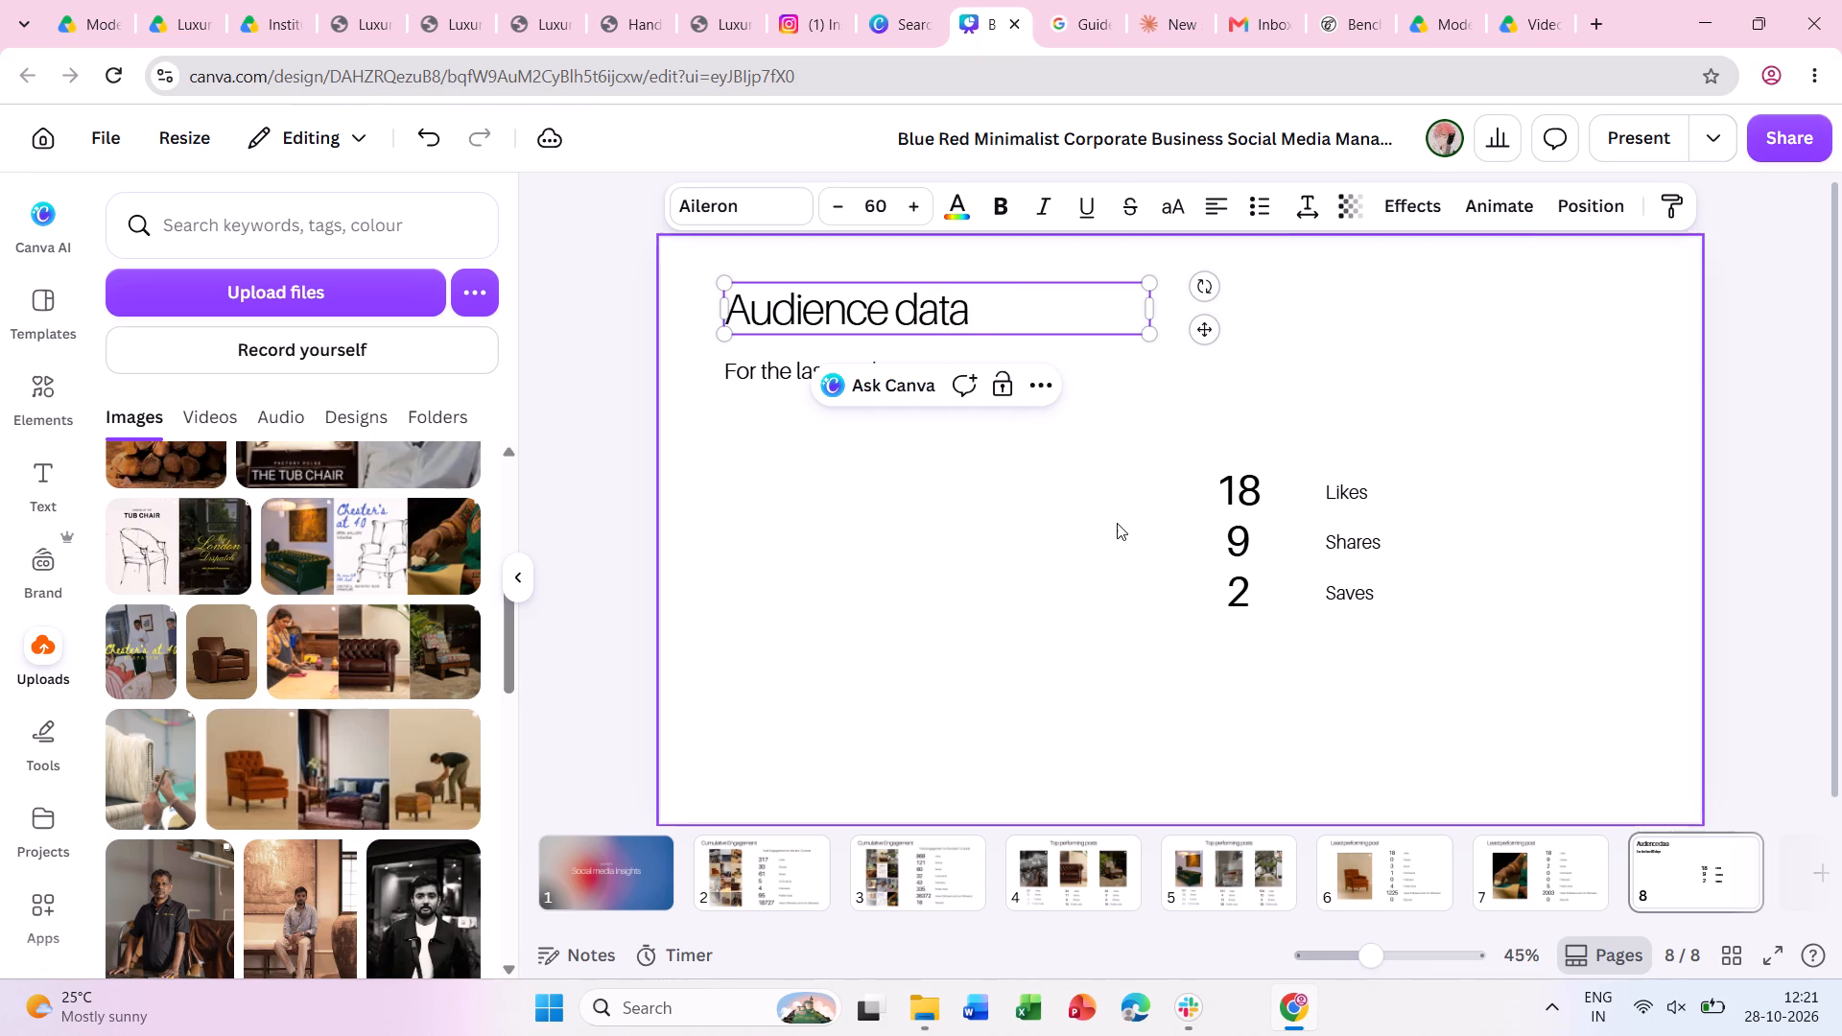
Move the Likes, Shares and Saves rows with their numbers directly beneath the "For the last 90 days" line, aligned with its left edge.
{"action": "left_click_drag", "start_coordinate": [1168, 476], "coordinate": [1341, 624]}
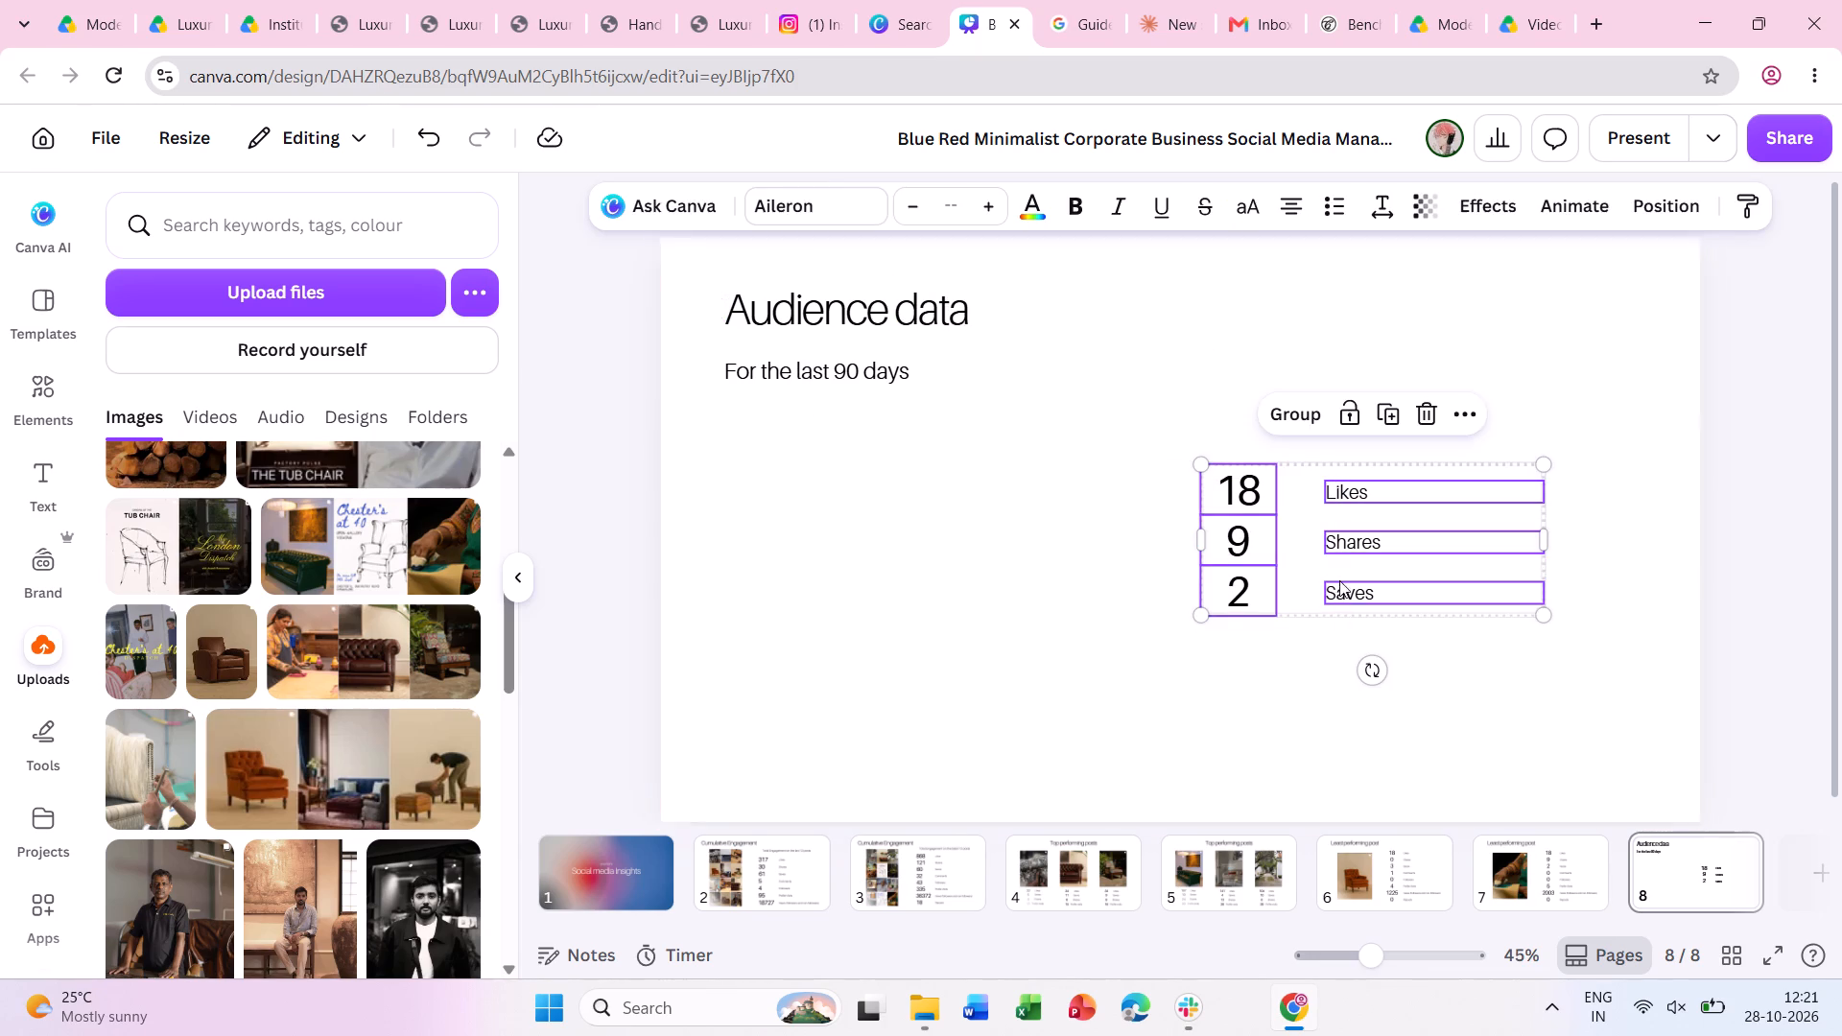
{"action": "left_click_drag", "start_coordinate": [1342, 539], "coordinate": [871, 494]}
{"action": "left_click", "coordinate": [1267, 475]}
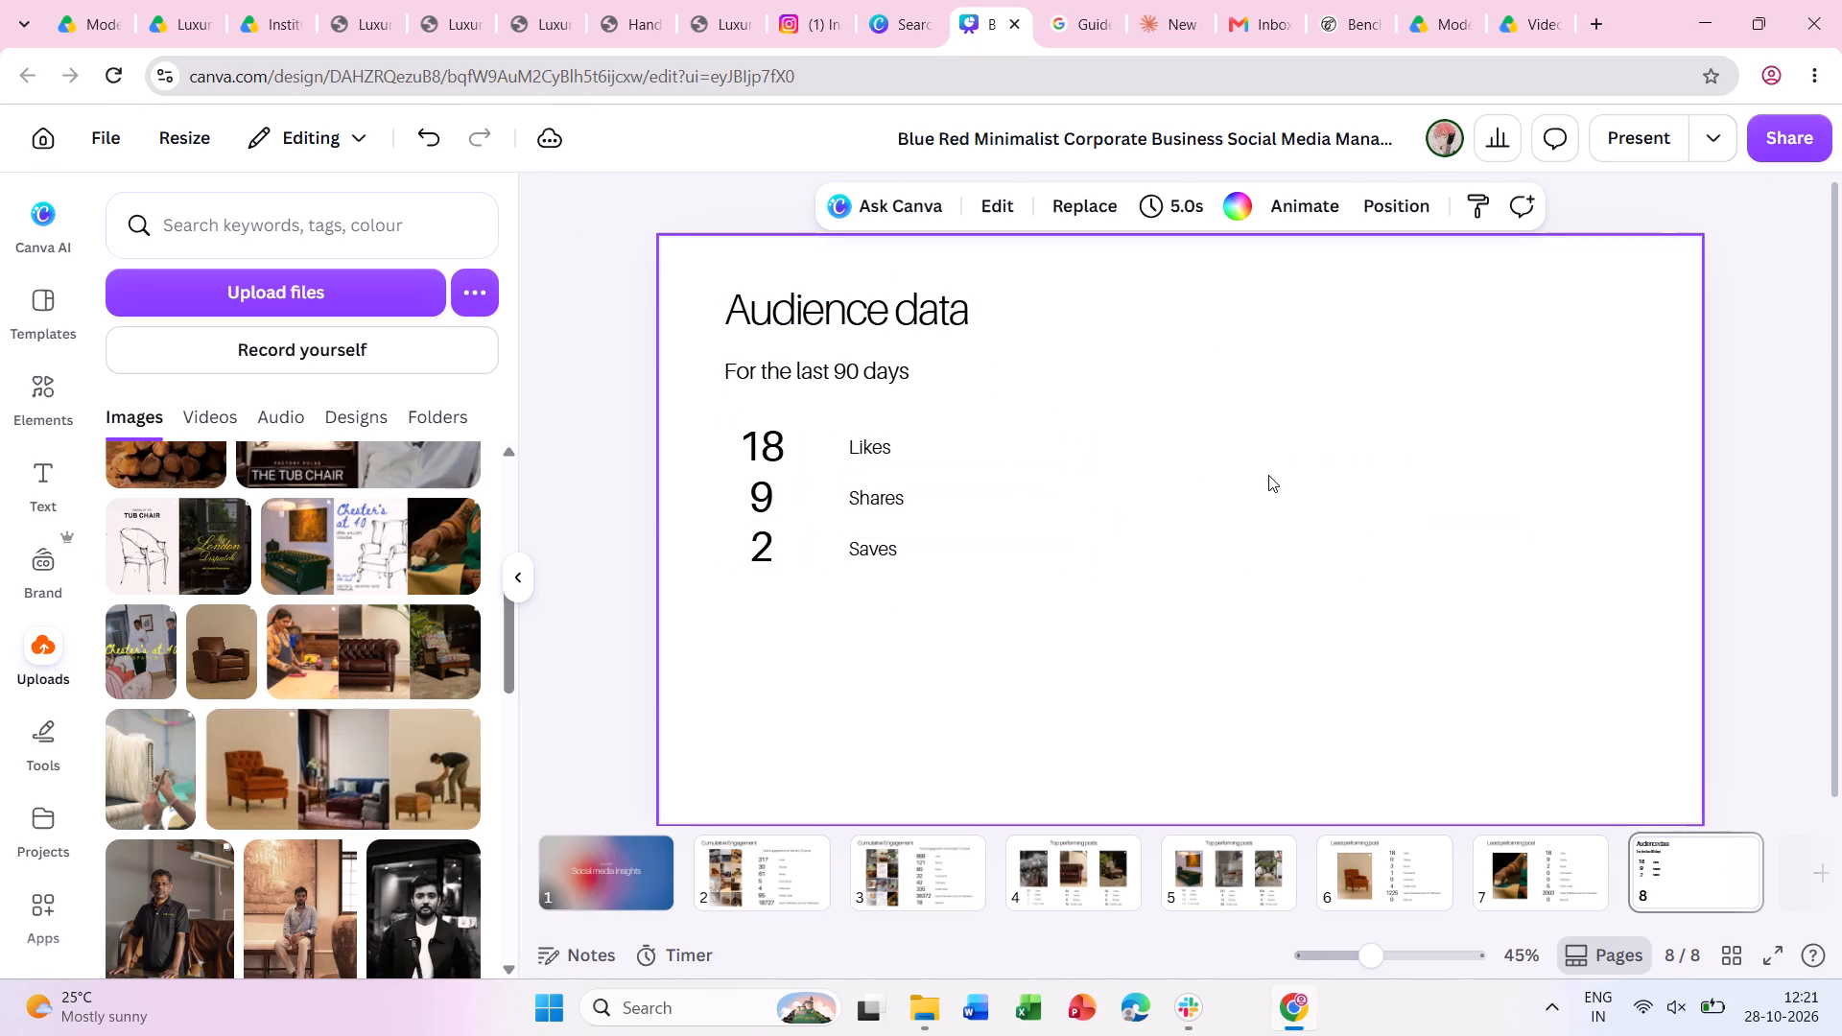
Change the Likes row to read 317 with the label "Follows".
{"action": "double_click", "coordinate": [779, 445]}
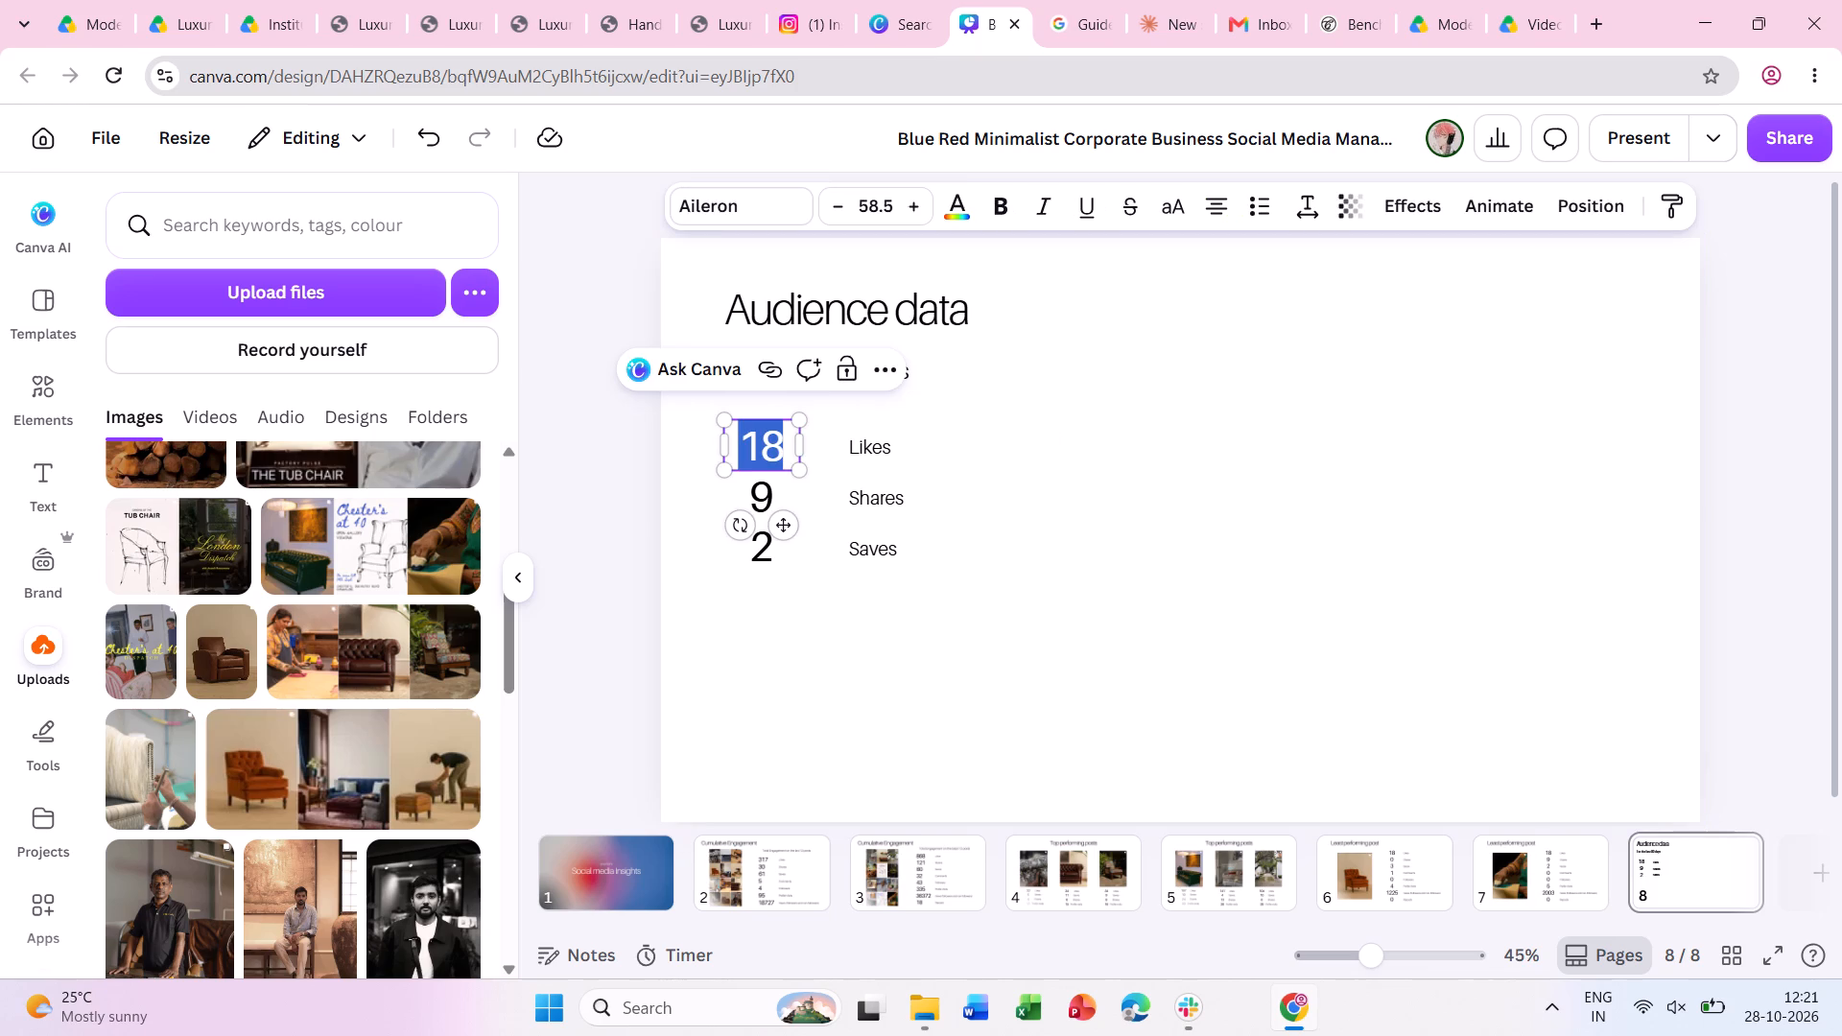
{"action": "double_click", "coordinate": [891, 440]}
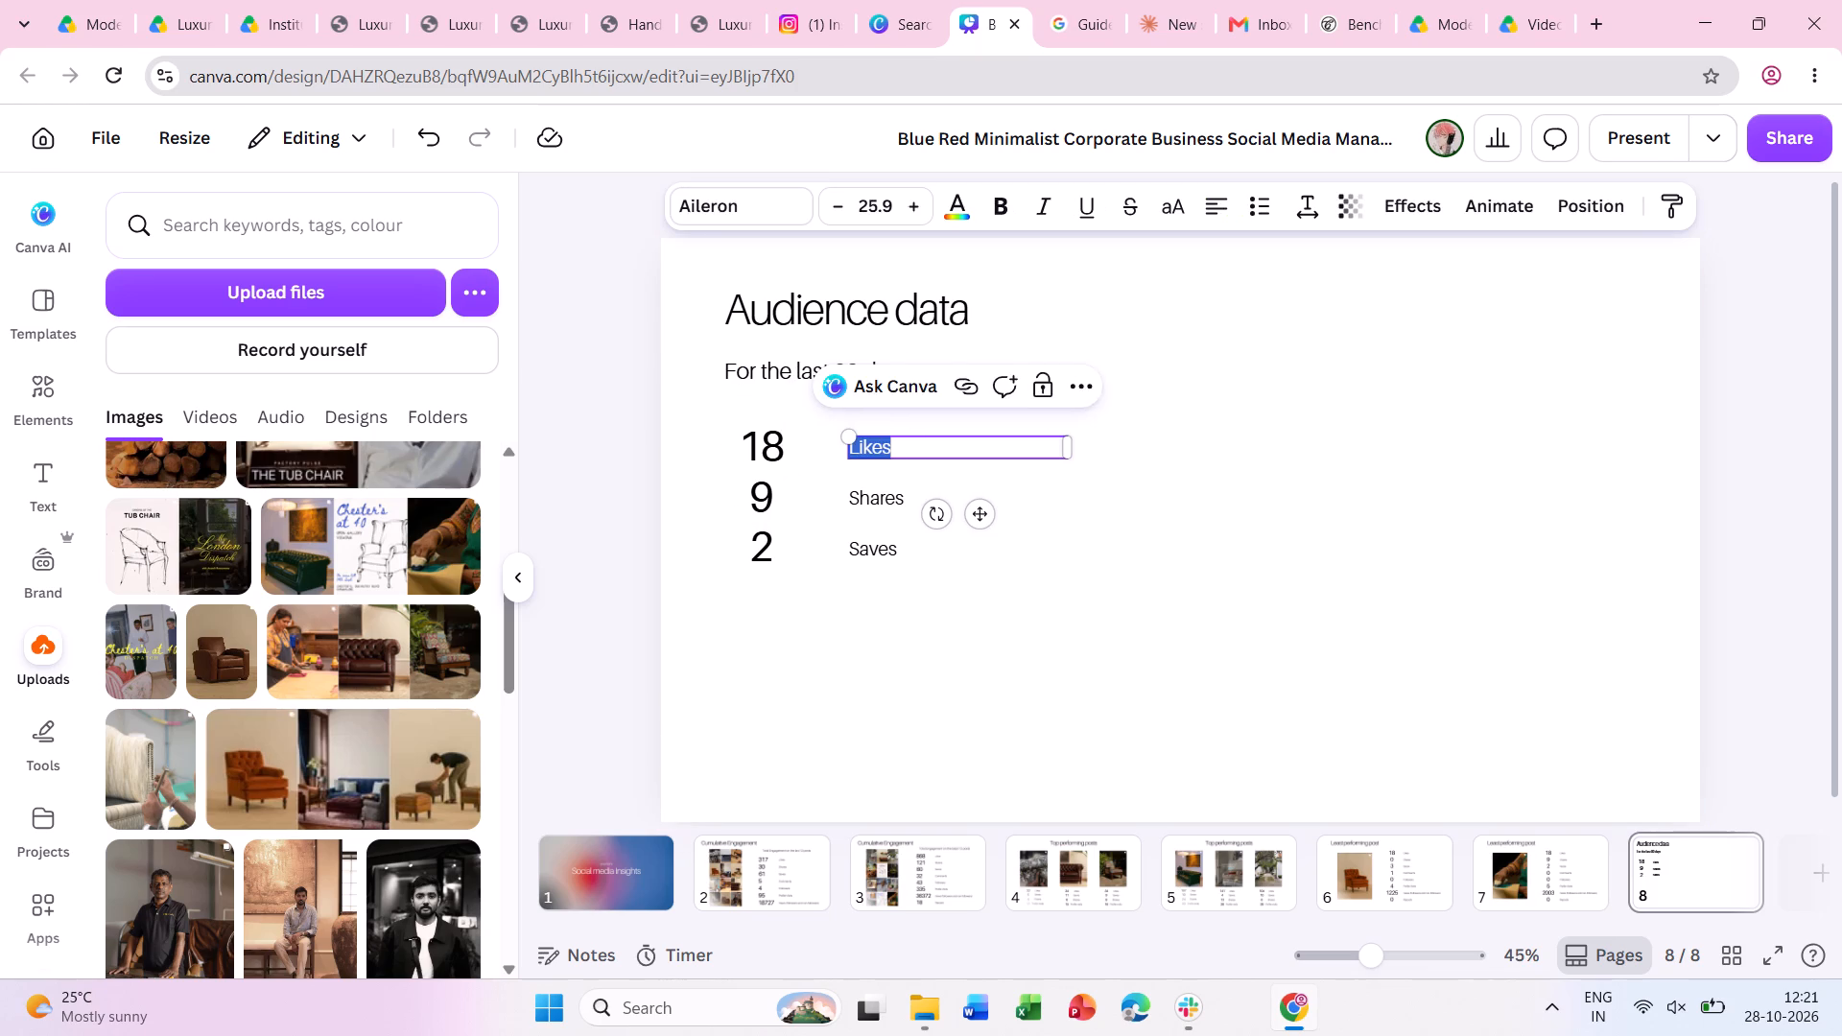
{"action": "type", "text": "Follows"}
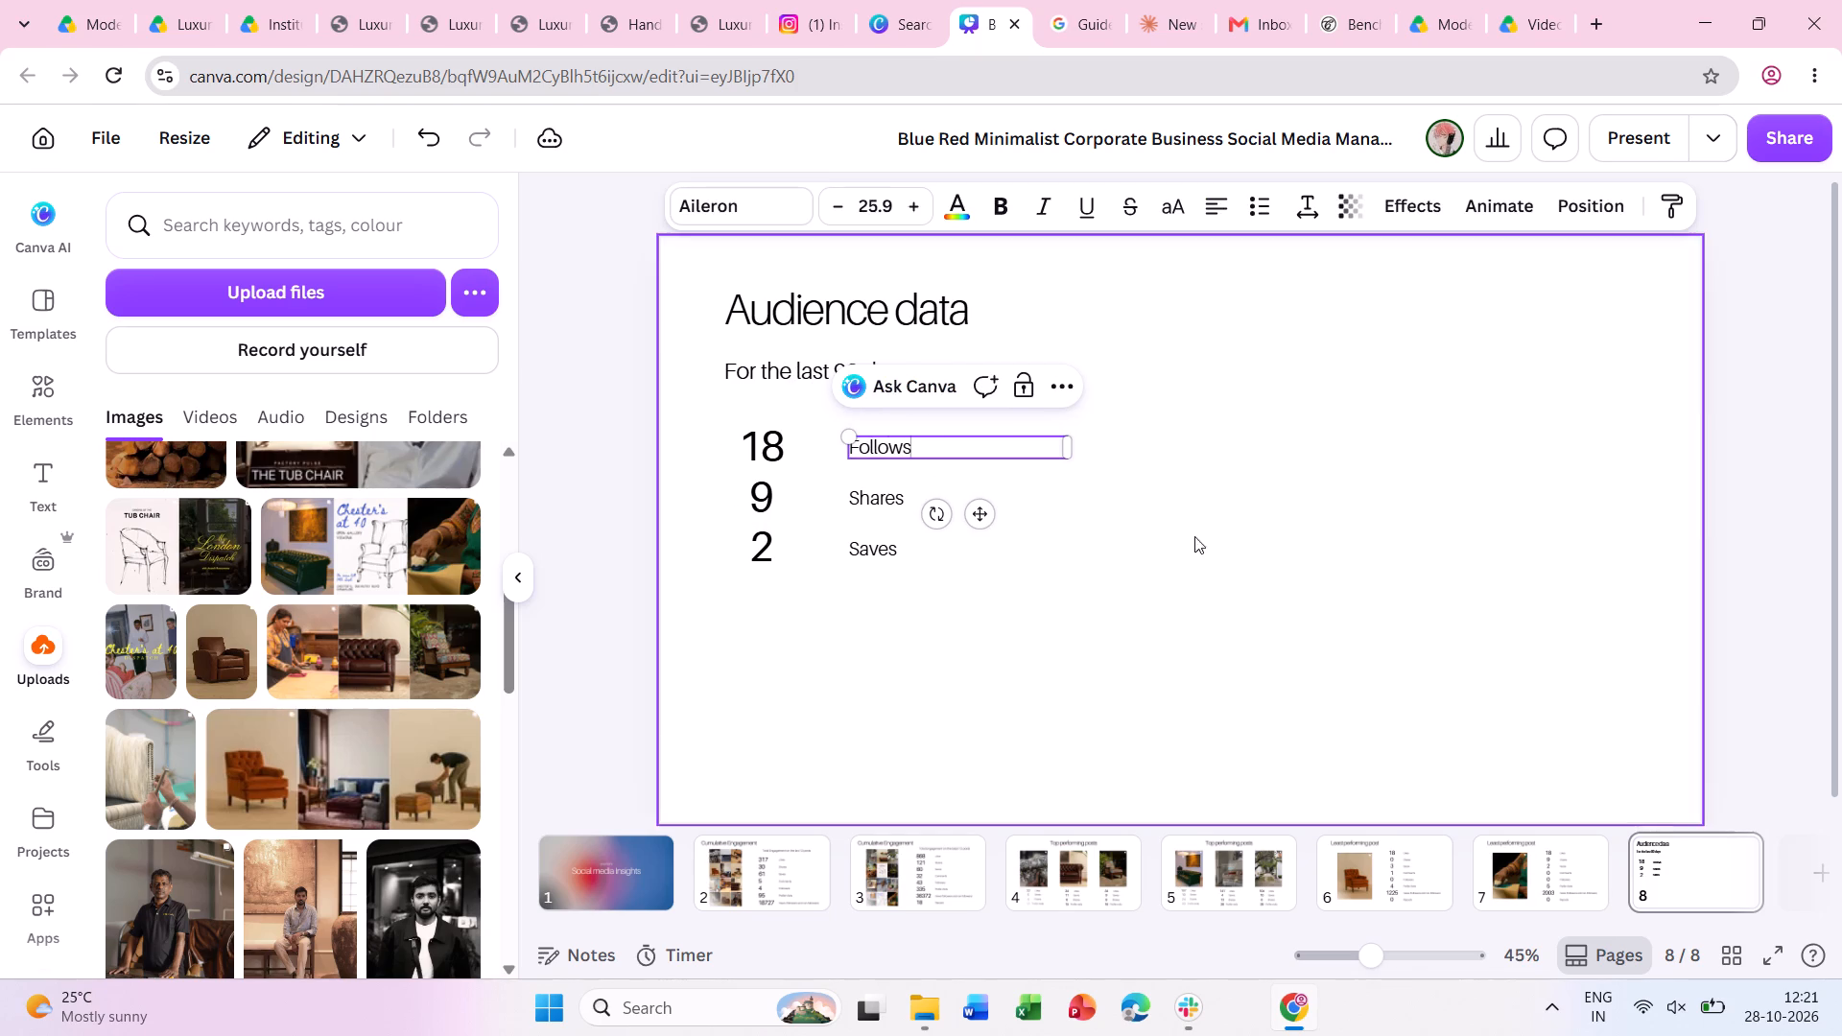
{"action": "left_click", "coordinate": [1216, 540]}
{"action": "double_click", "coordinate": [757, 459]}
{"action": "type", "text": "317"}
Change the Shares row to read 128 with the label "Net followers".
{"action": "left_click", "coordinate": [767, 498]}
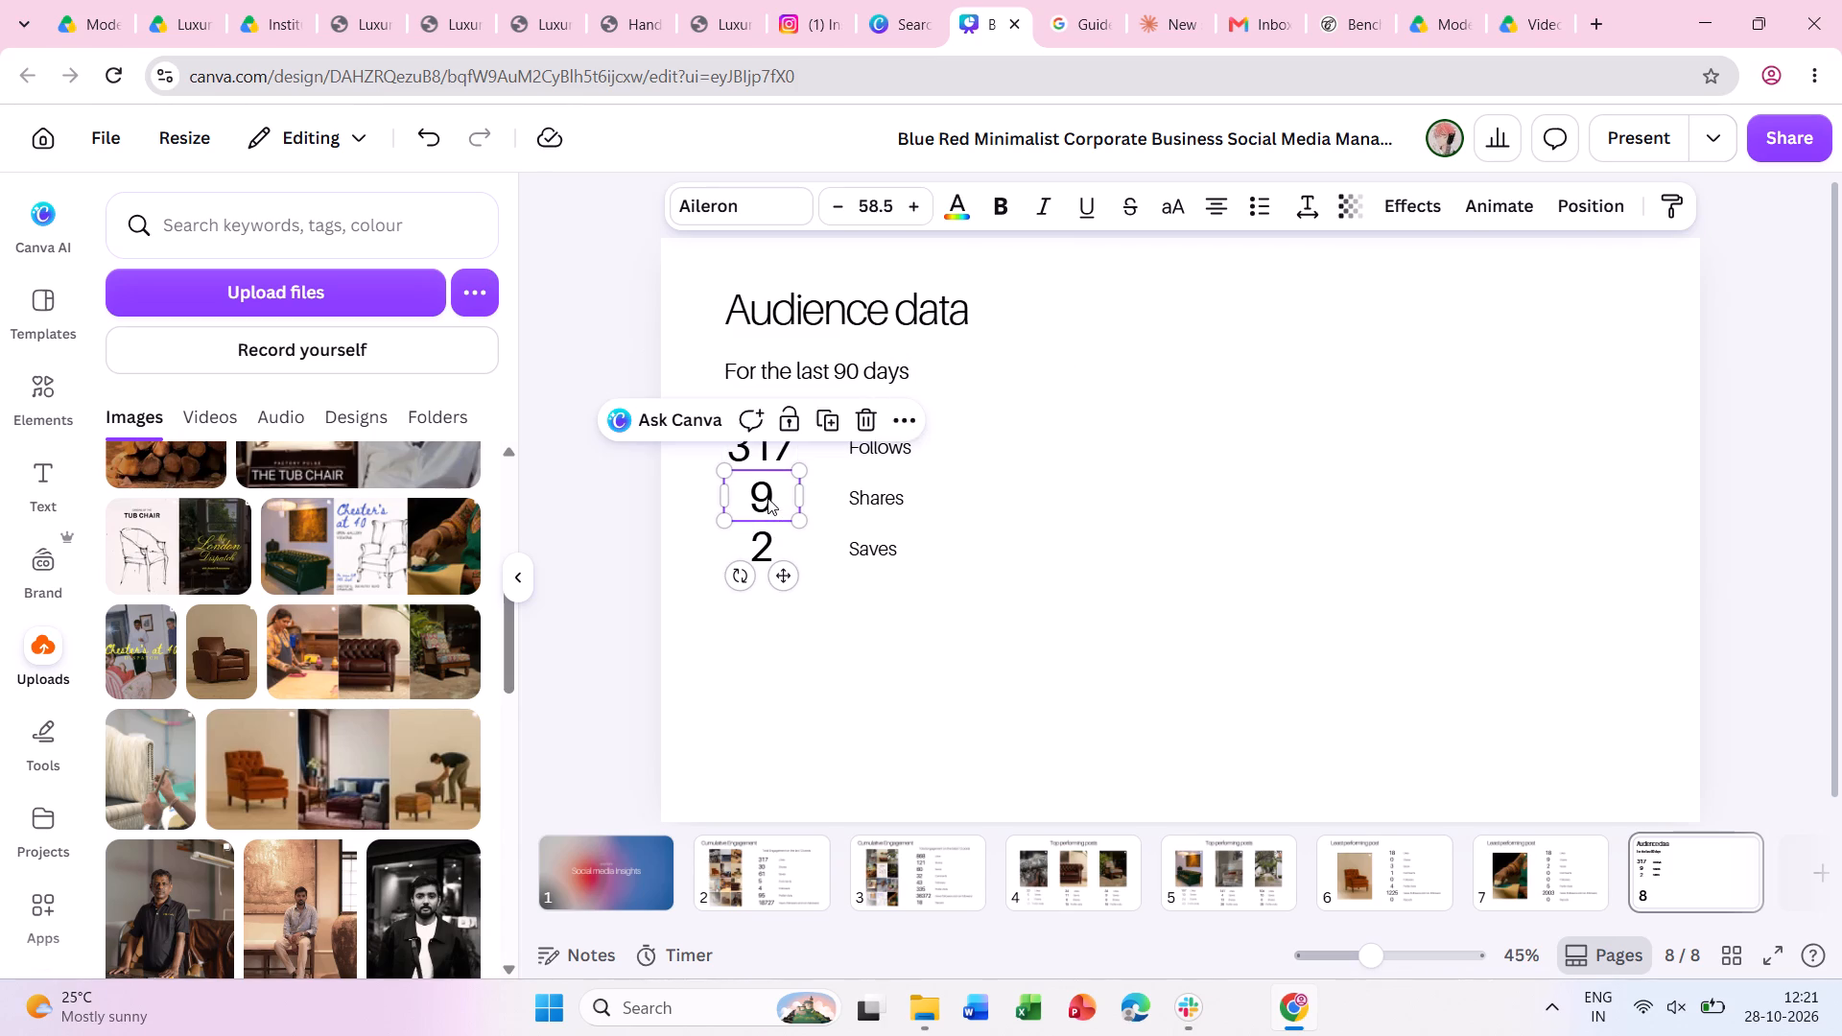
{"action": "left_click", "coordinate": [767, 498]}
{"action": "type", "text": "128"}
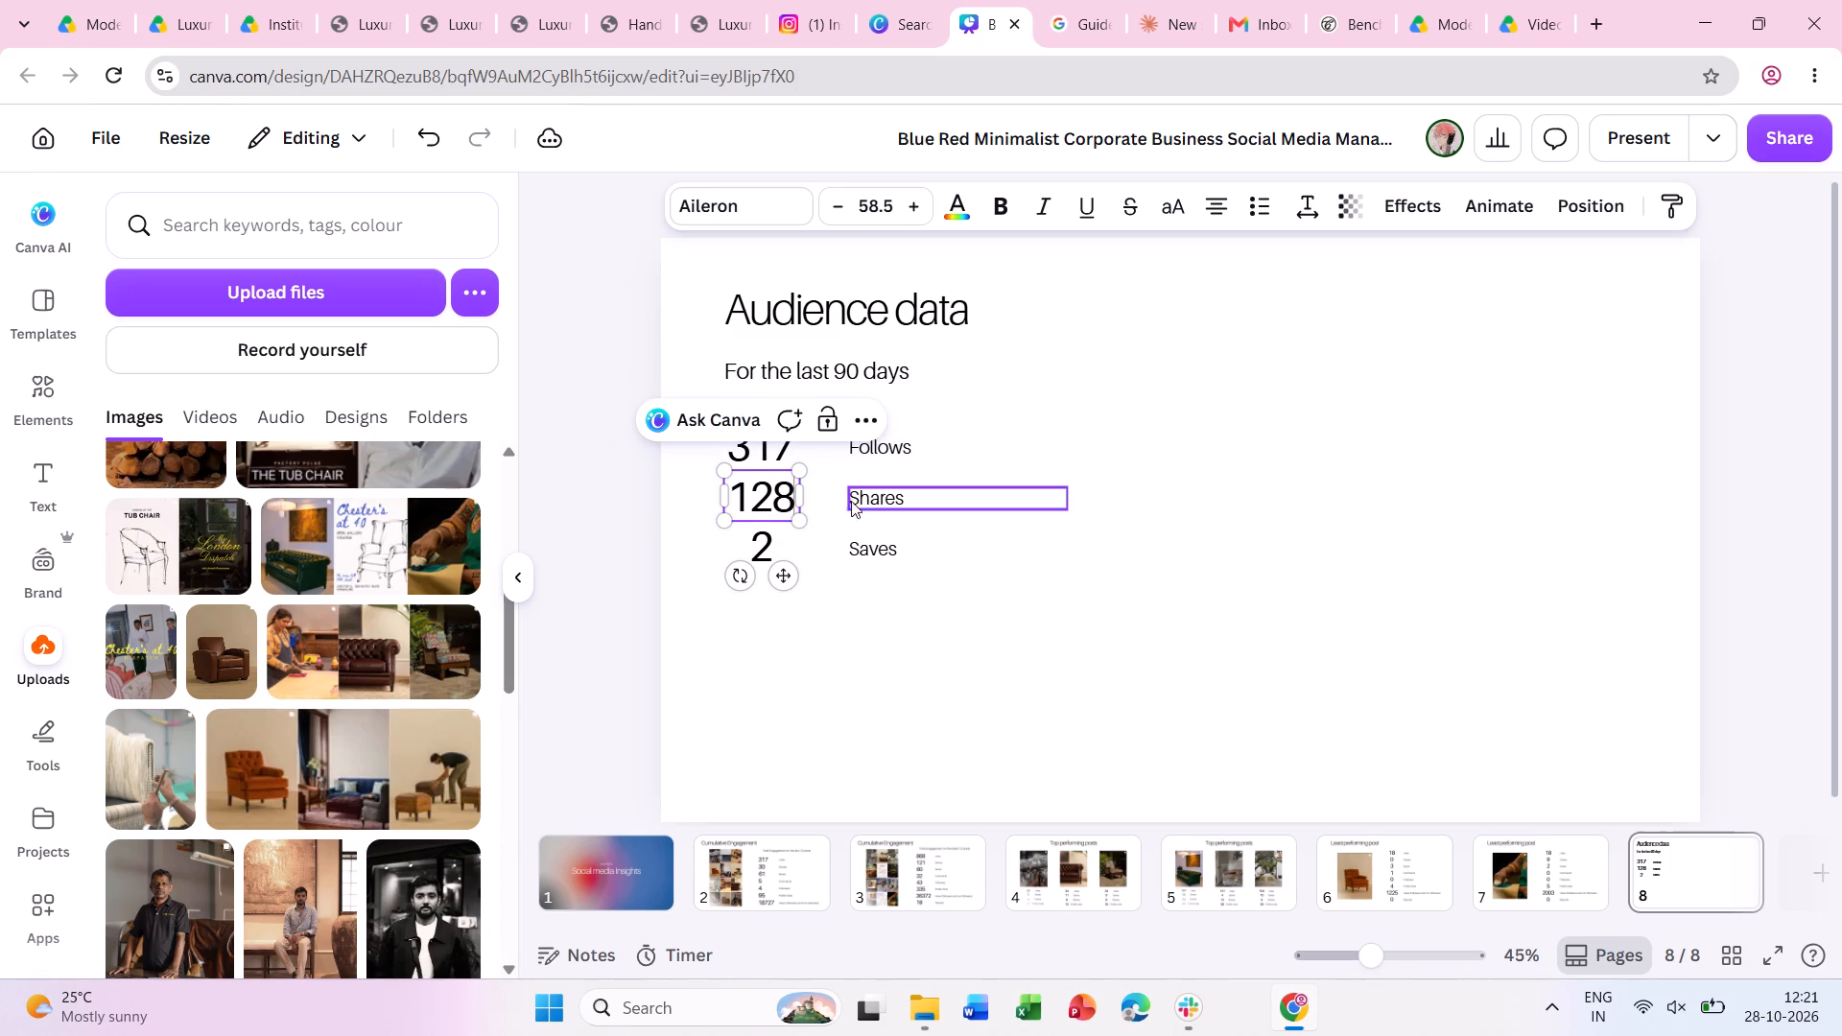
{"action": "double_click", "coordinate": [862, 499]}
{"action": "type", "text": "Net followers"}
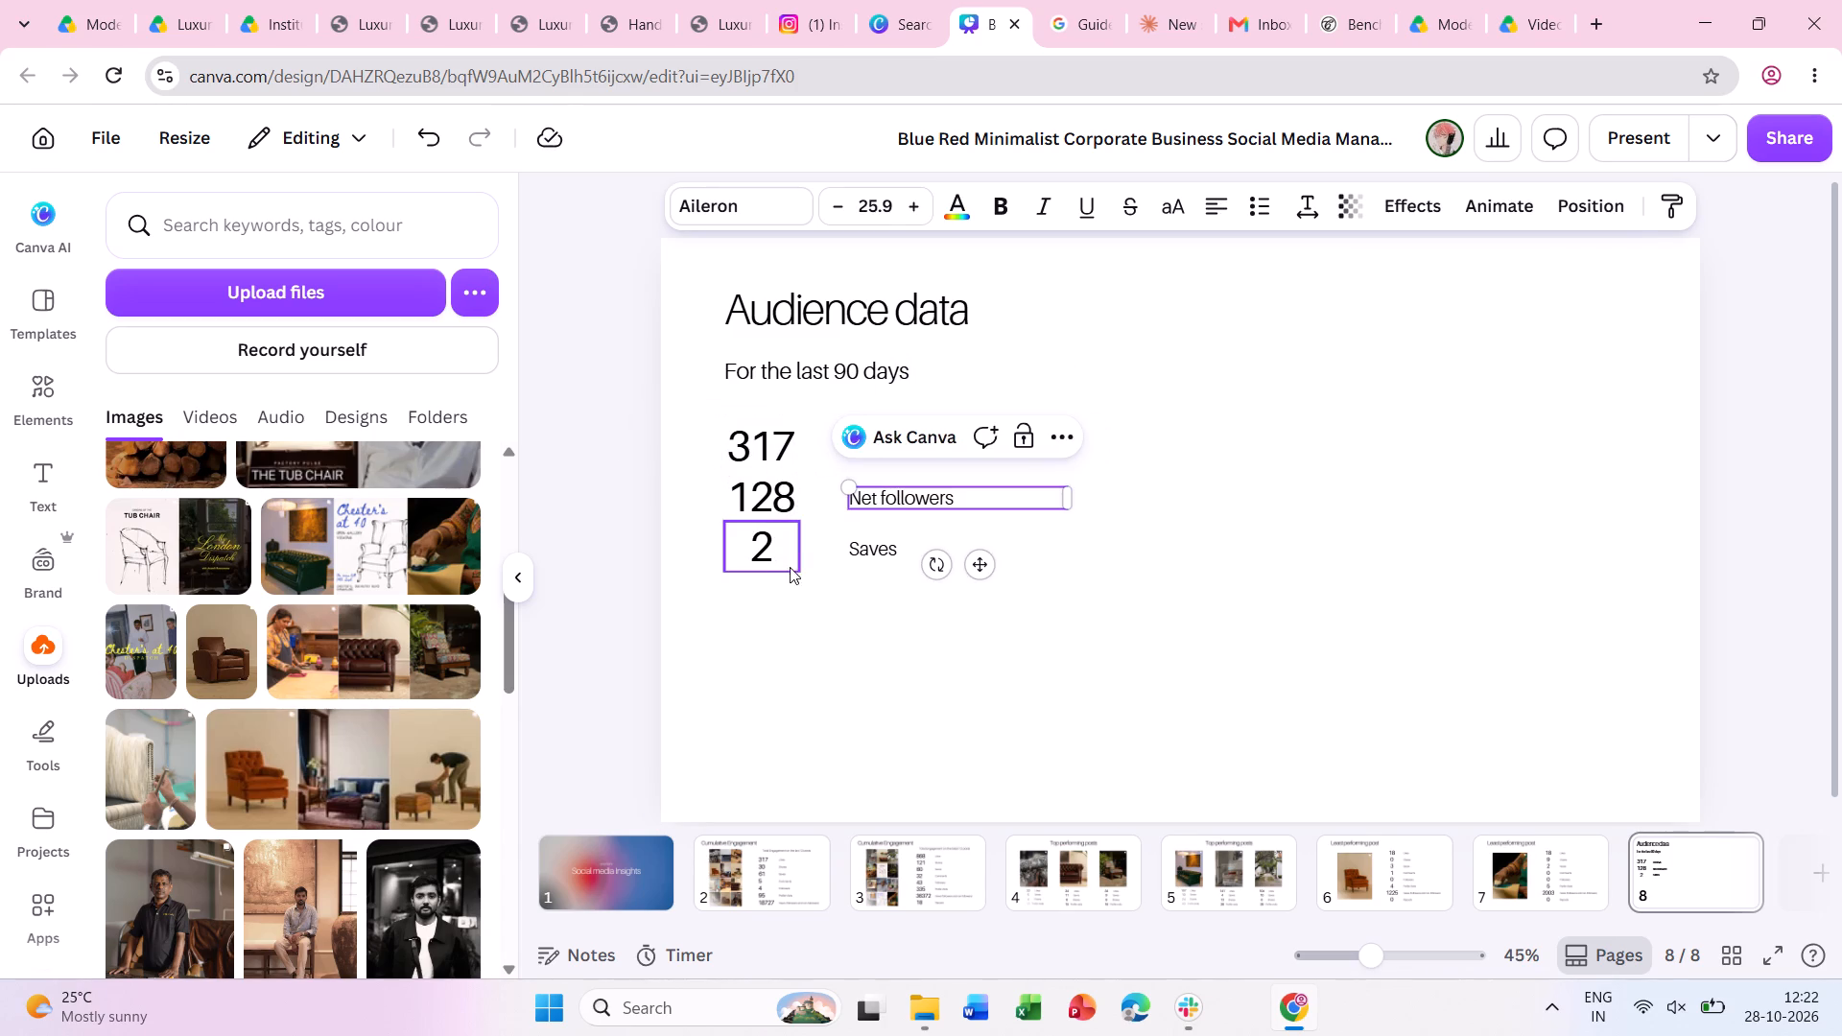
Change the Saves row to read 189 with the label "Unfollows".
{"action": "double_click", "coordinate": [780, 557]}
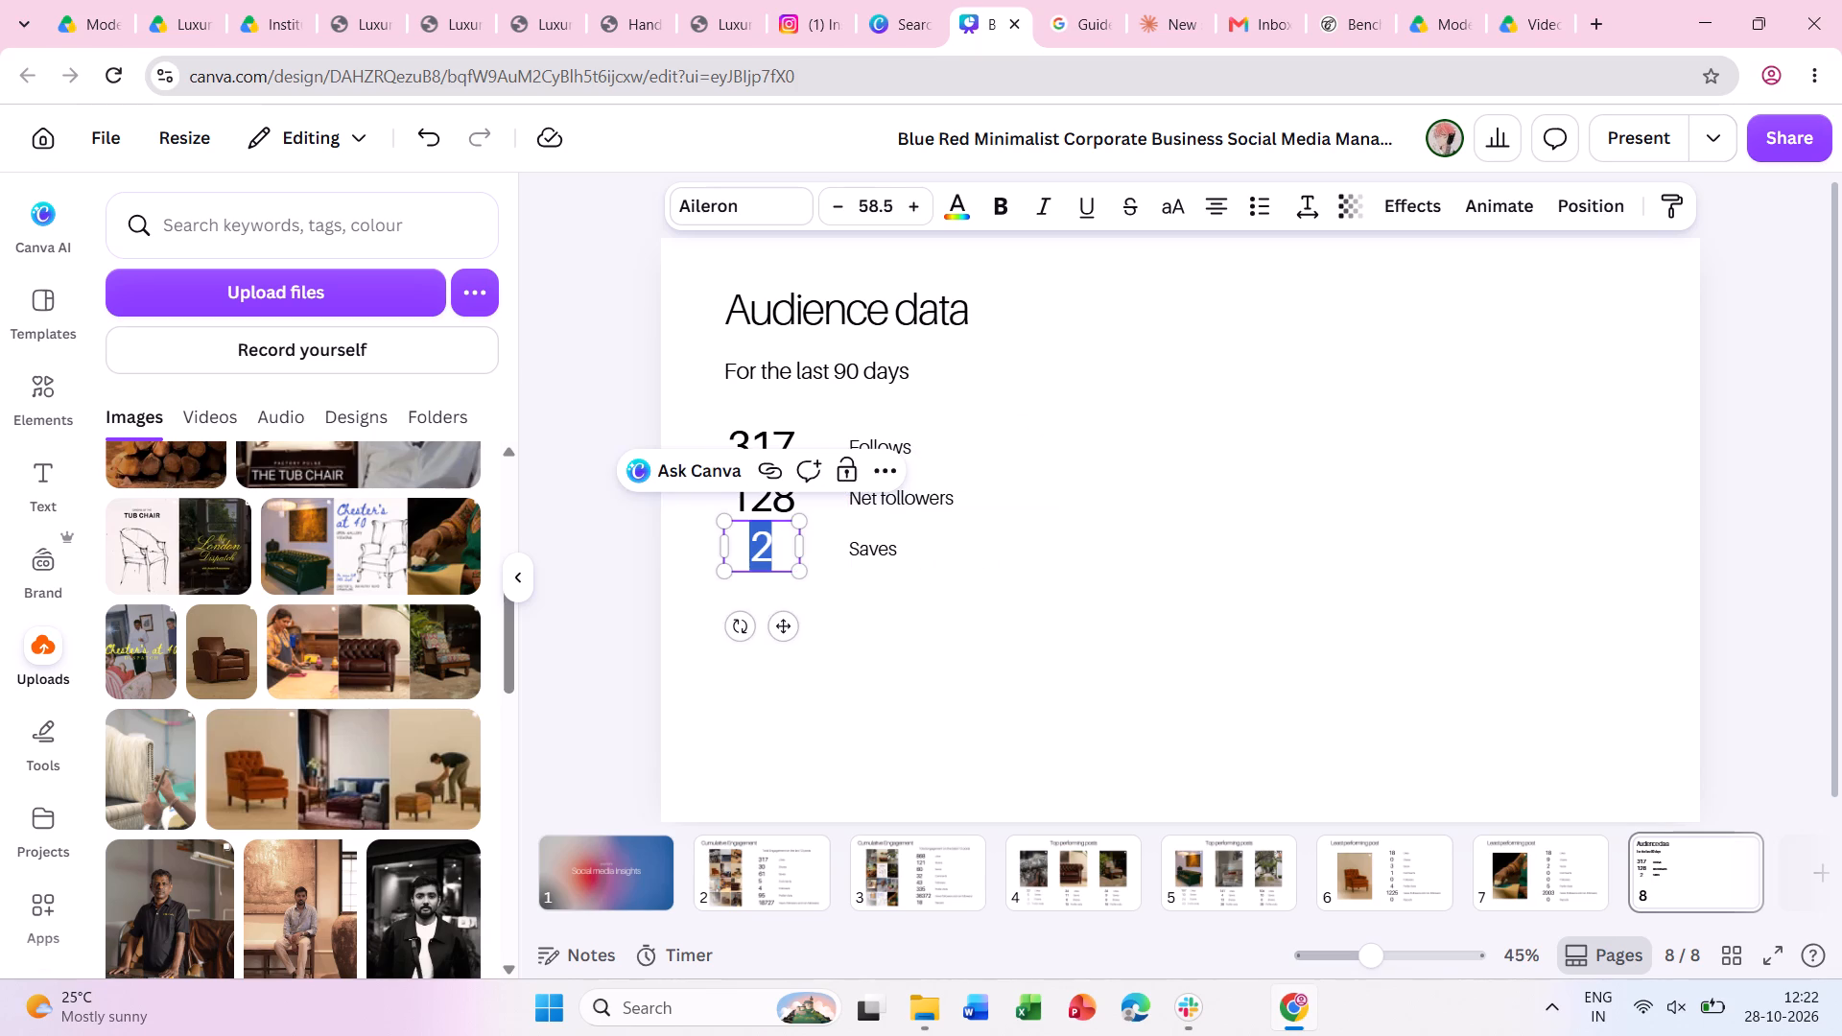
{"action": "type", "text": "189"}
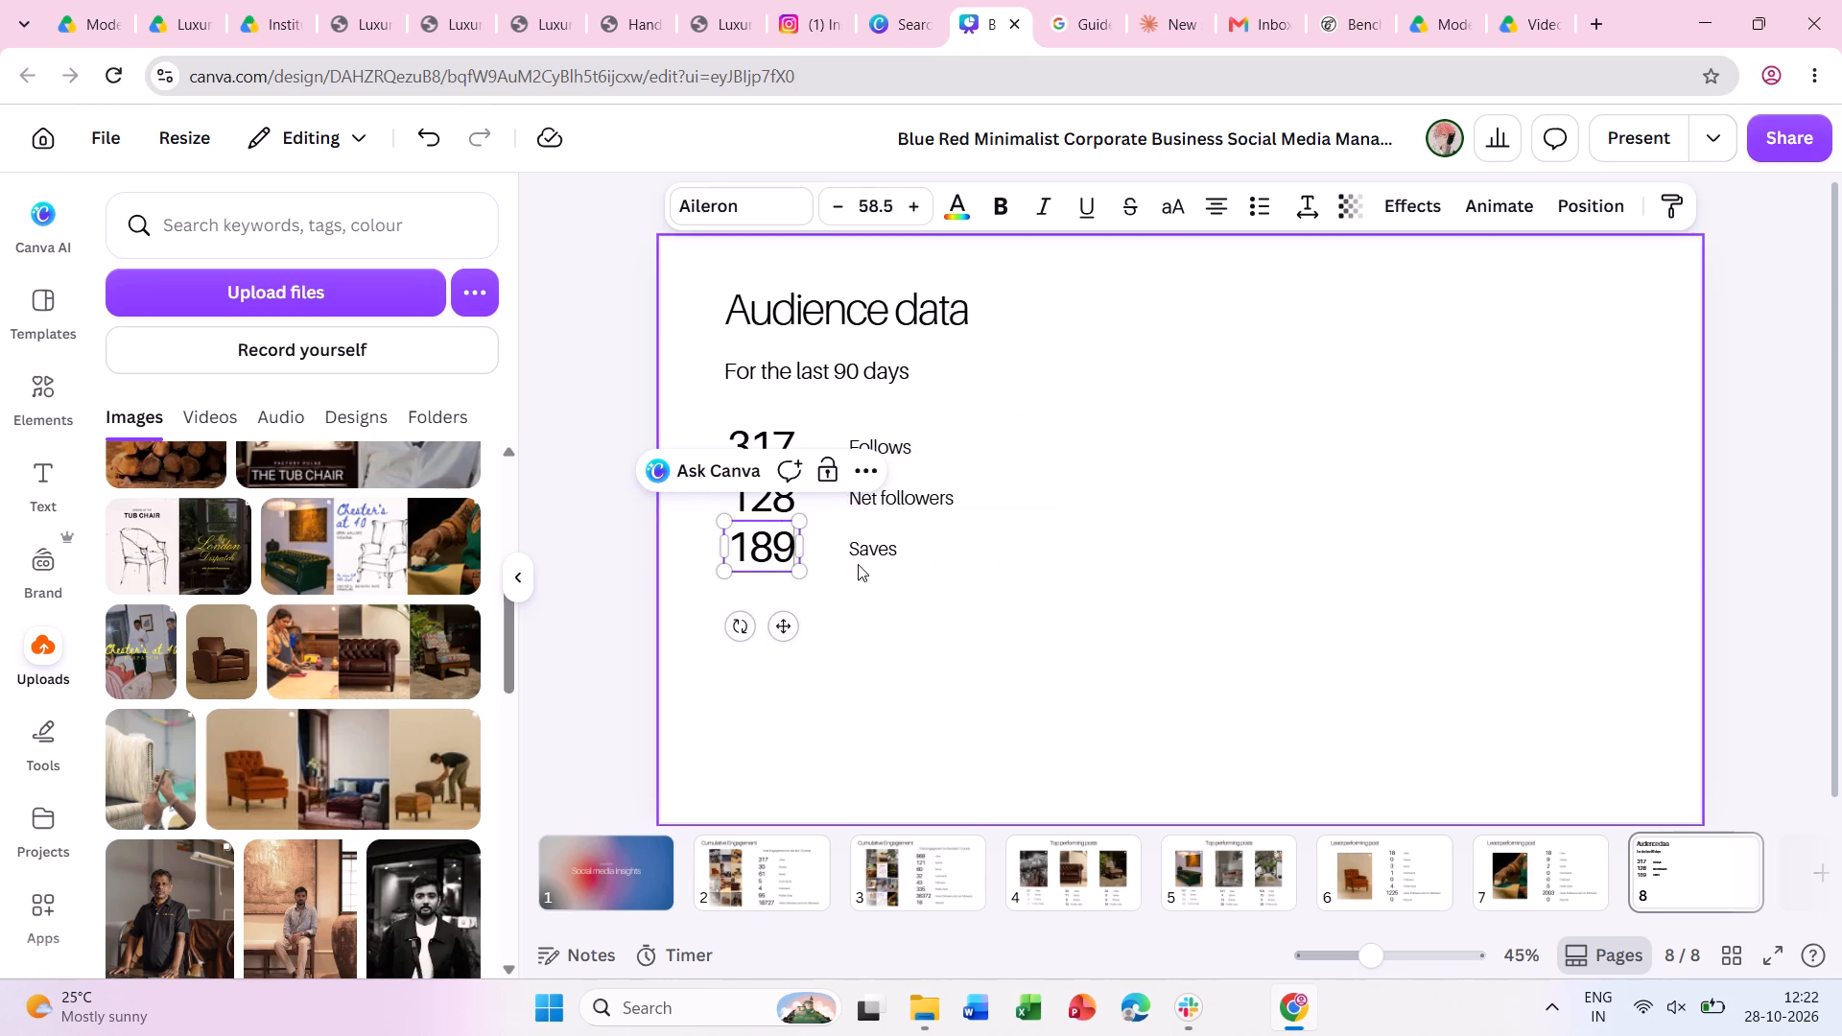
{"action": "double_click", "coordinate": [861, 558]}
{"action": "type", "text": "Unfollows"}
{"action": "left_click", "coordinate": [1315, 632]}
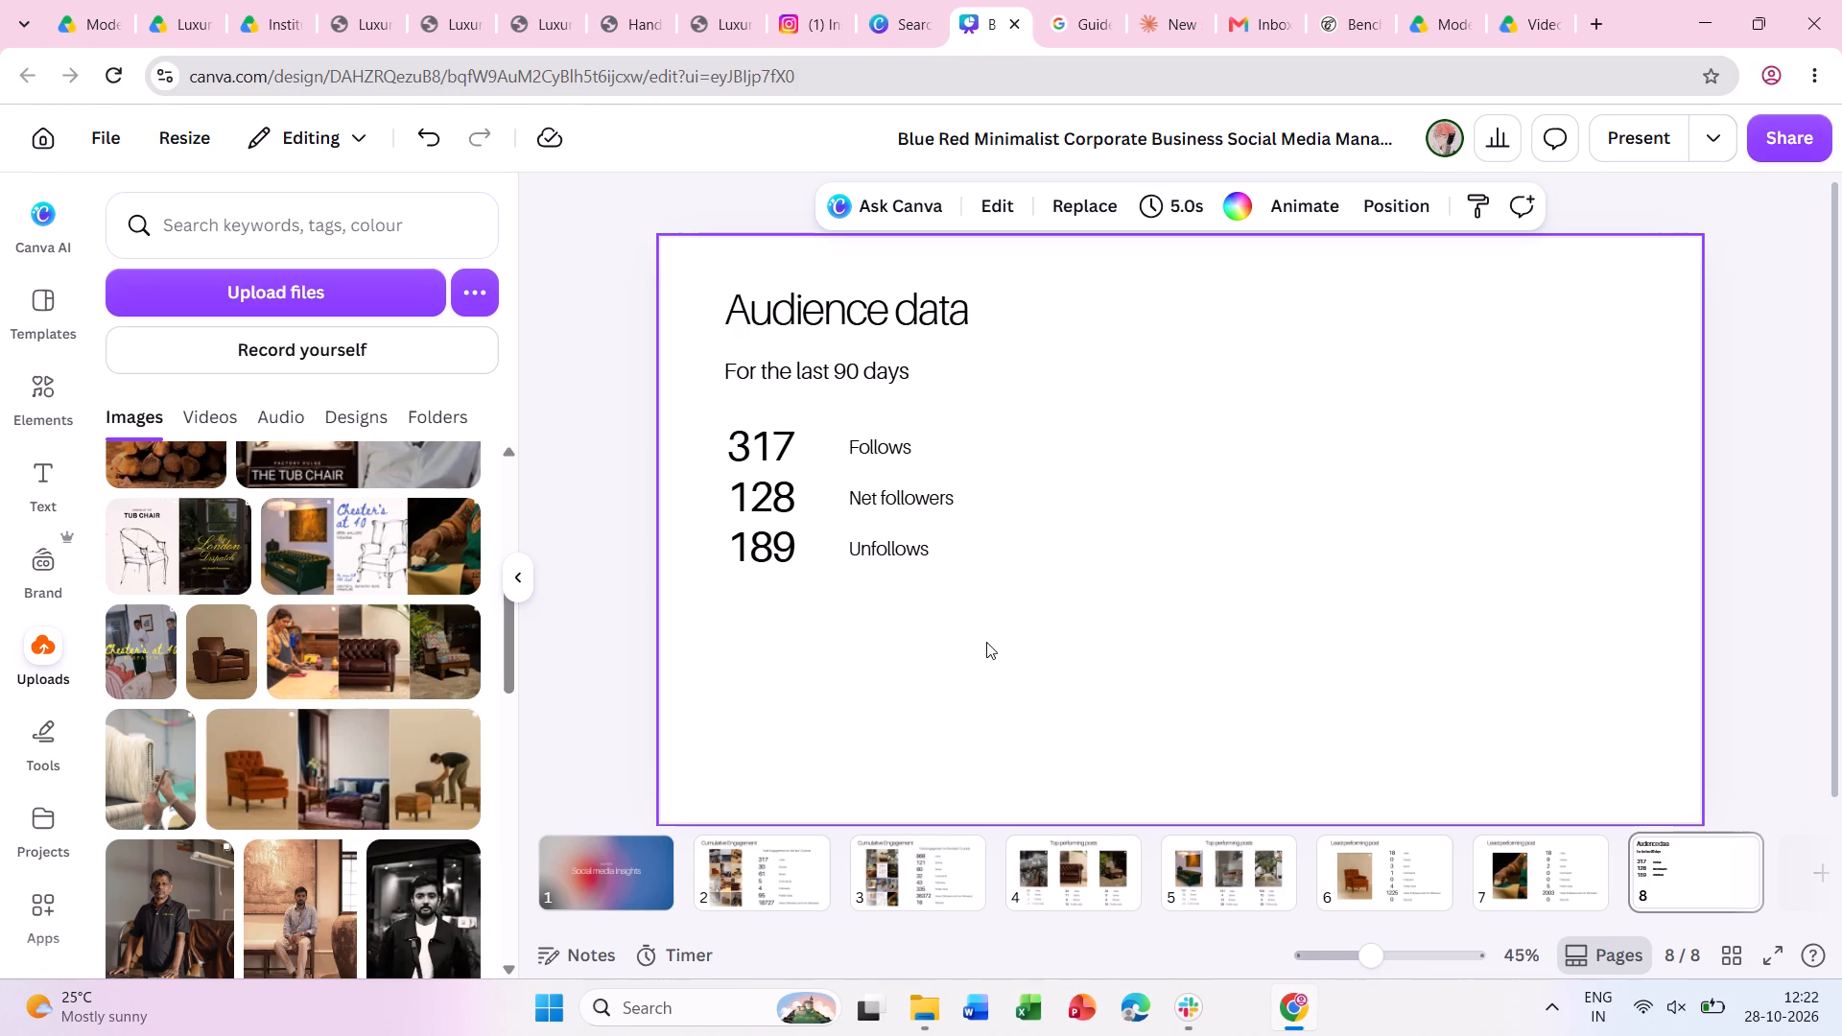
Move the Follows, Net followers and Unfollows rows down together by about one row height.
{"action": "left_click_drag", "start_coordinate": [993, 653], "coordinate": [782, 459]}
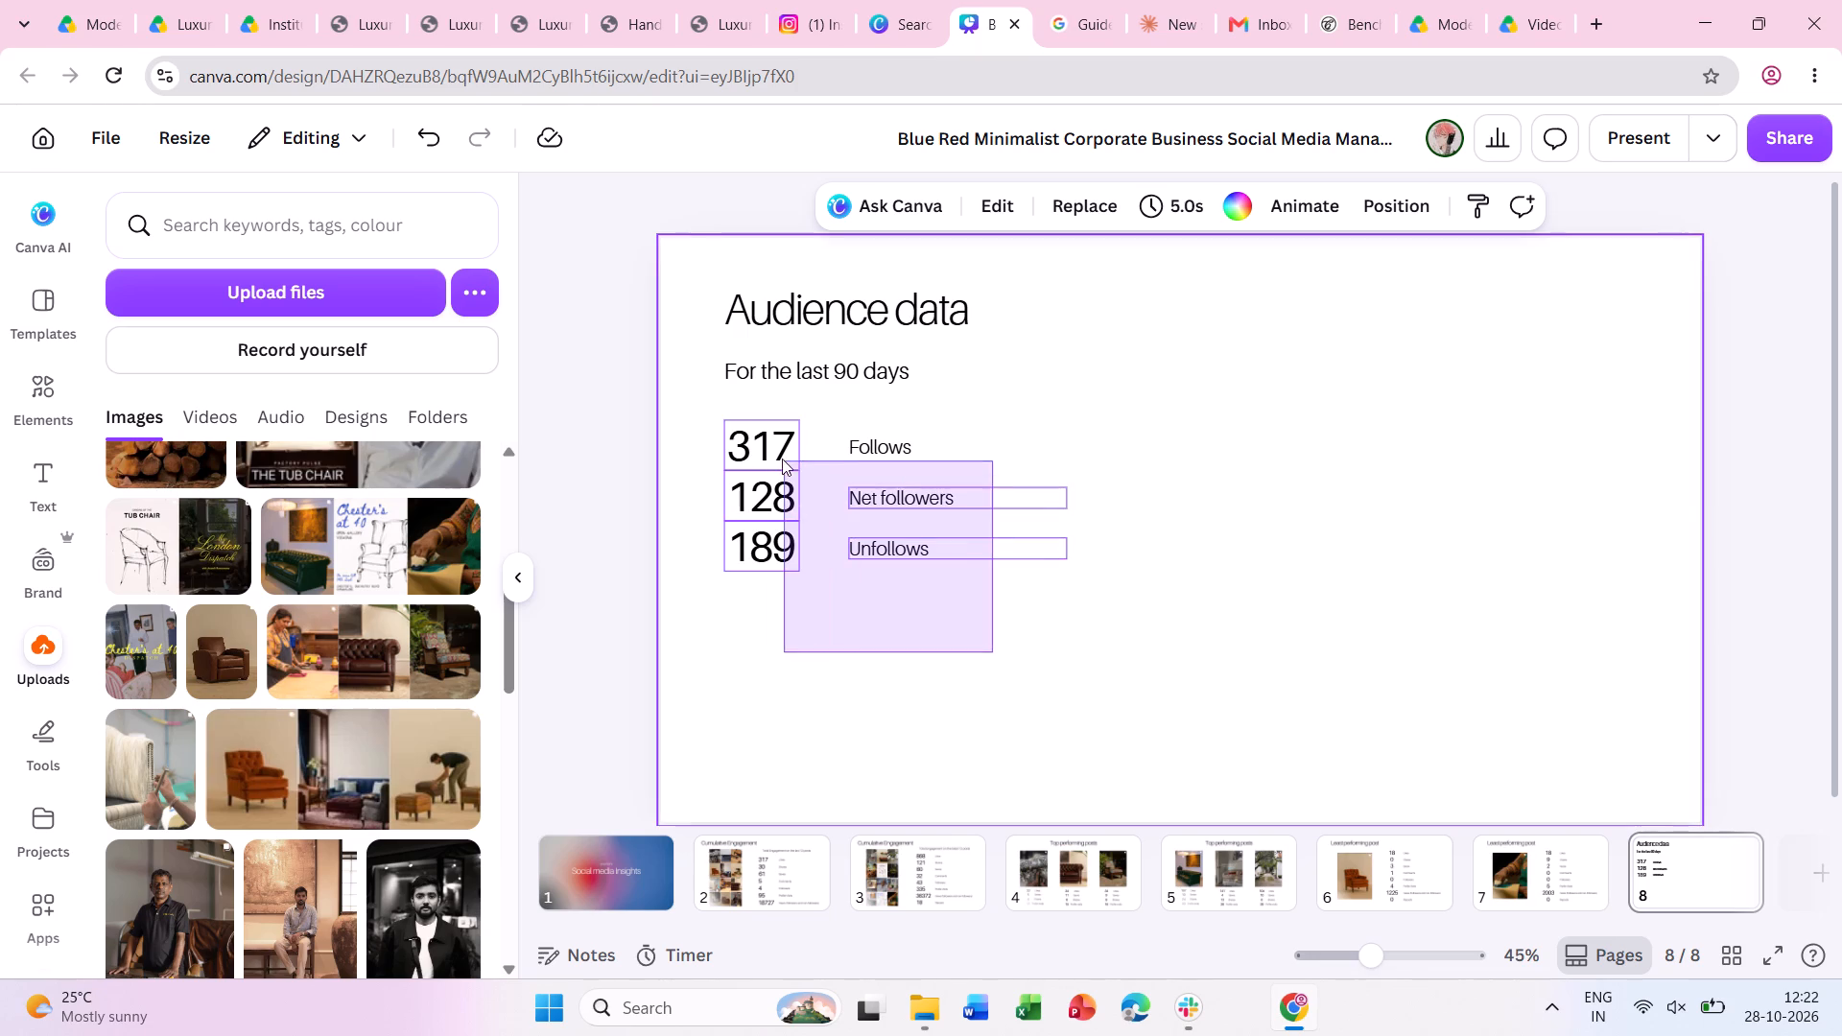
{"action": "left_click_drag", "start_coordinate": [782, 459], "coordinate": [779, 457]}
{"action": "left_click_drag", "start_coordinate": [781, 449], "coordinate": [786, 502]}
{"action": "left_click", "coordinate": [1277, 510]}
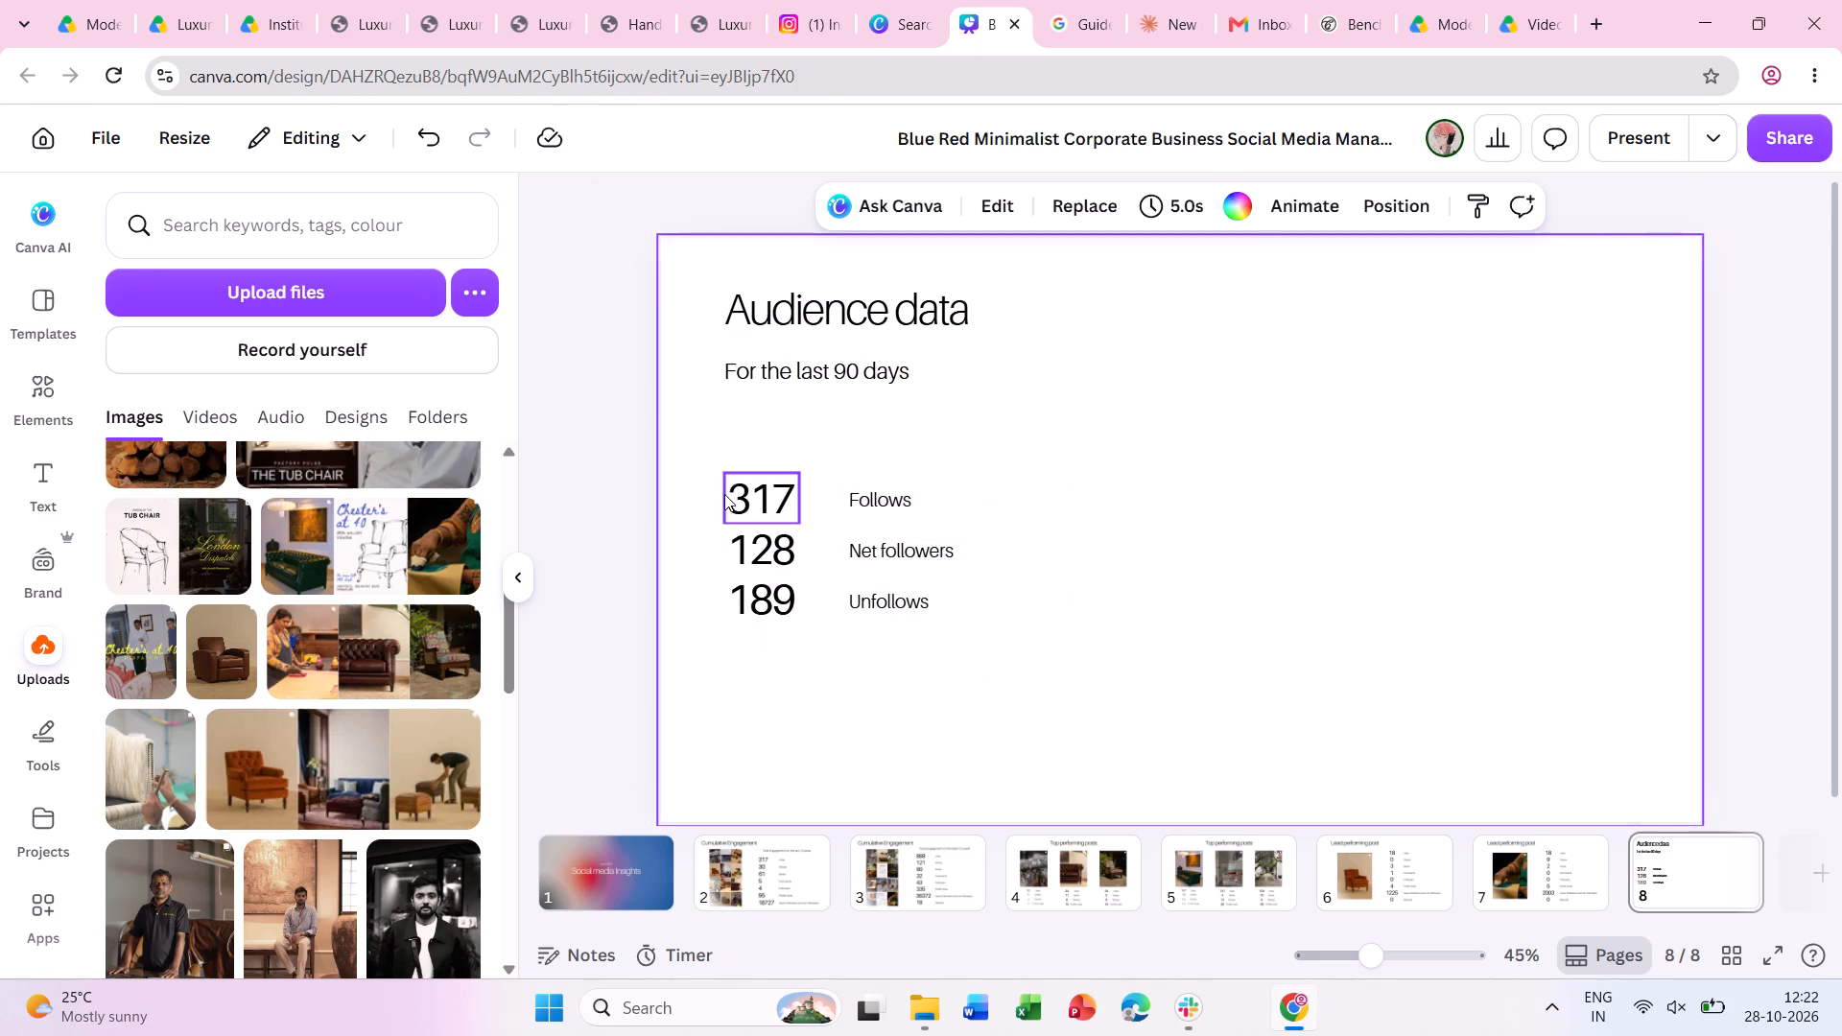
Duplicate the 317 Follows row and place the copy directly above the original, in line with its columns.
{"action": "left_click", "coordinate": [724, 495]}
{"action": "left_click", "coordinate": [846, 503], "text": "shift"}
{"action": "left_click_drag", "start_coordinate": [700, 464], "coordinate": [917, 501]}
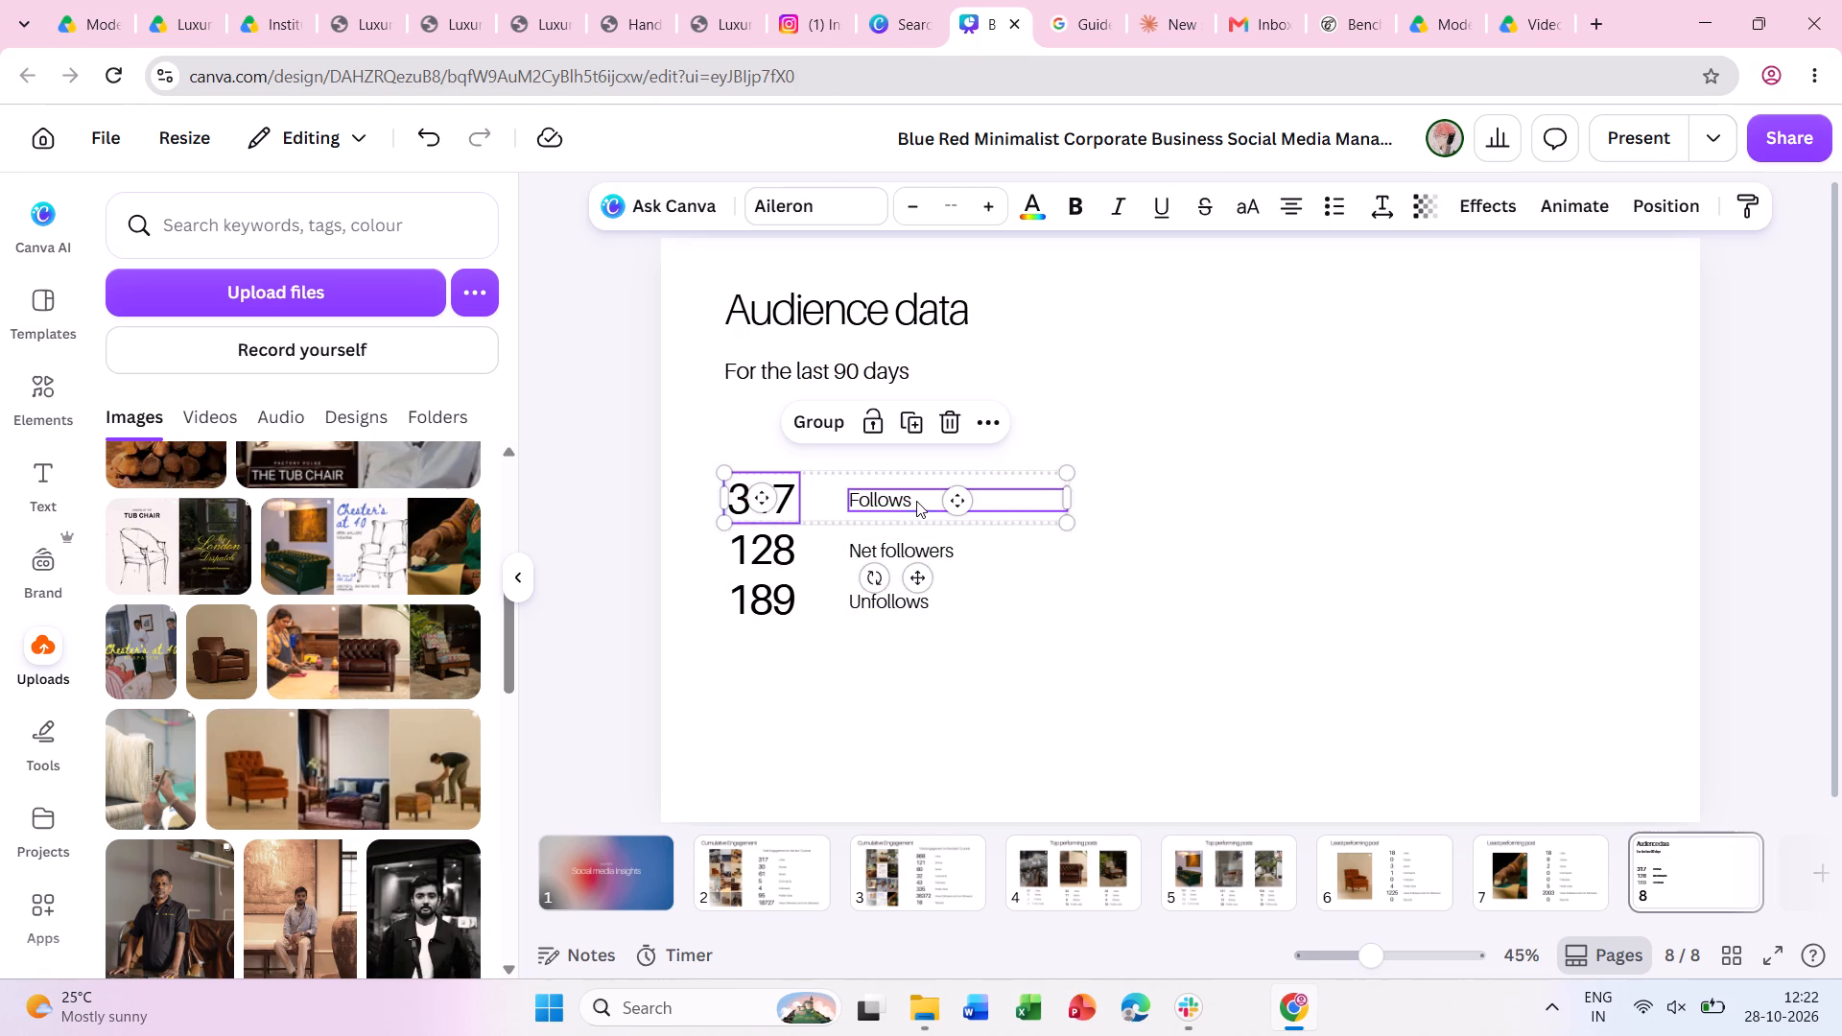
{"action": "key", "text": "ctrl+c"}
{"action": "key", "text": "ctrl+v"}
{"action": "left_click_drag", "start_coordinate": [893, 512], "coordinate": [886, 455]}
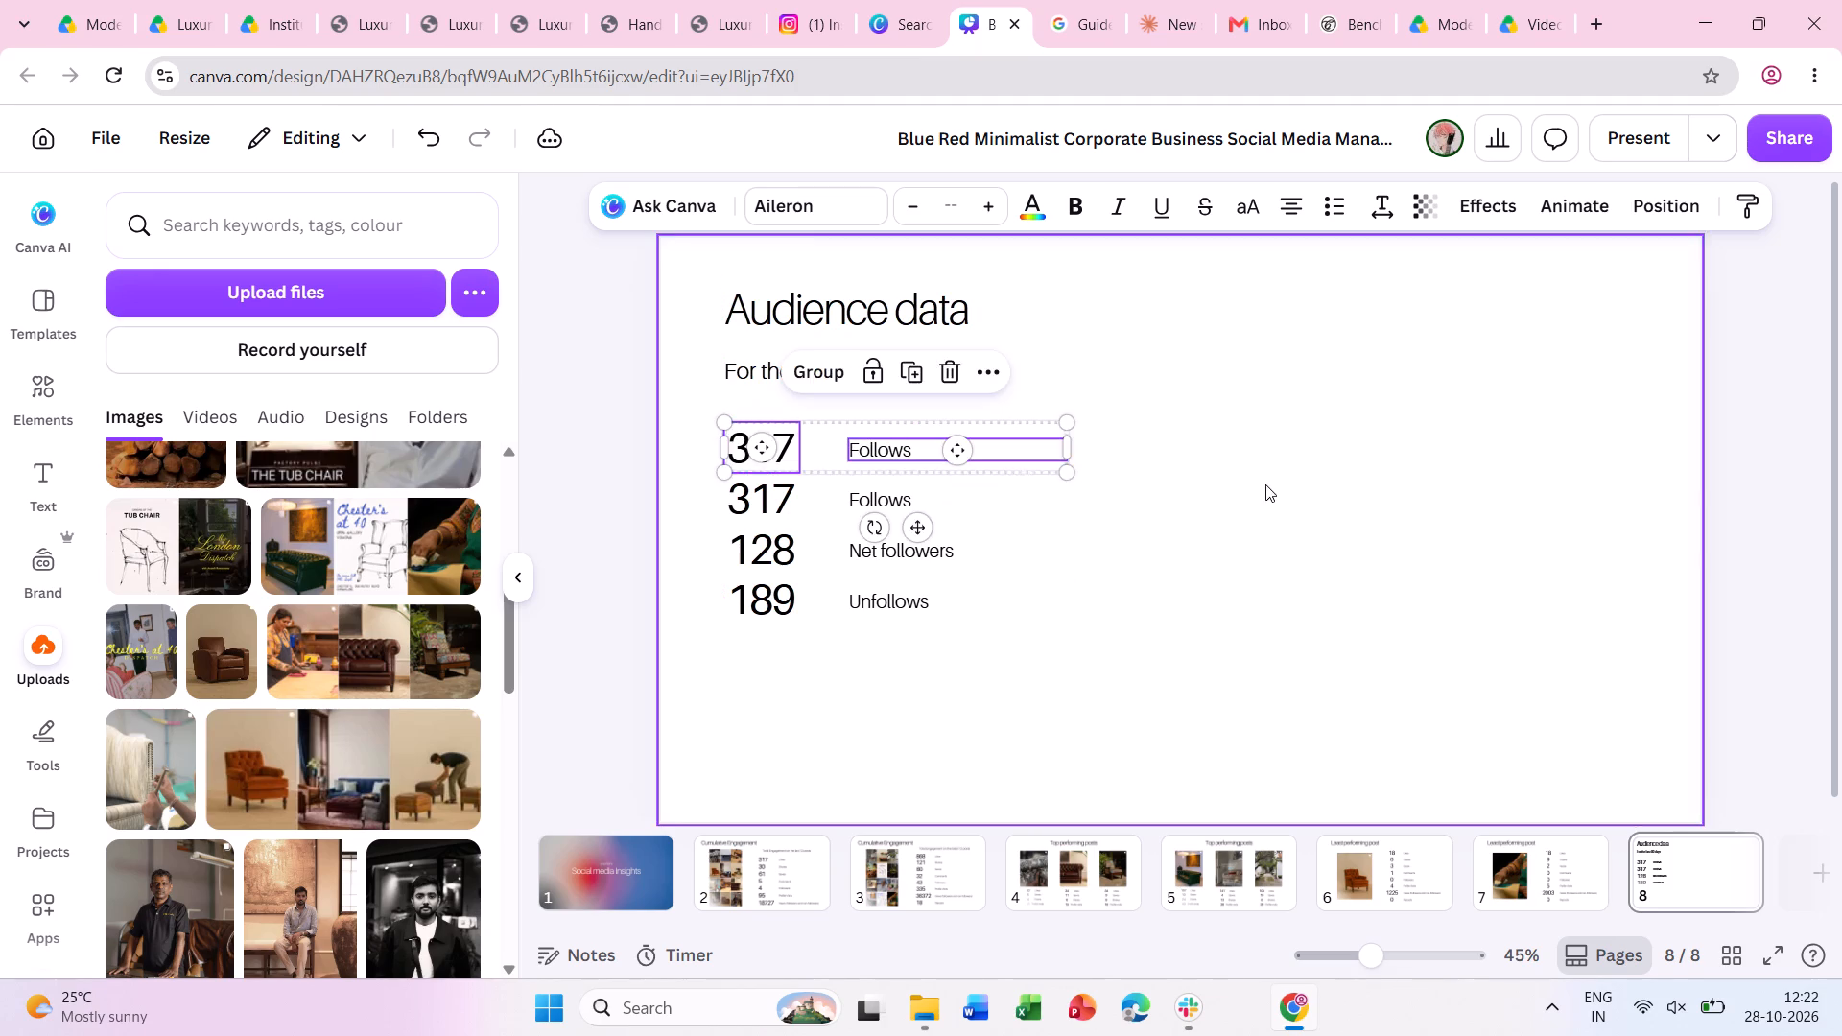
Change the copied top row to read 8903 with the label "Current followers count".
{"action": "left_click", "coordinate": [1265, 484]}
{"action": "double_click", "coordinate": [873, 452]}
{"action": "type", "text": "Current followers count"}
{"action": "double_click", "coordinate": [794, 461]}
{"action": "type", "text": "8903"}
Widen the 8903 text box so the number fits on one line, and centre it over the numbers below.
{"action": "left_click_drag", "start_coordinate": [809, 460], "coordinate": [822, 459]}
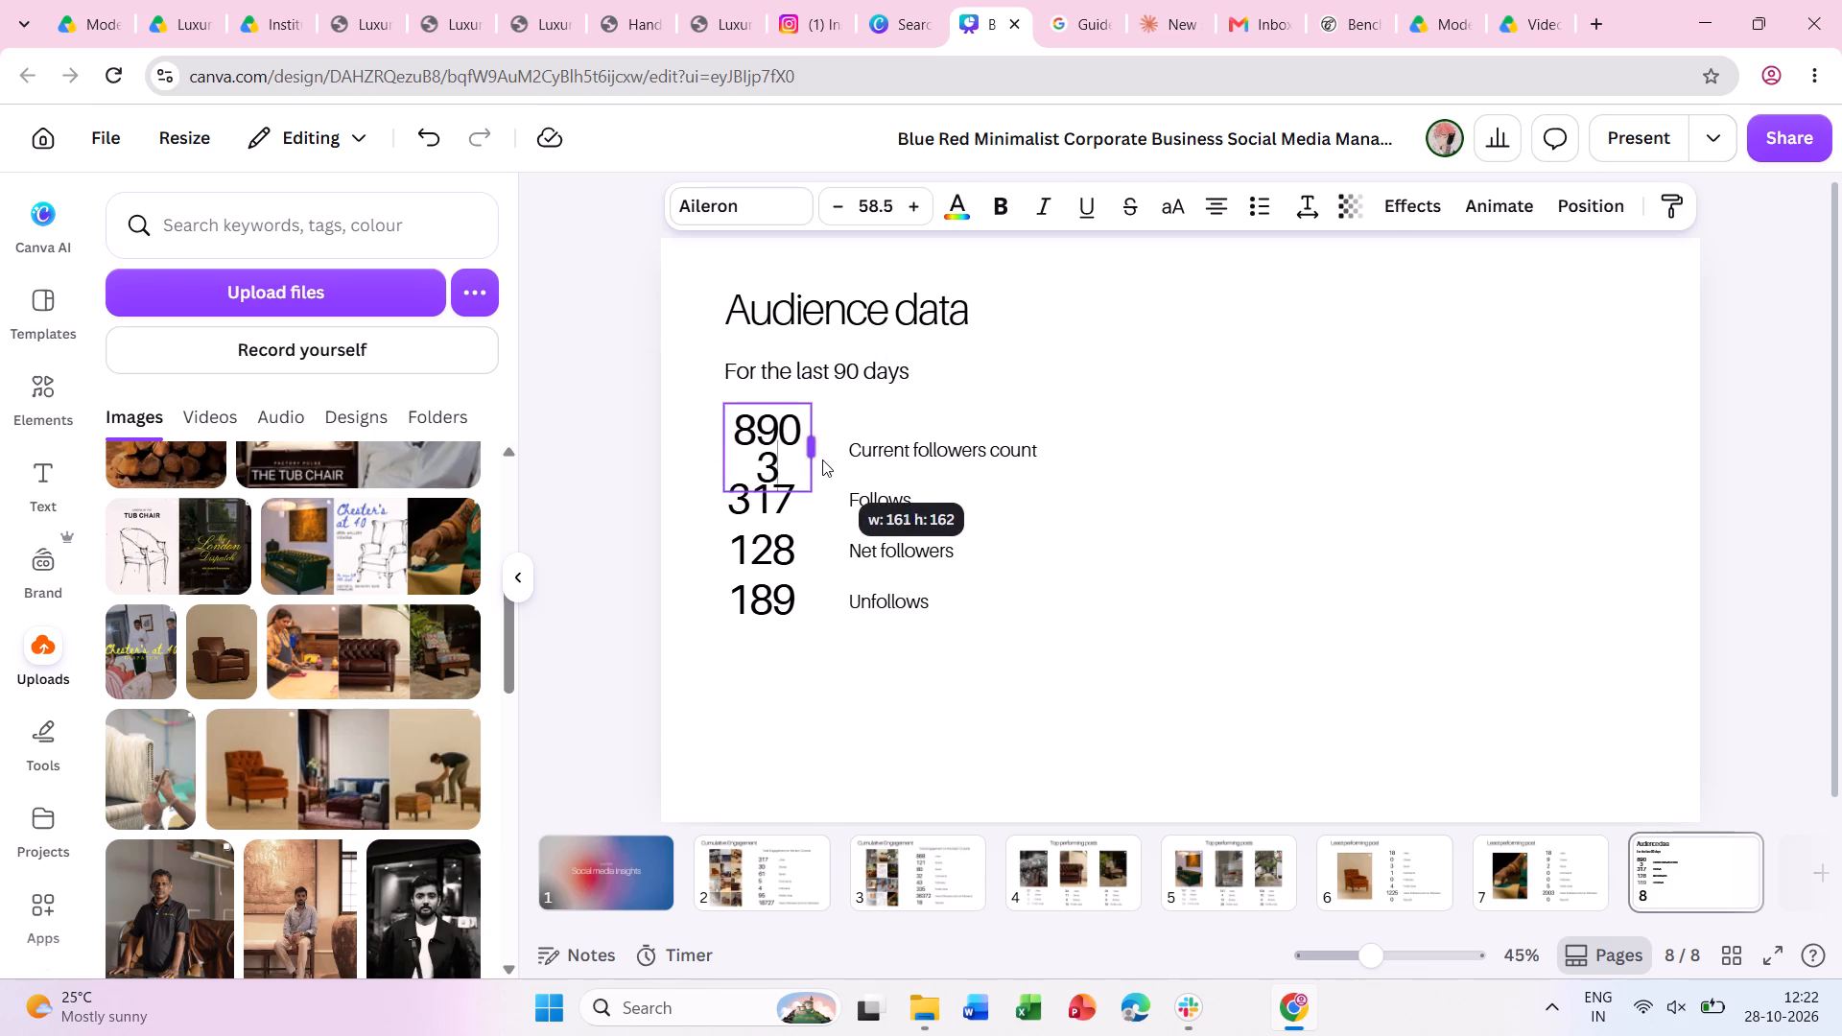
{"action": "left_click_drag", "start_coordinate": [822, 459], "coordinate": [824, 459]}
{"action": "left_click", "coordinate": [1345, 484]}
{"action": "left_click", "coordinate": [786, 455]}
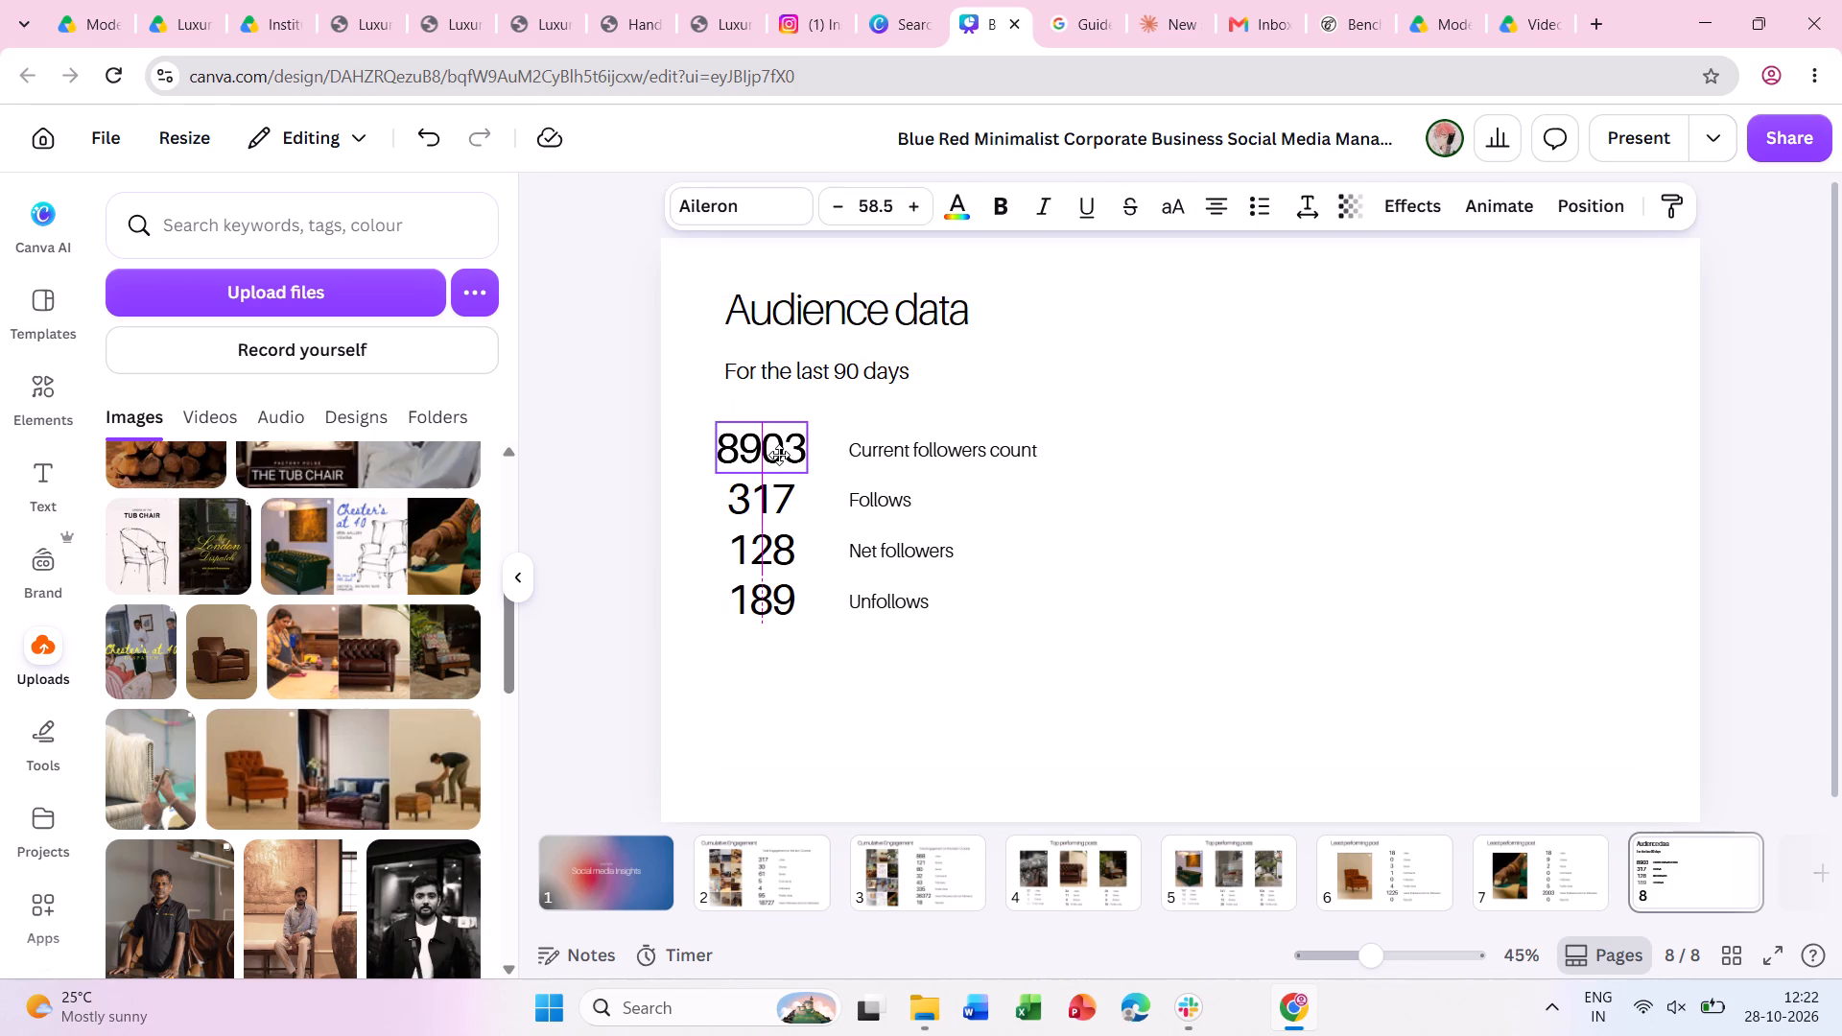
{"action": "left_click", "coordinate": [1228, 603]}
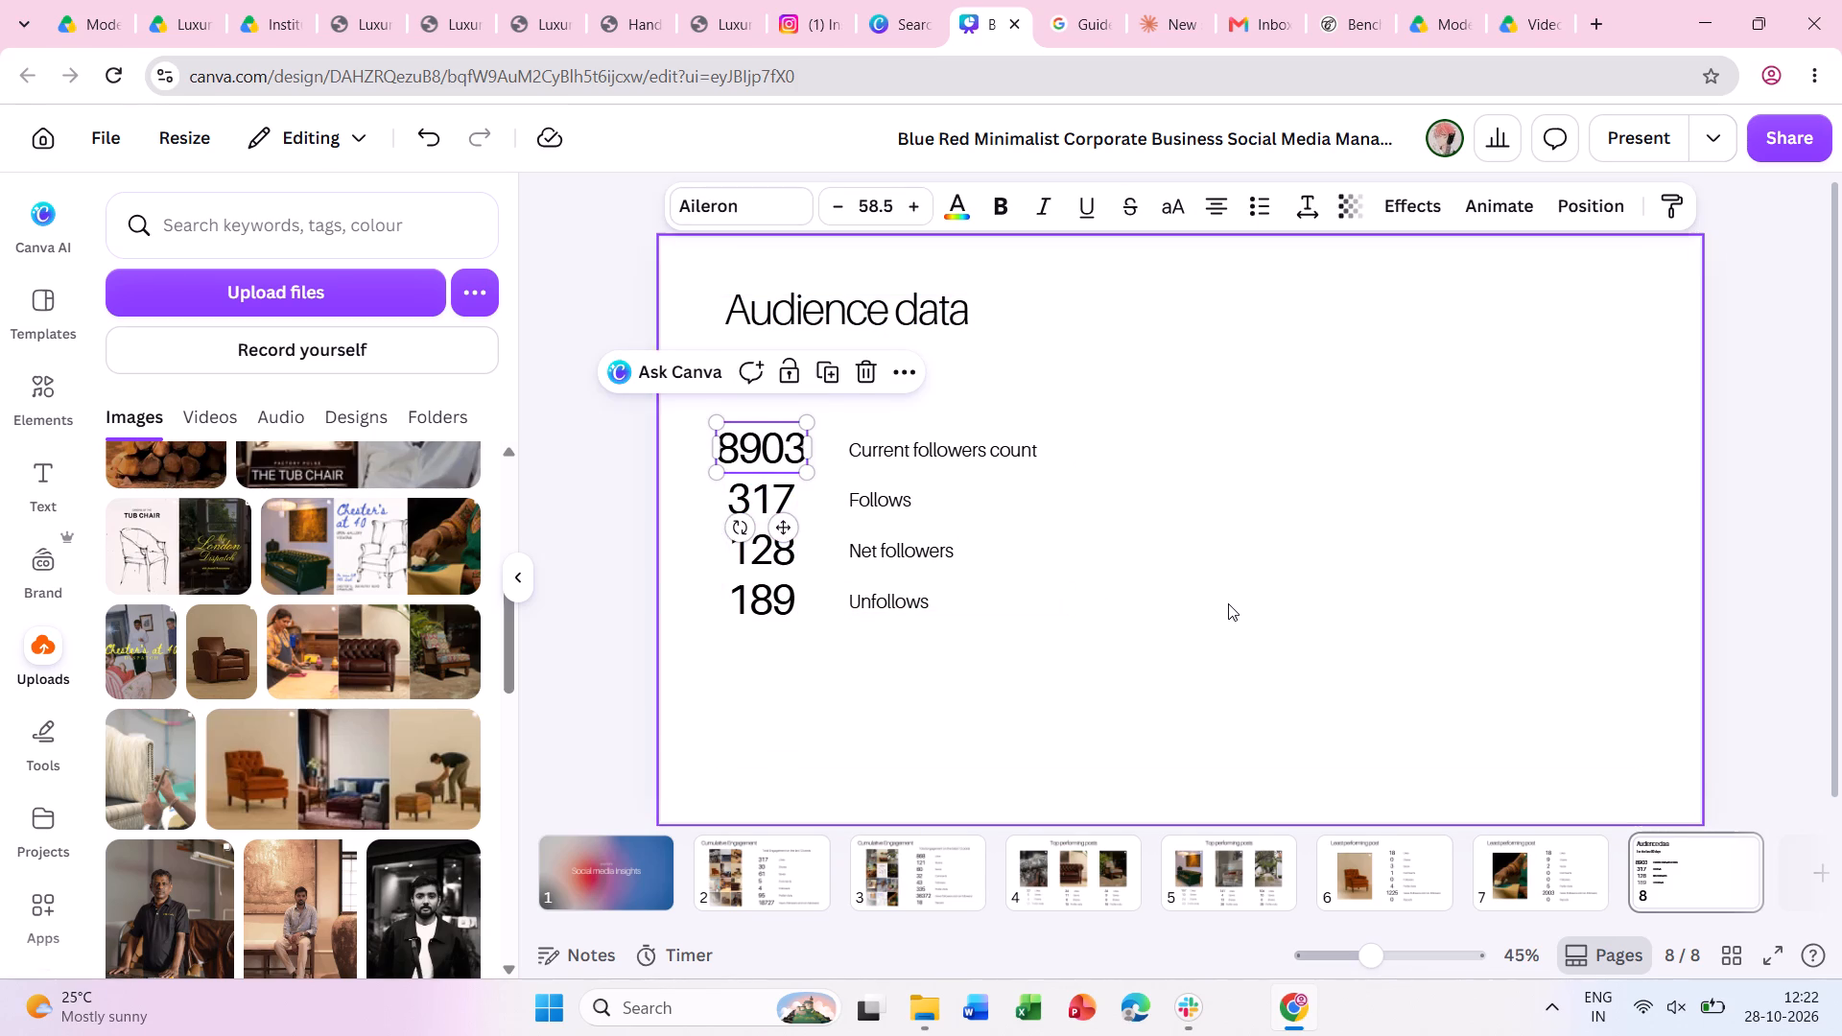
Shift the "For the last 90 days" line and the Audience data title slightly left to line up with the 8903 figure.
{"action": "left_click_drag", "start_coordinate": [827, 377], "coordinate": [817, 378]}
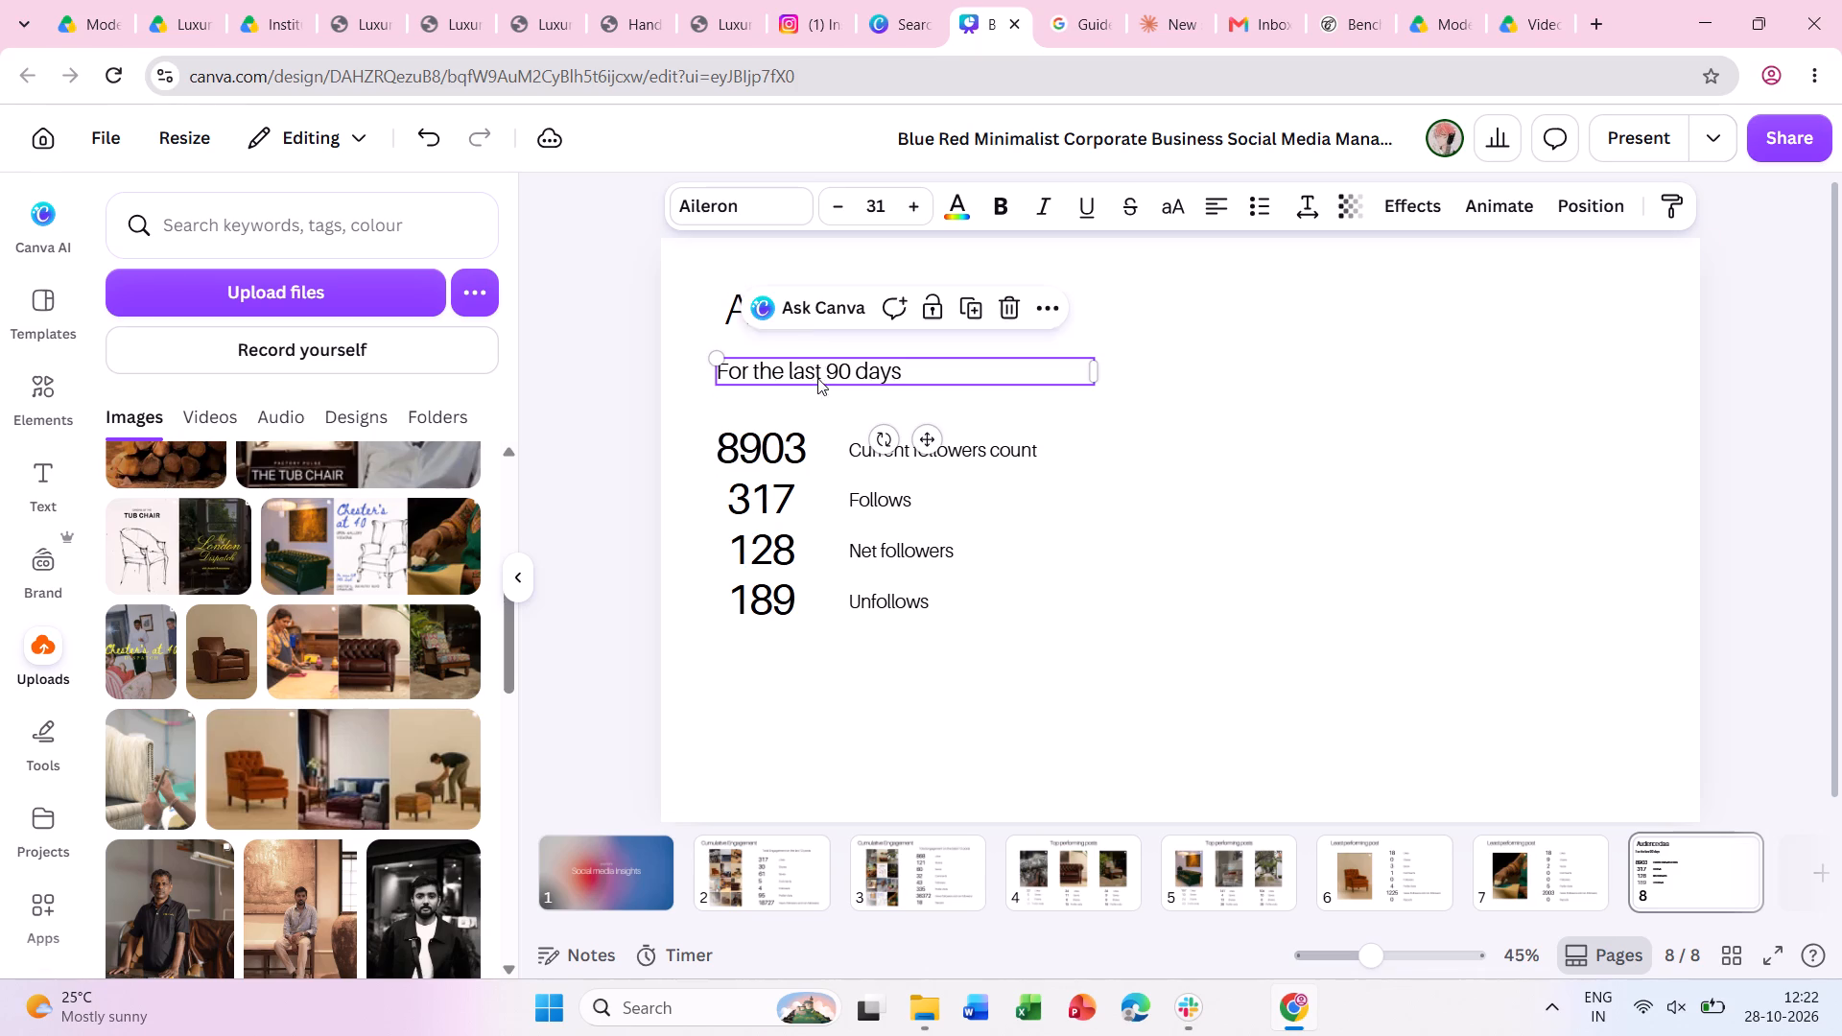
{"action": "left_click", "coordinate": [813, 330]}
{"action": "left_click", "coordinate": [811, 330]}
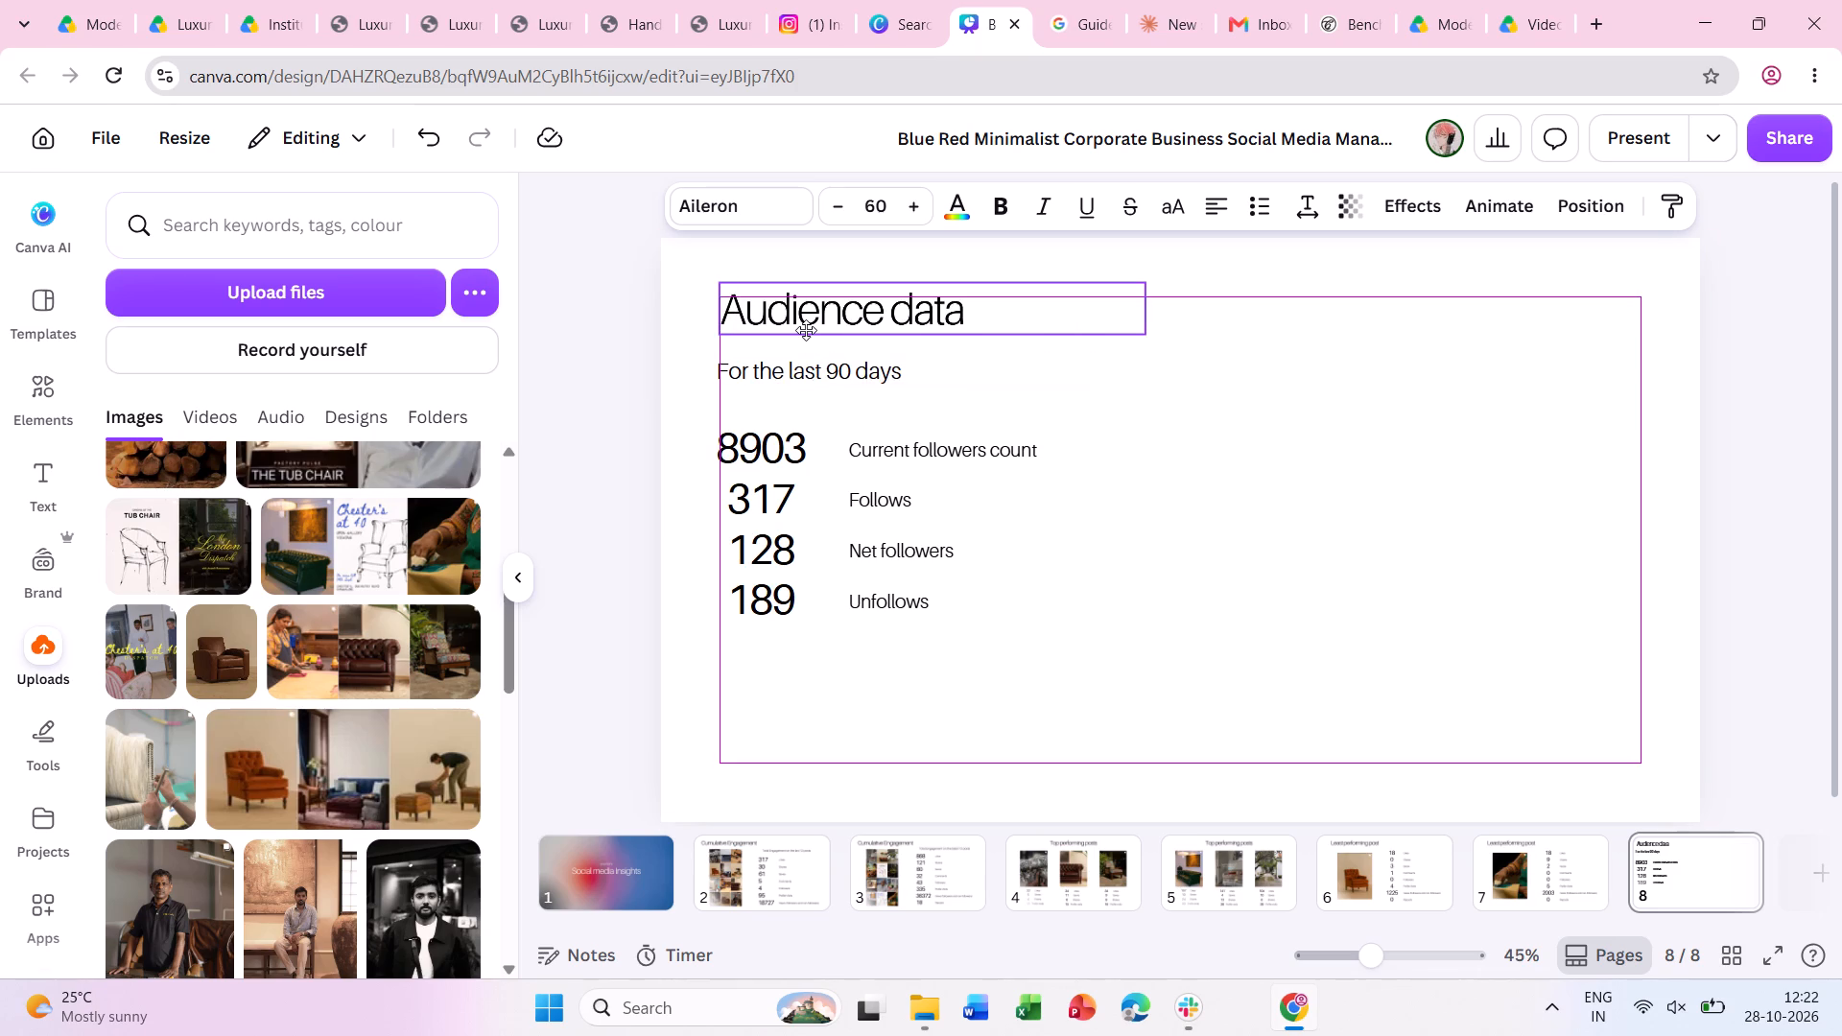
{"action": "left_click", "coordinate": [1228, 506]}
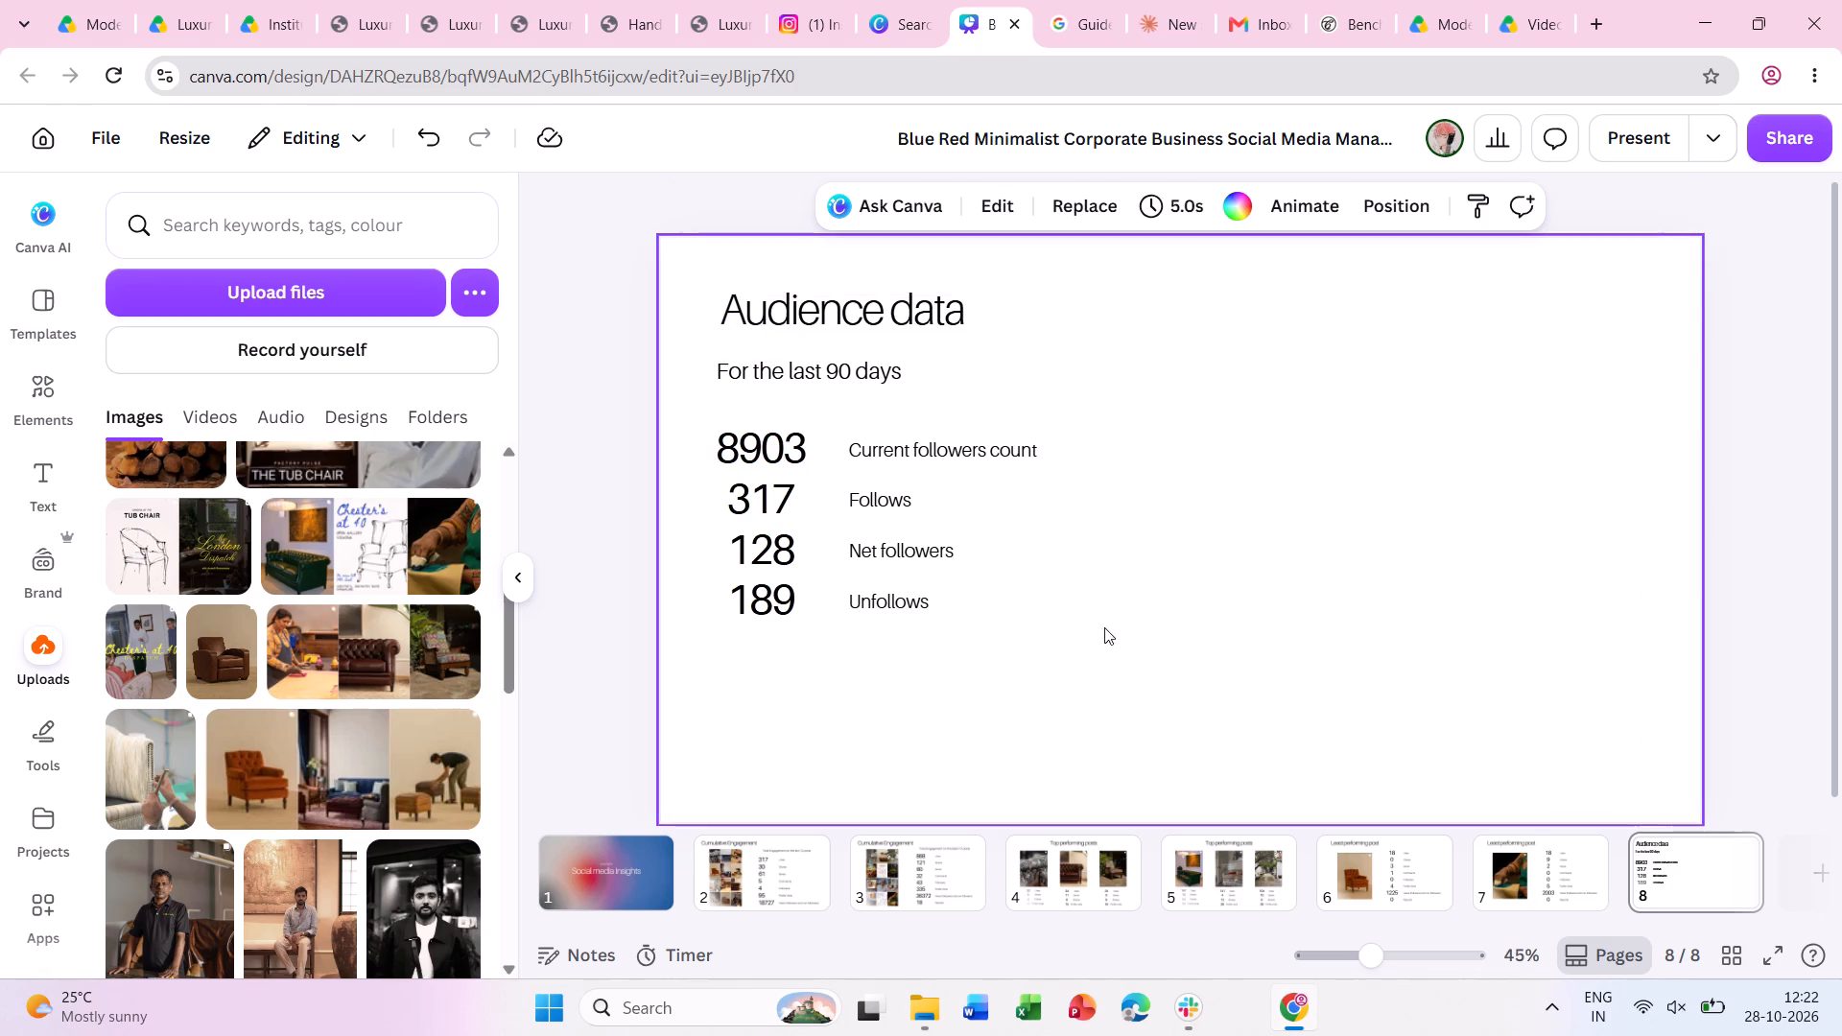
Move all of page 8's text together slightly toward the right on the slide.
{"action": "left_click_drag", "start_coordinate": [1105, 679], "coordinate": [662, 227]}
{"action": "left_click_drag", "start_coordinate": [813, 365], "coordinate": [824, 365]}
{"action": "left_click", "coordinate": [1354, 415]}
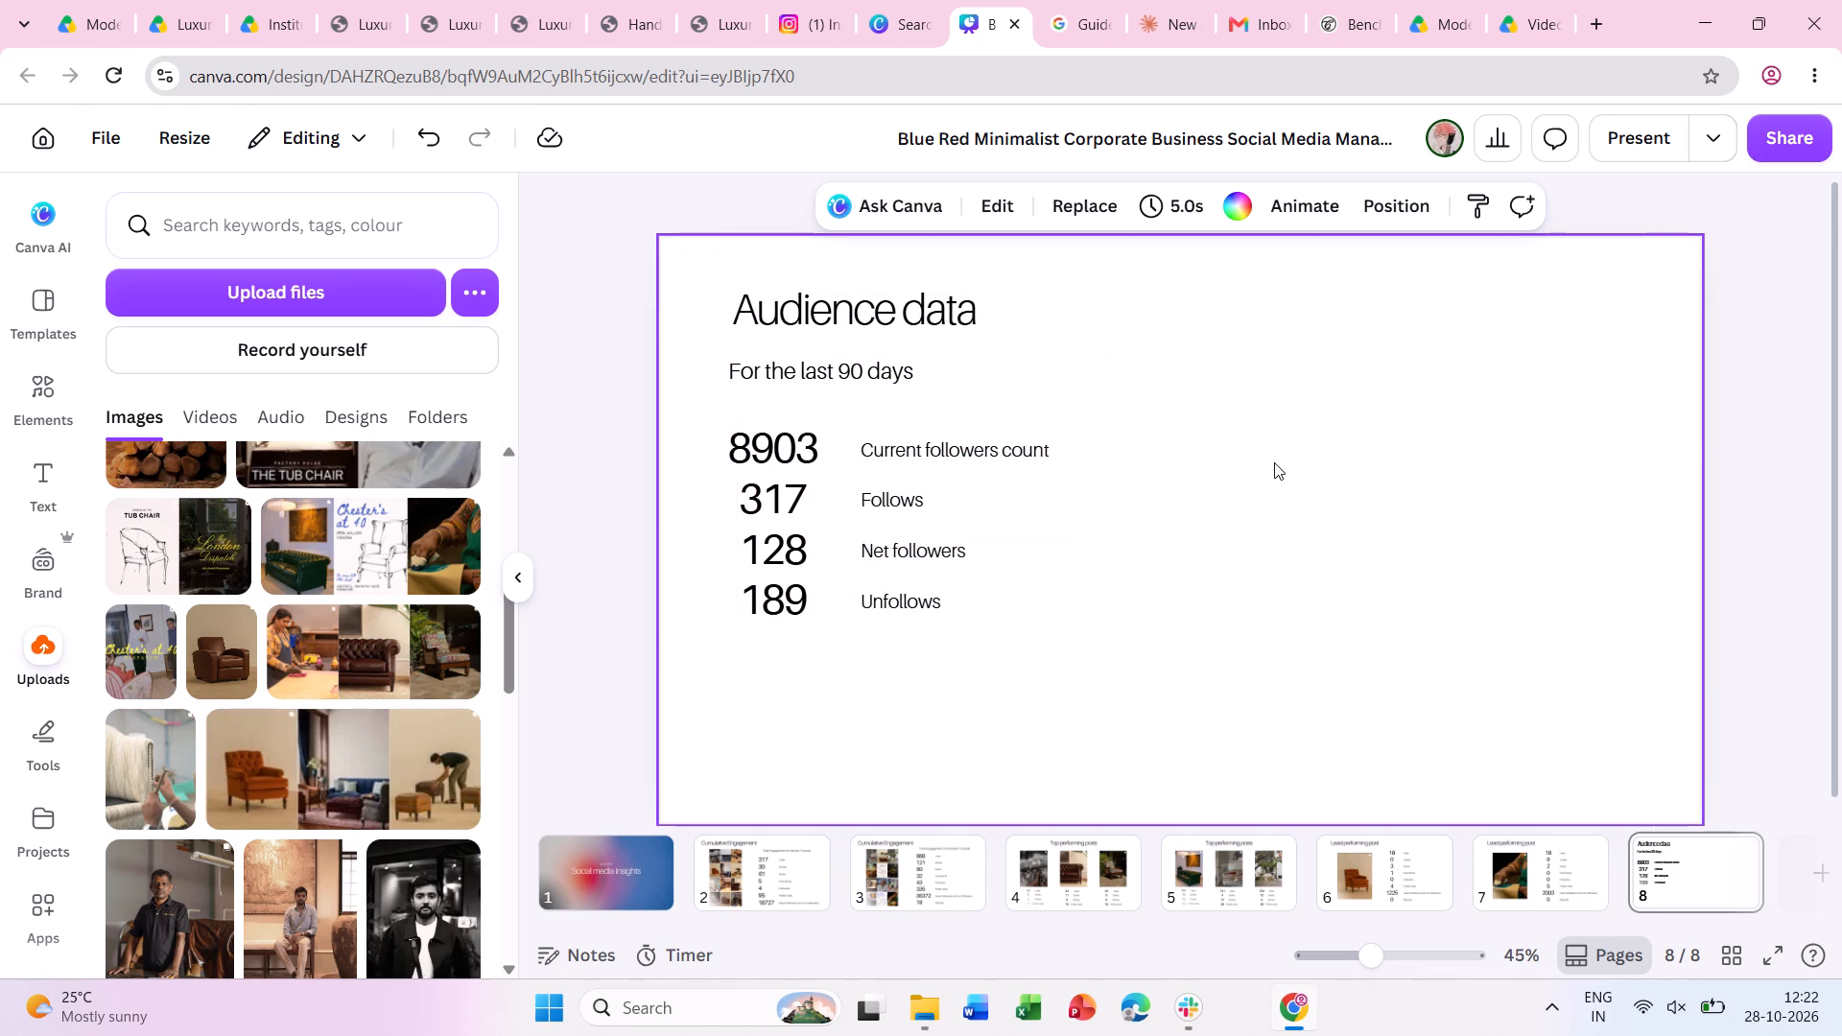
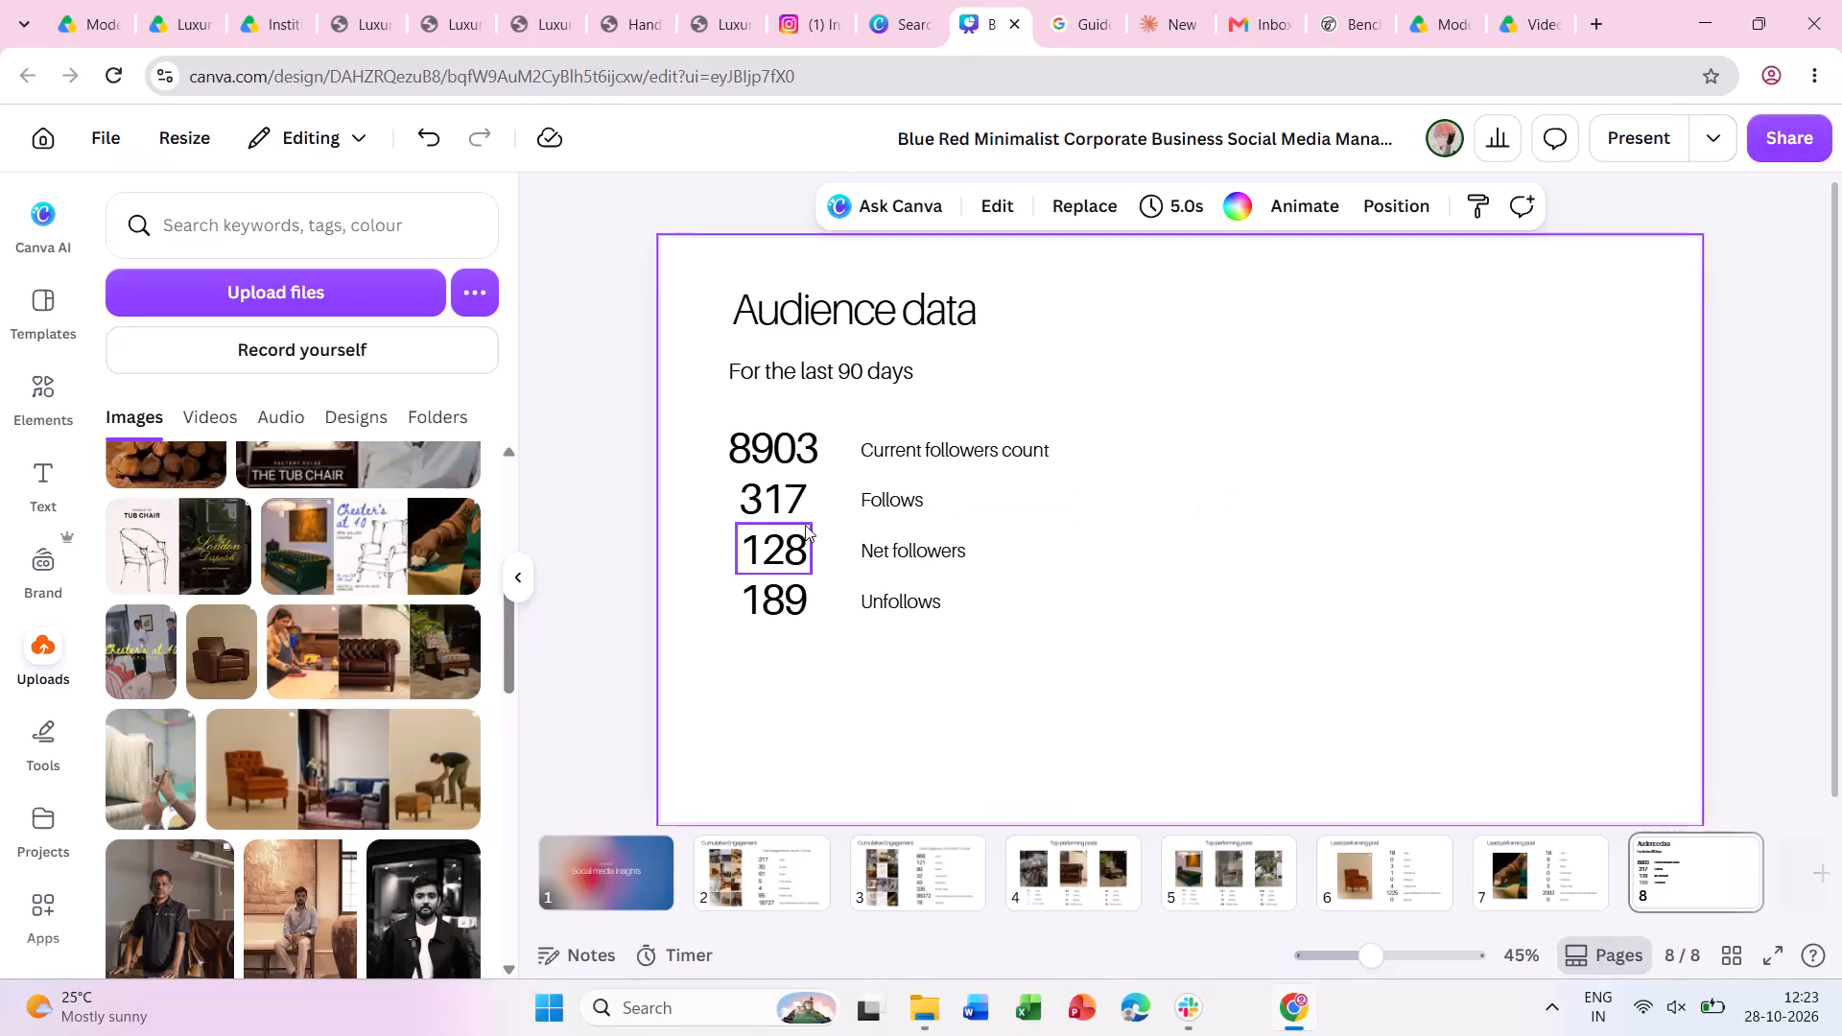
Insert a pie chart on page 8 and place it beside the Audience data figures.
{"action": "left_click", "coordinate": [43, 394]}
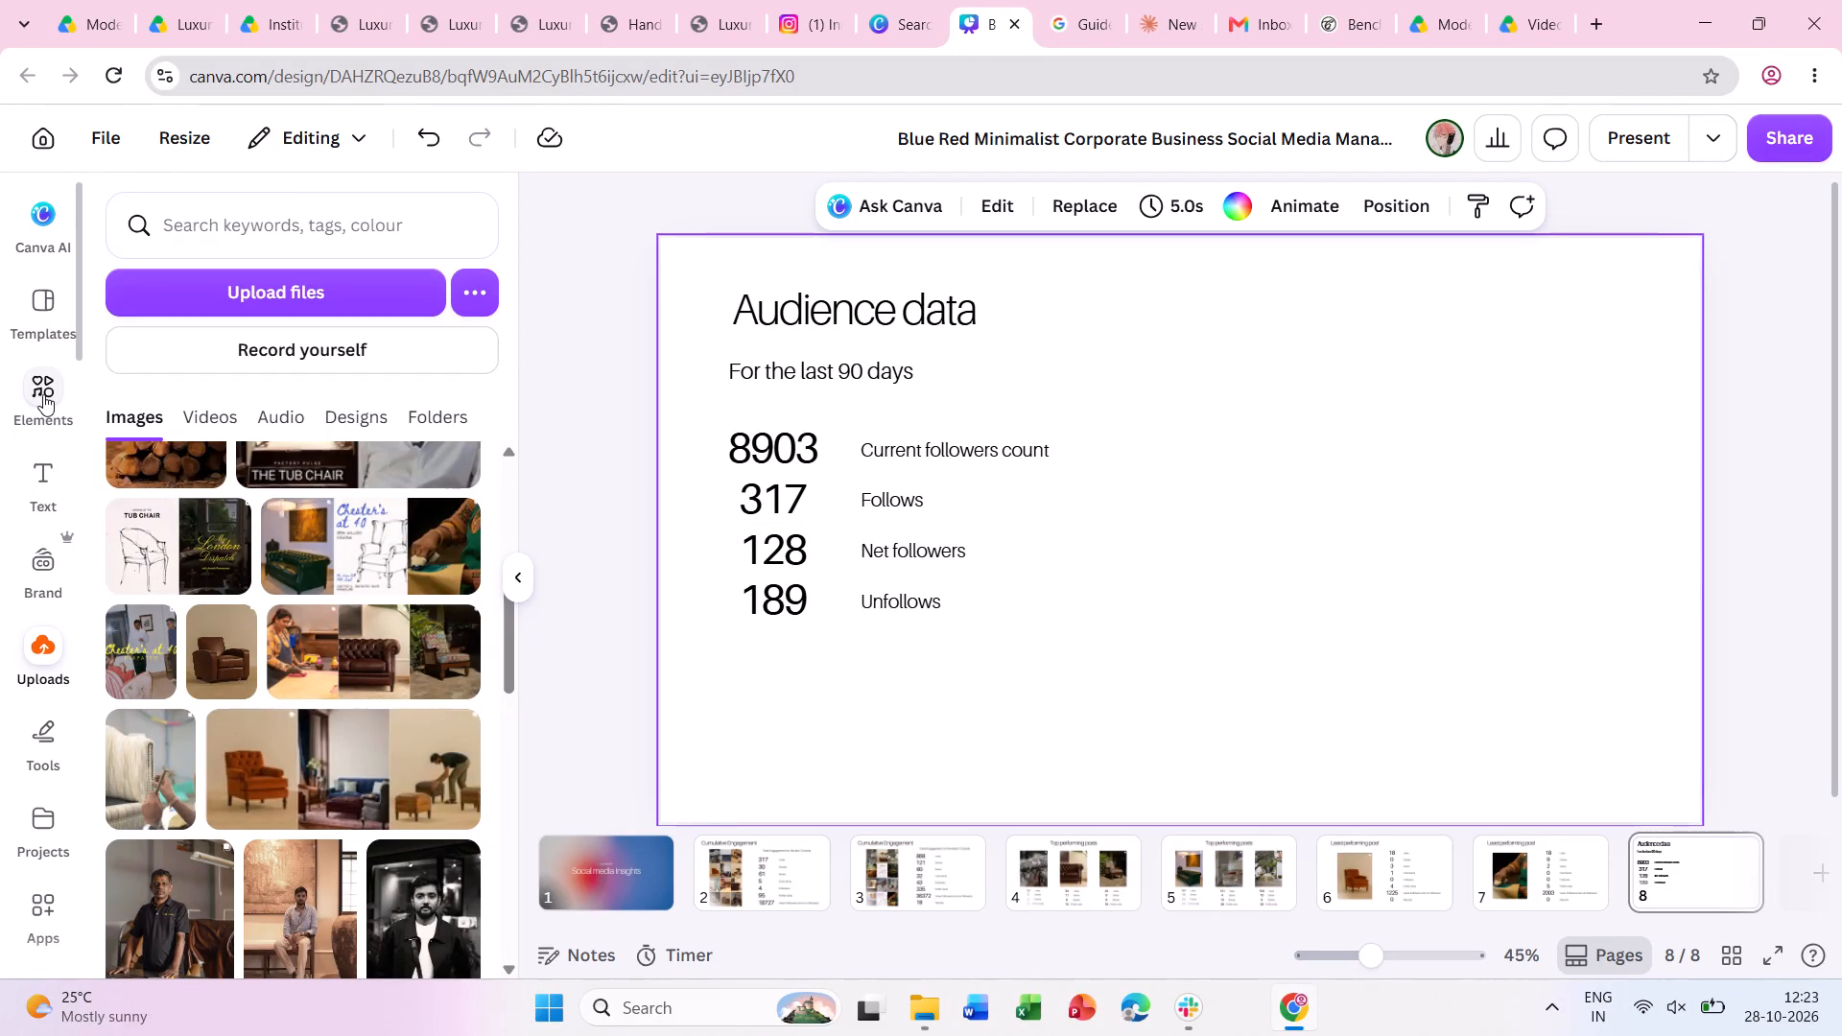
{"action": "left_click", "coordinate": [203, 236]}
{"action": "type", "text": "pie"}
{"action": "key", "text": "space"}
{"action": "left_click", "coordinate": [216, 415]}
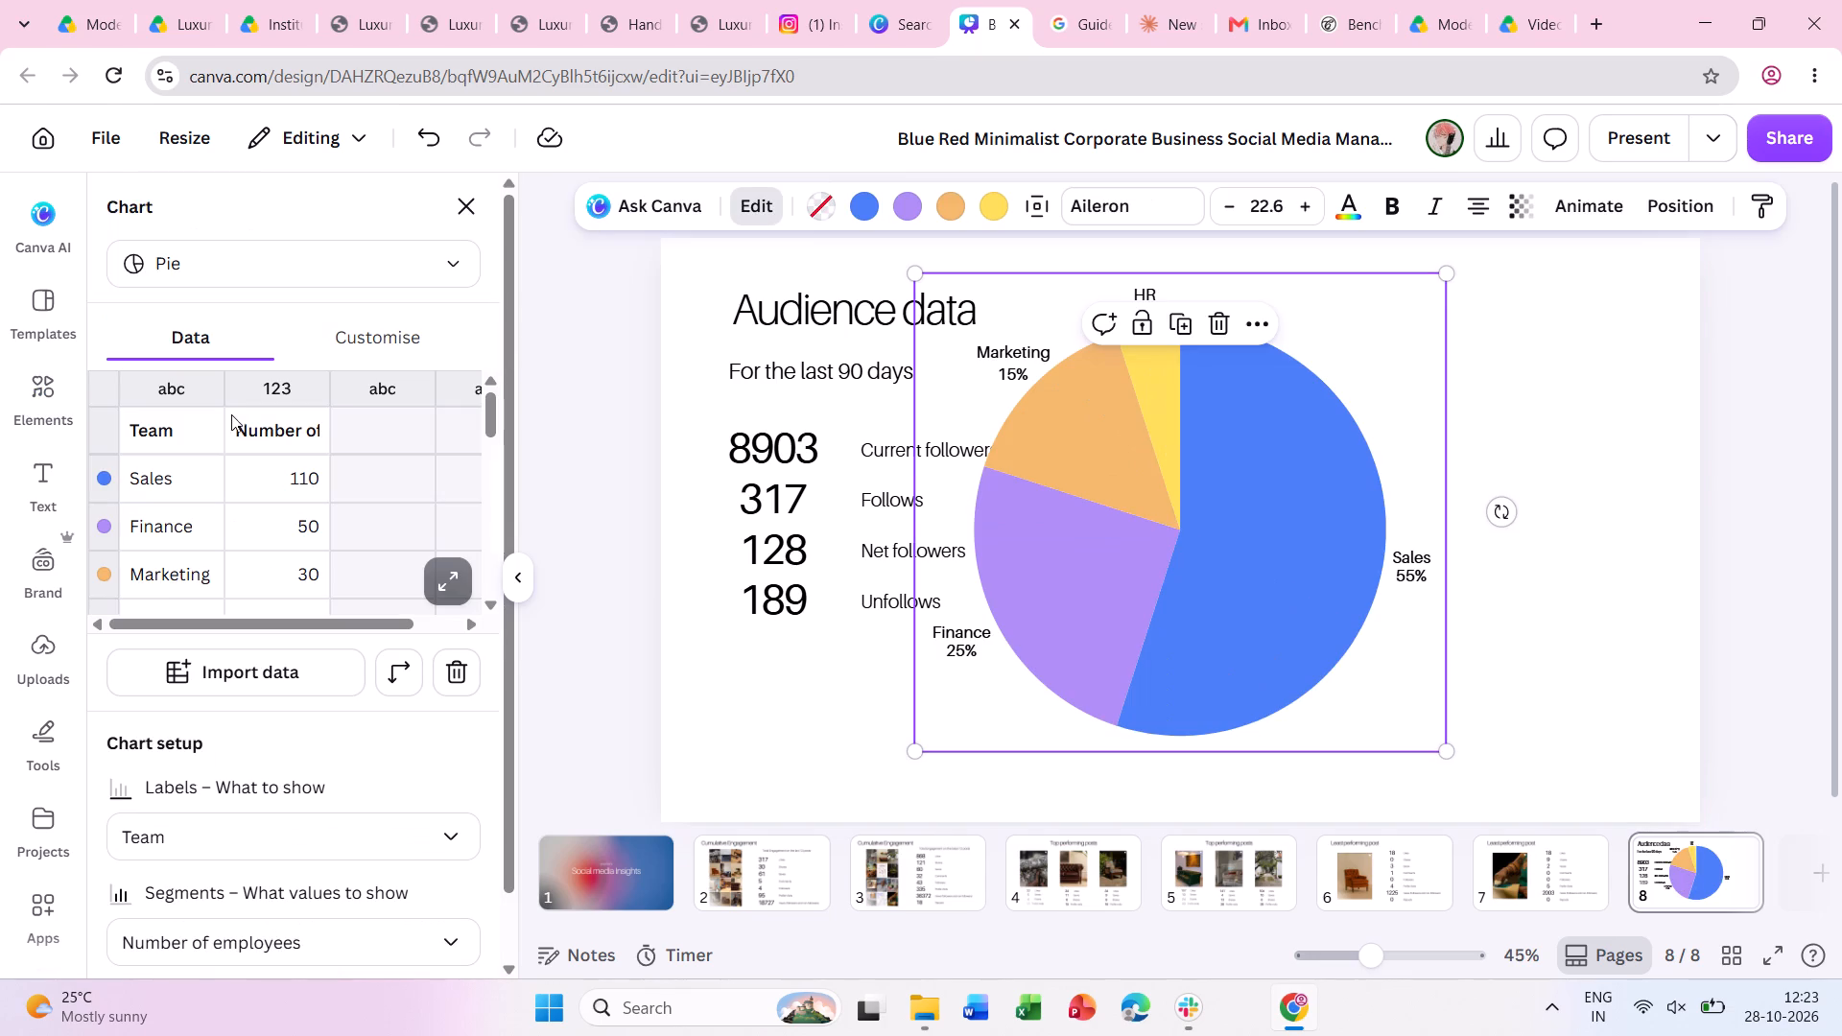
{"action": "left_click_drag", "start_coordinate": [1173, 550], "coordinate": [1320, 549]}
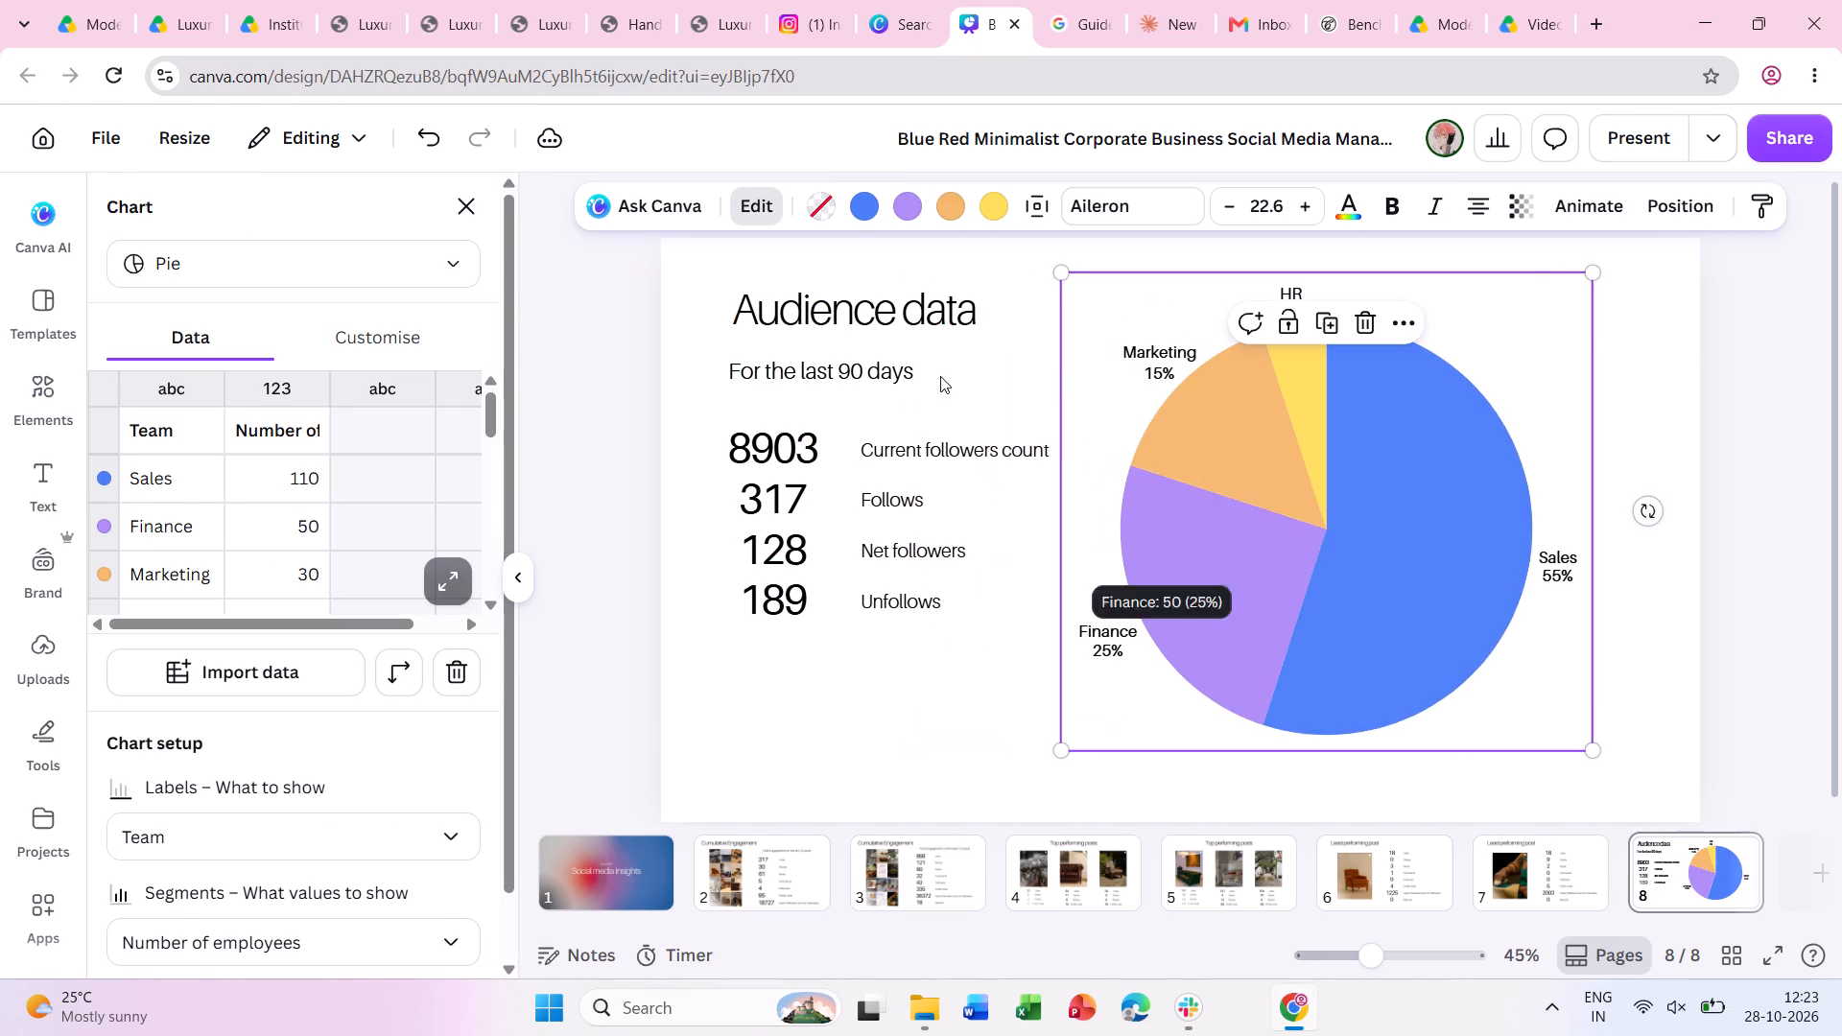
Examine the pie chart's data table and its text and label customisation options.
{"action": "left_click", "coordinate": [766, 211]}
{"action": "left_click", "coordinate": [766, 211]}
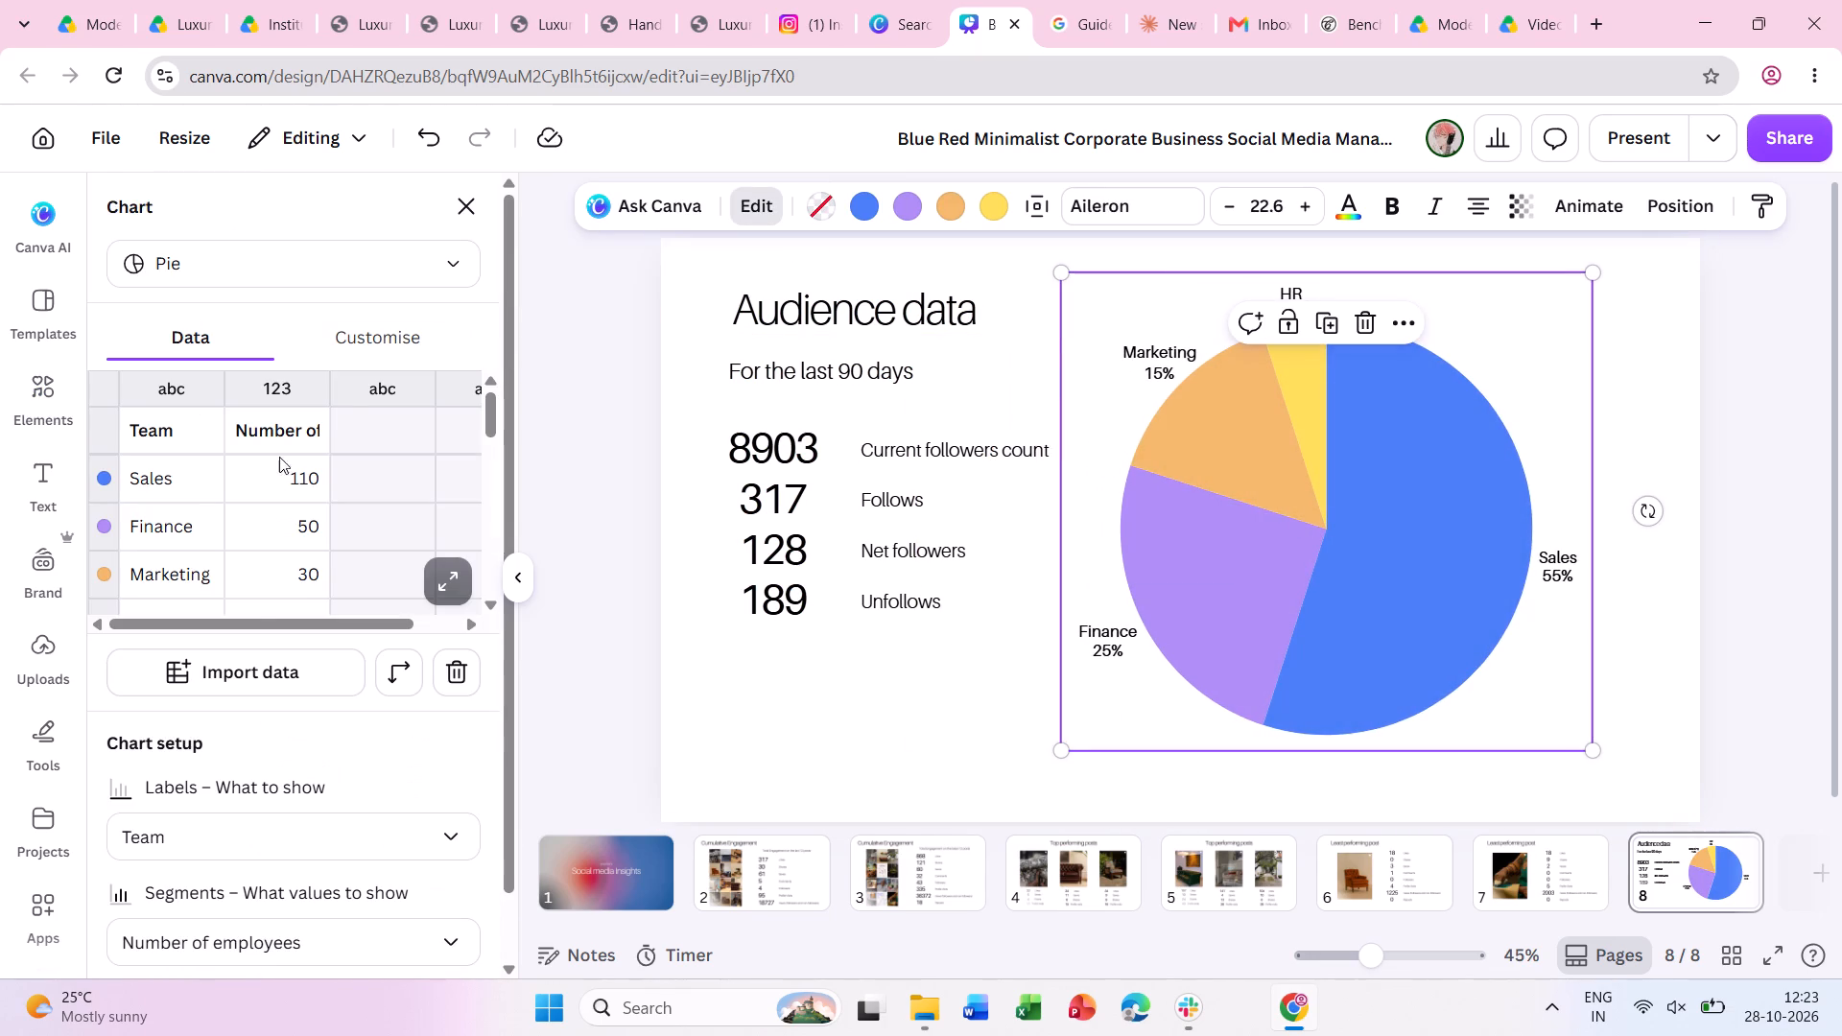
{"action": "left_click_drag", "start_coordinate": [259, 625], "coordinate": [178, 627]}
{"action": "left_click", "coordinate": [305, 477]}
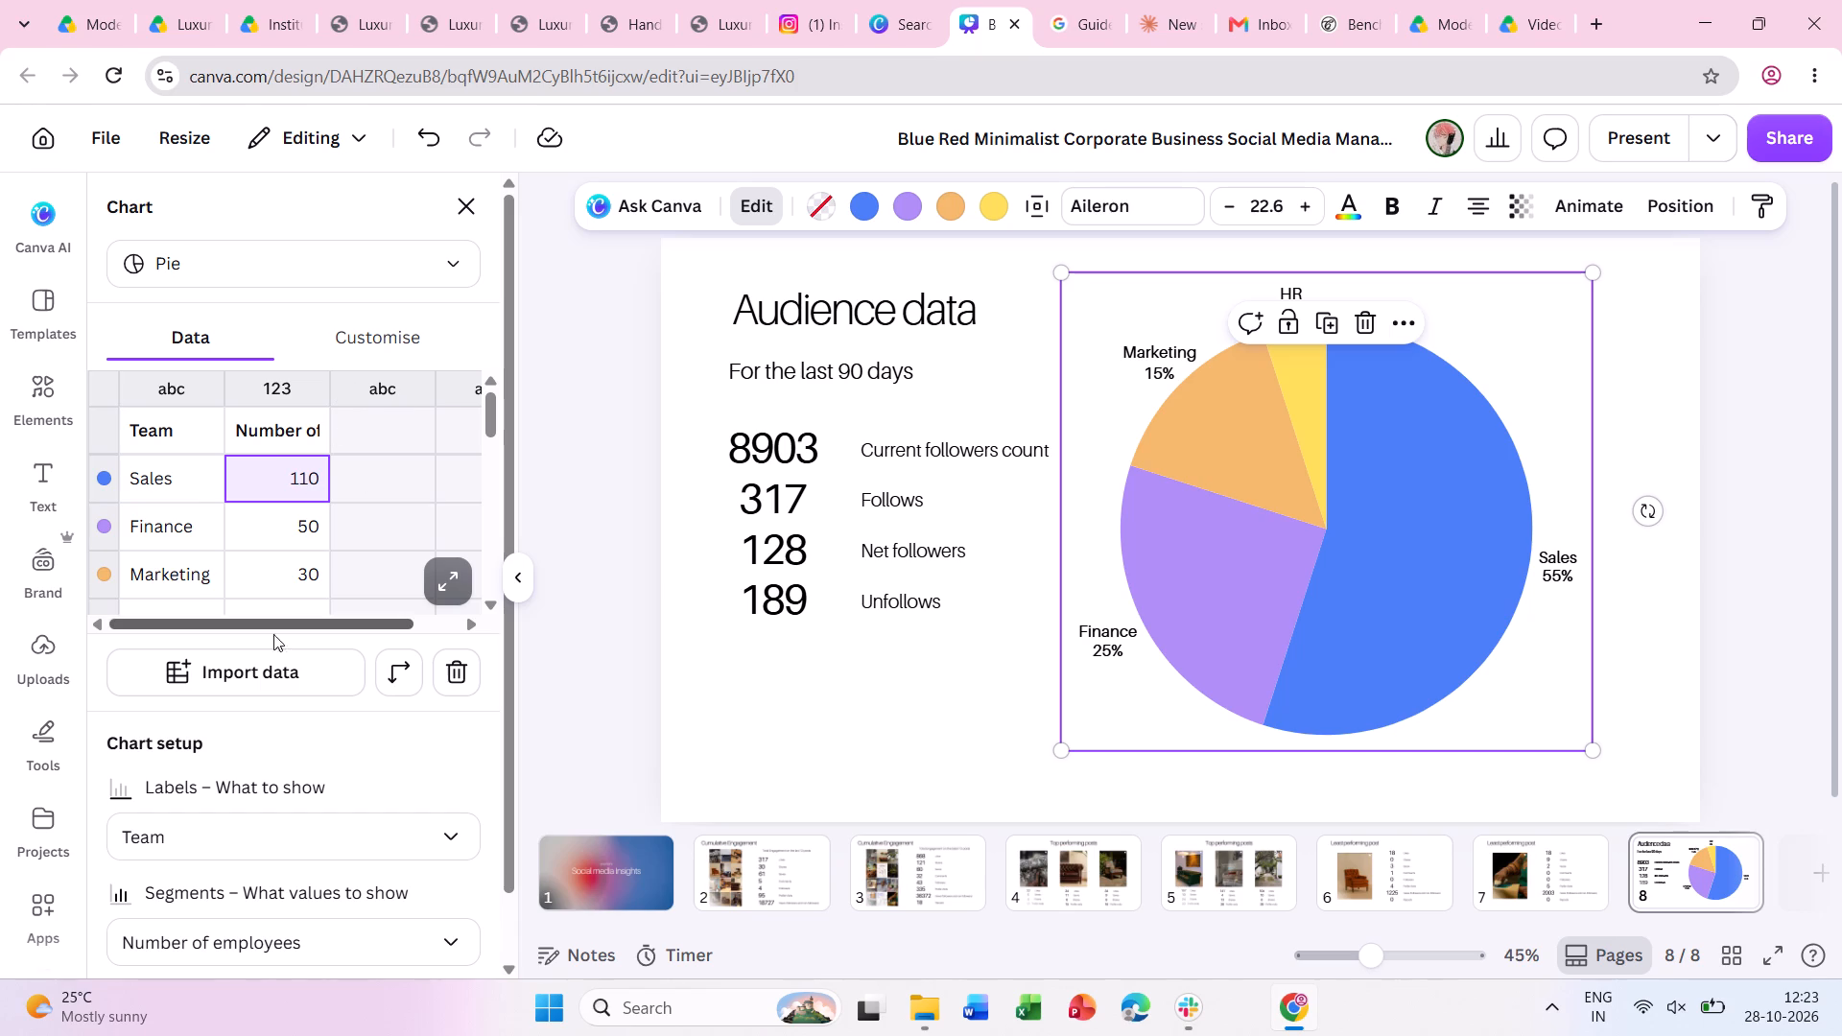
{"action": "left_click_drag", "start_coordinate": [285, 620], "coordinate": [249, 619]}
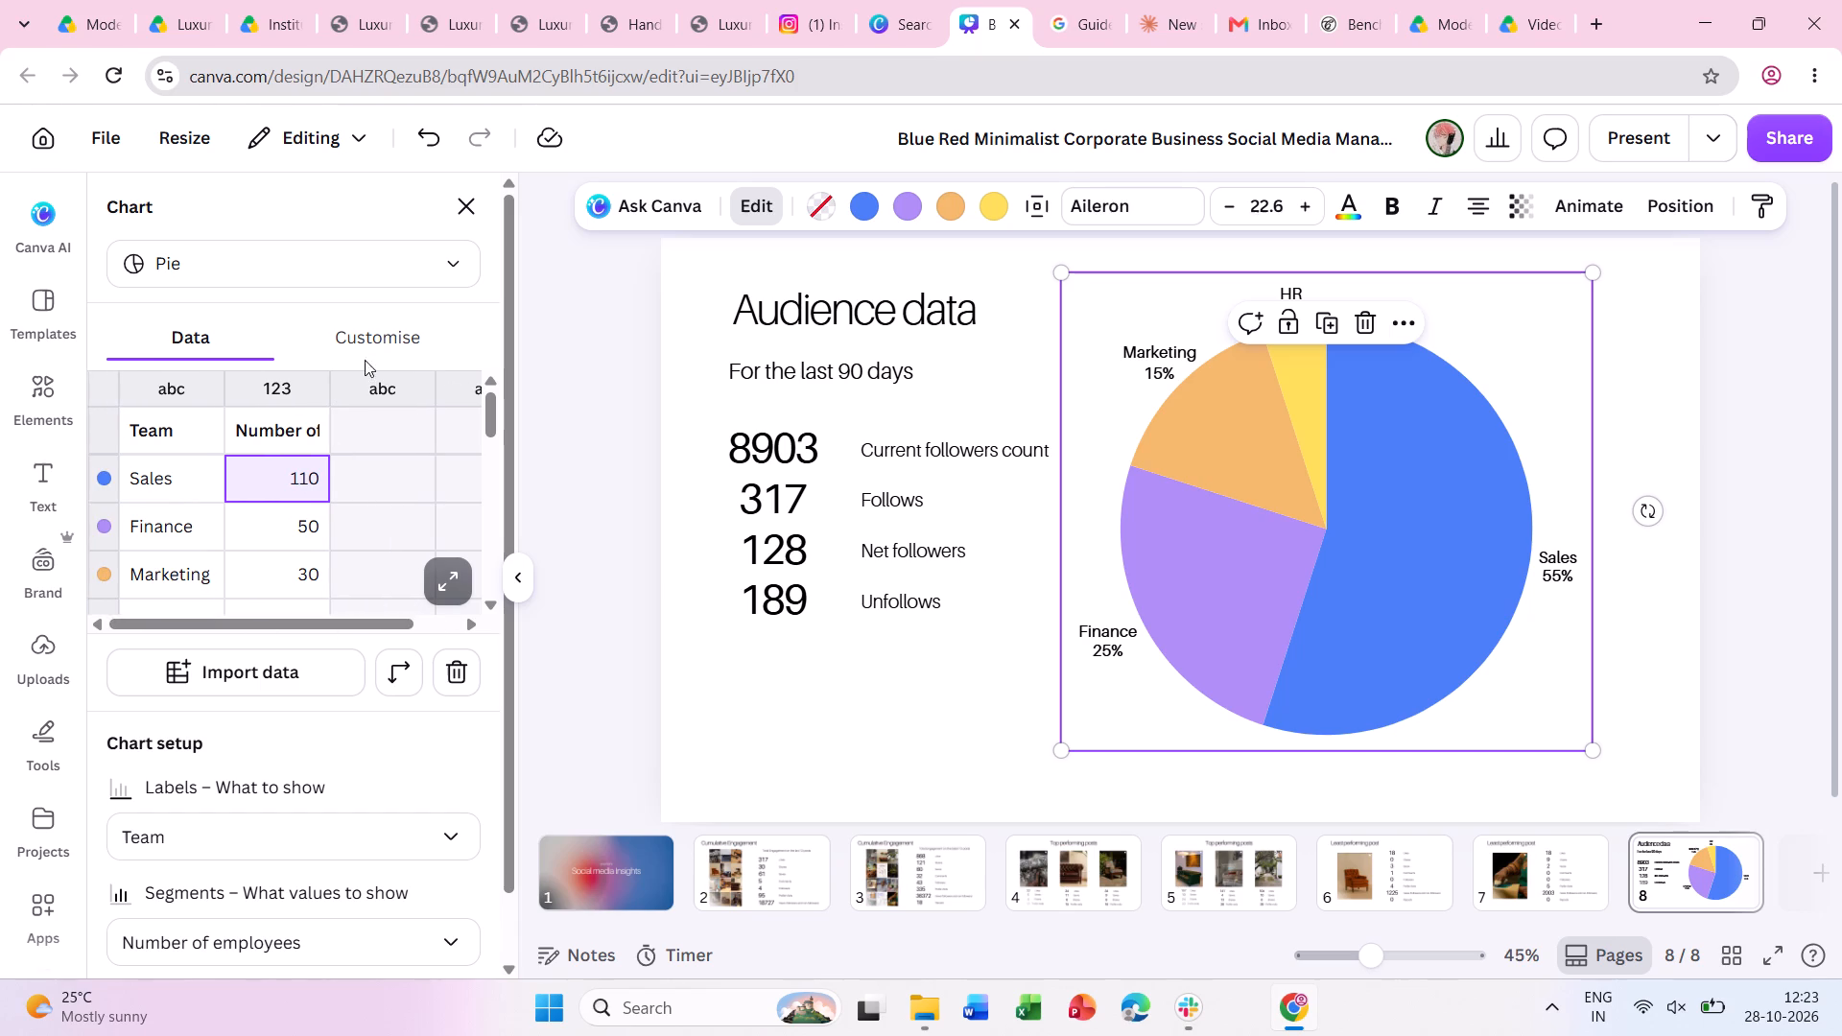
{"action": "left_click", "coordinate": [365, 354]}
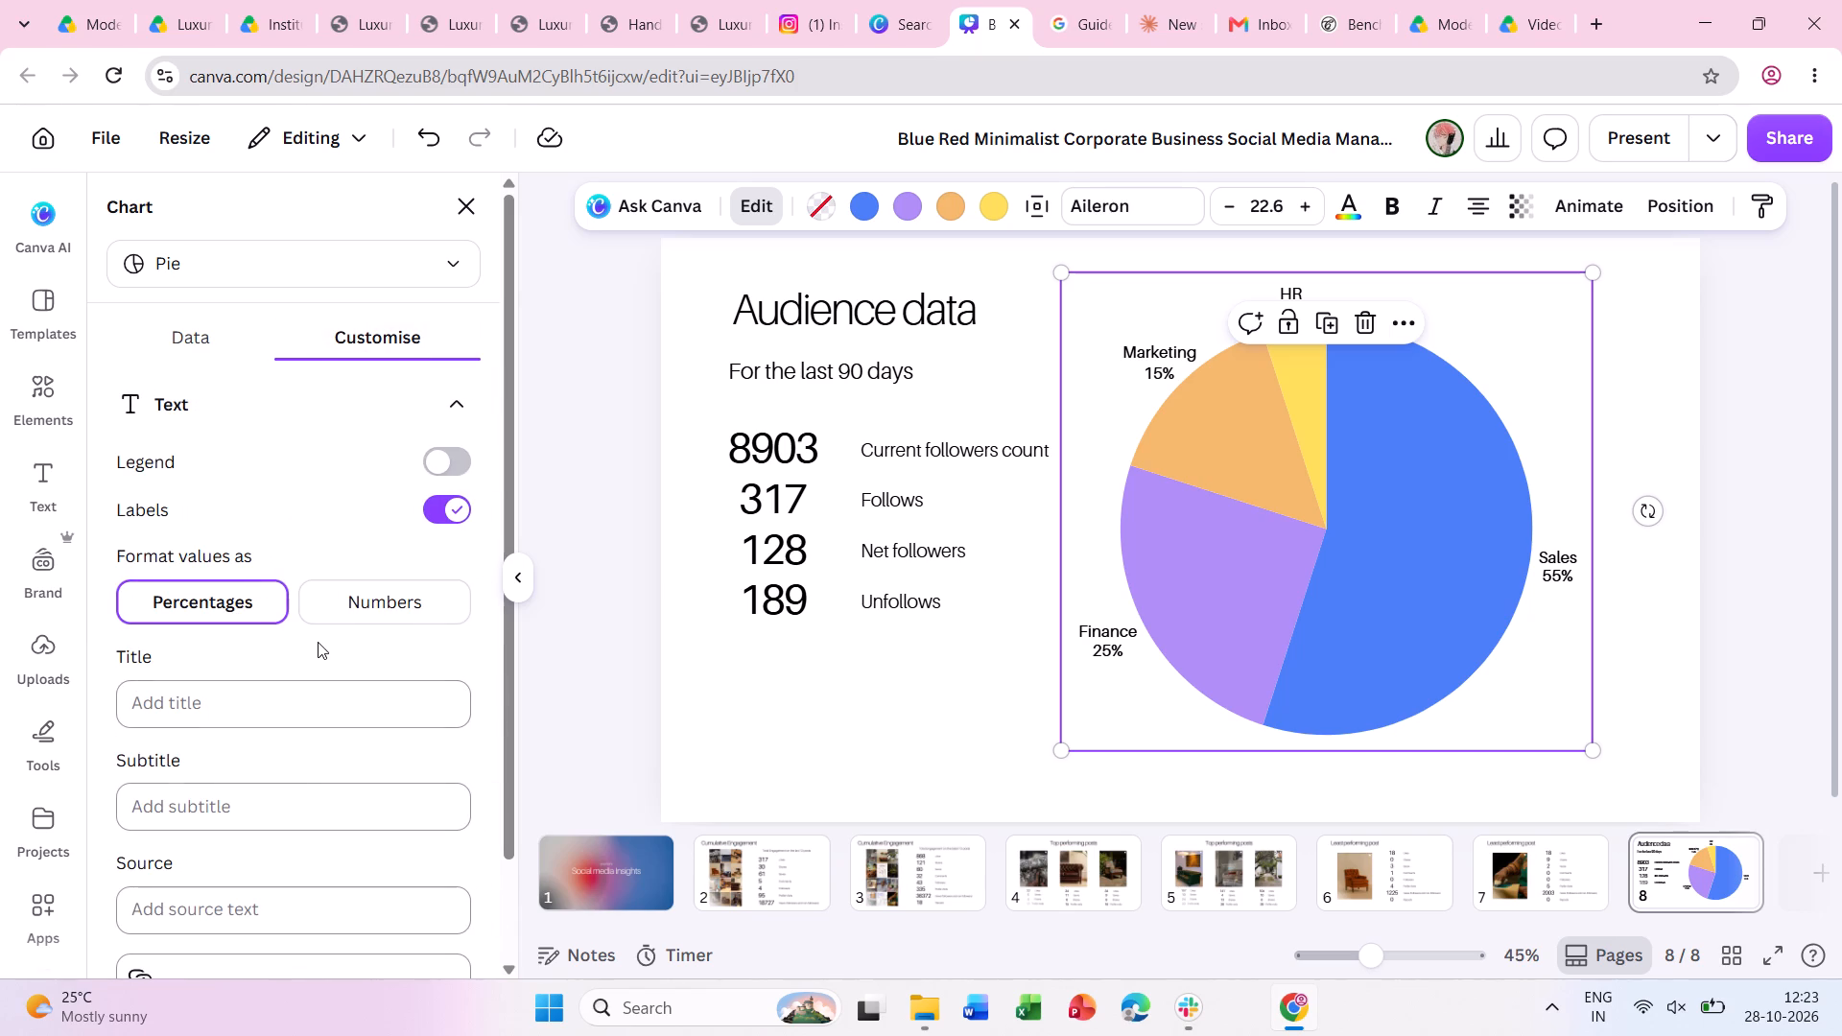
{"action": "scroll", "coordinate": [318, 642], "scroll_direction": "down", "scroll_amount": 1}
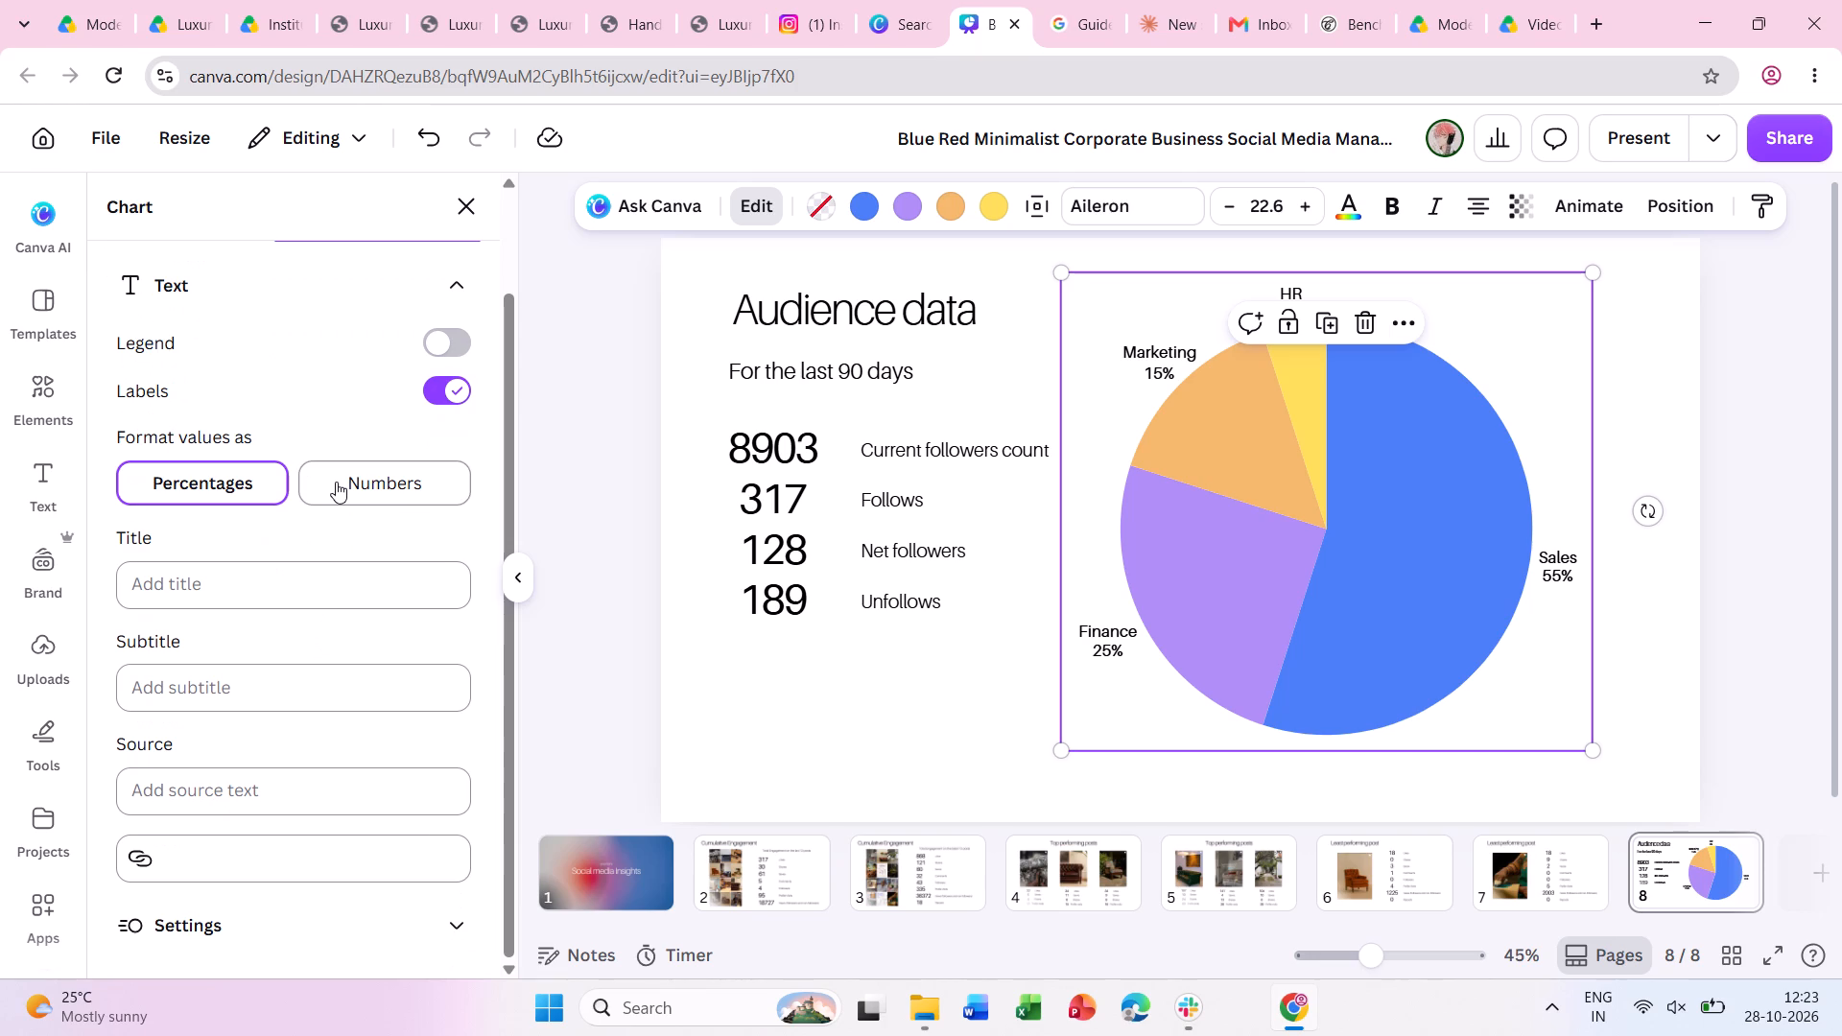
{"action": "scroll", "coordinate": [235, 548], "scroll_direction": "up", "scroll_amount": 3}
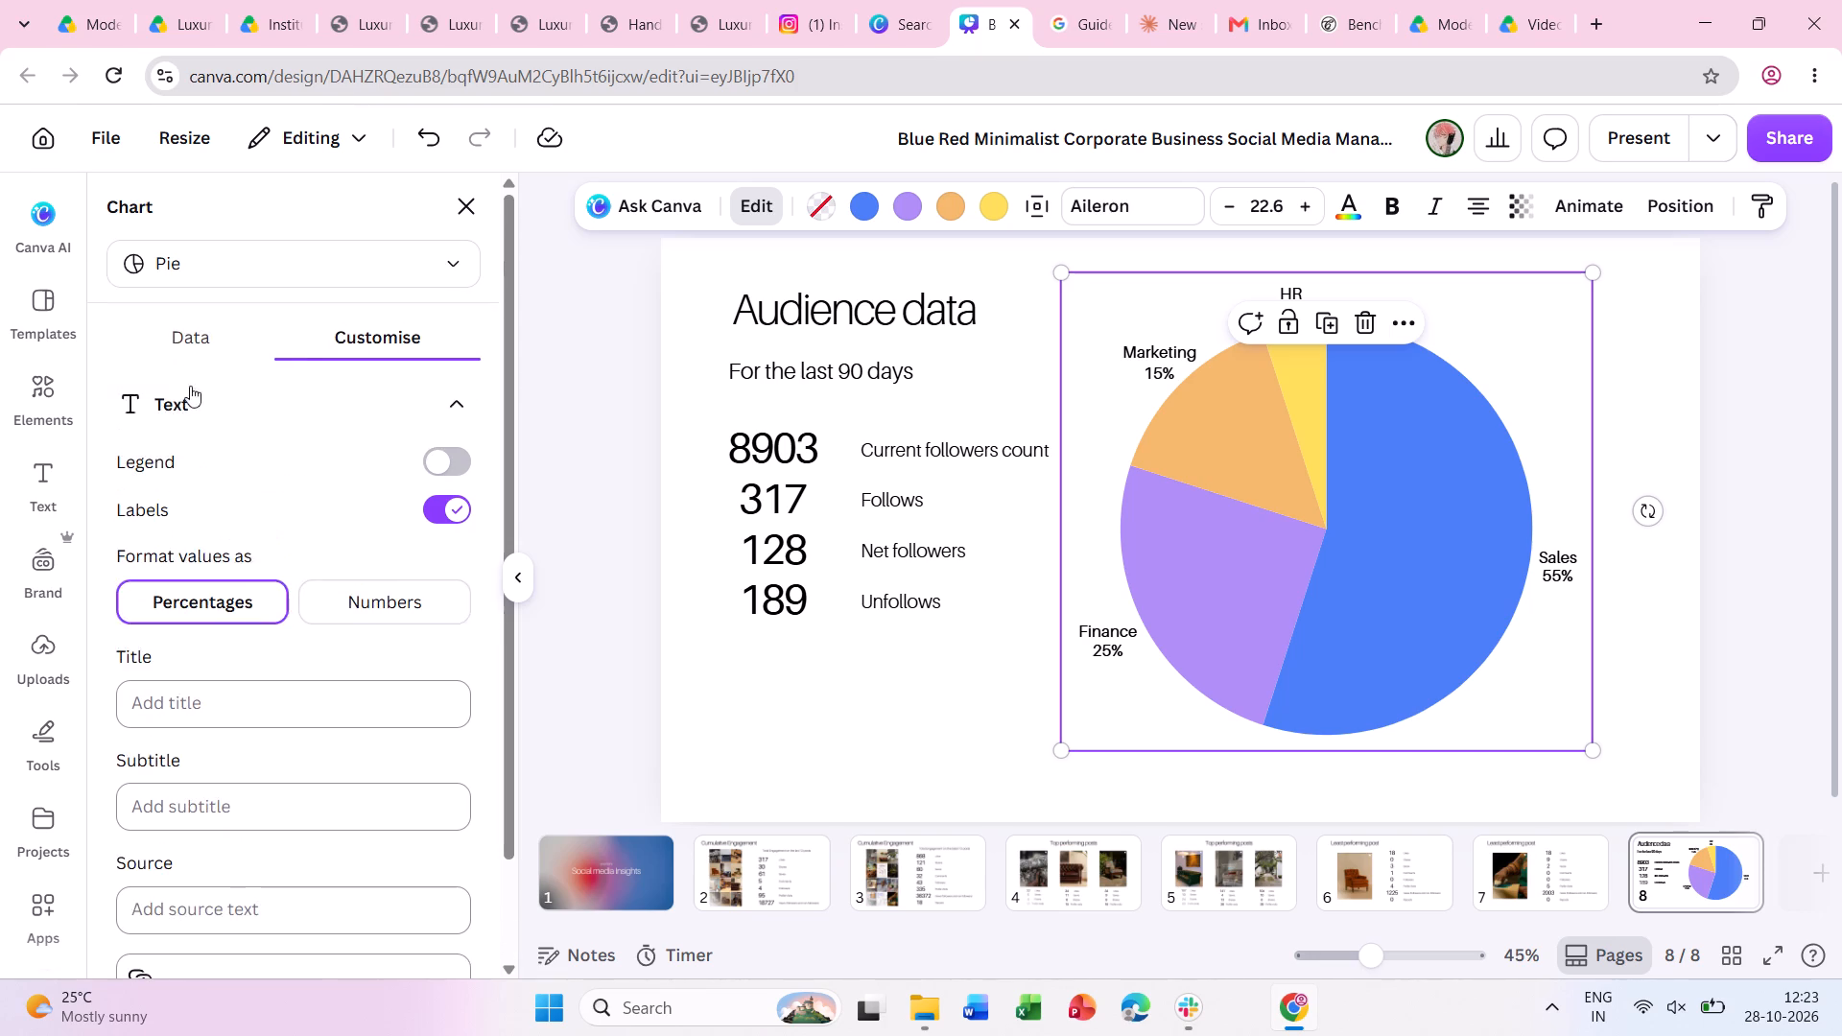
Relabel the pie chart's four data rows as 25-34, 35-44, 45-44 and 55-64.
{"action": "left_click", "coordinate": [183, 357]}
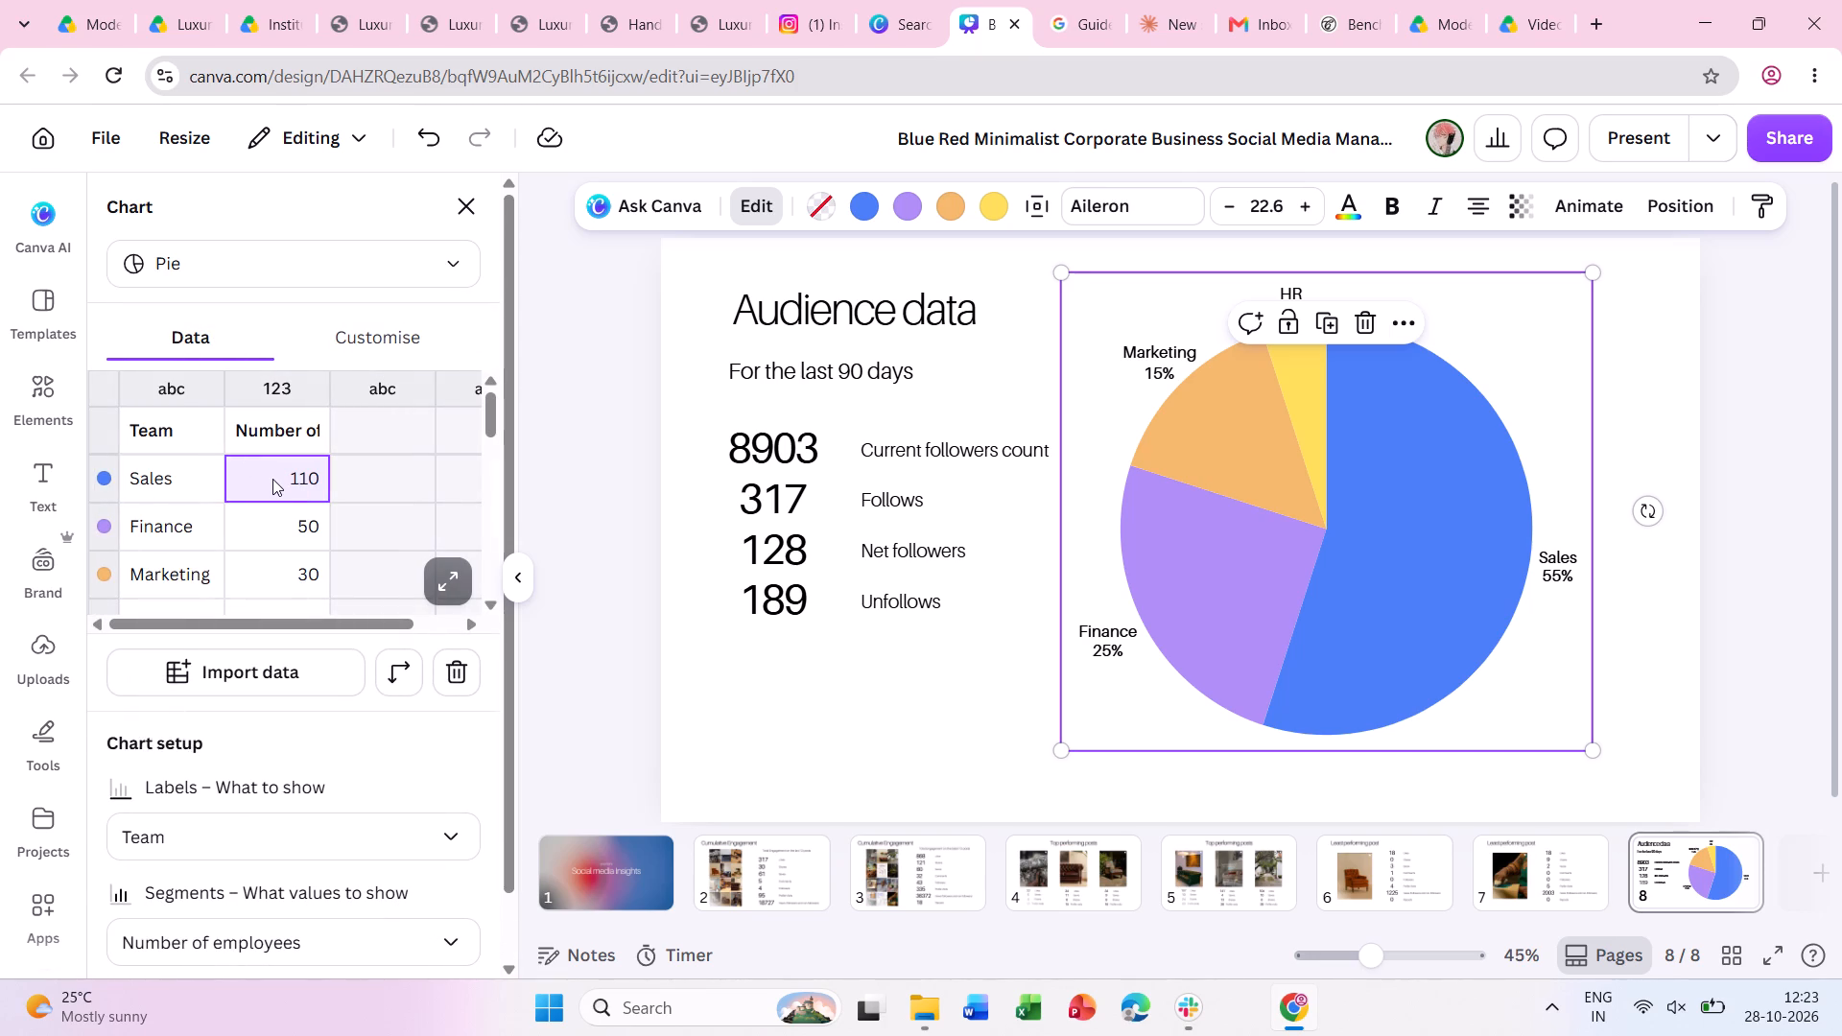
{"action": "double_click", "coordinate": [189, 483]}
{"action": "double_click", "coordinate": [189, 483]}
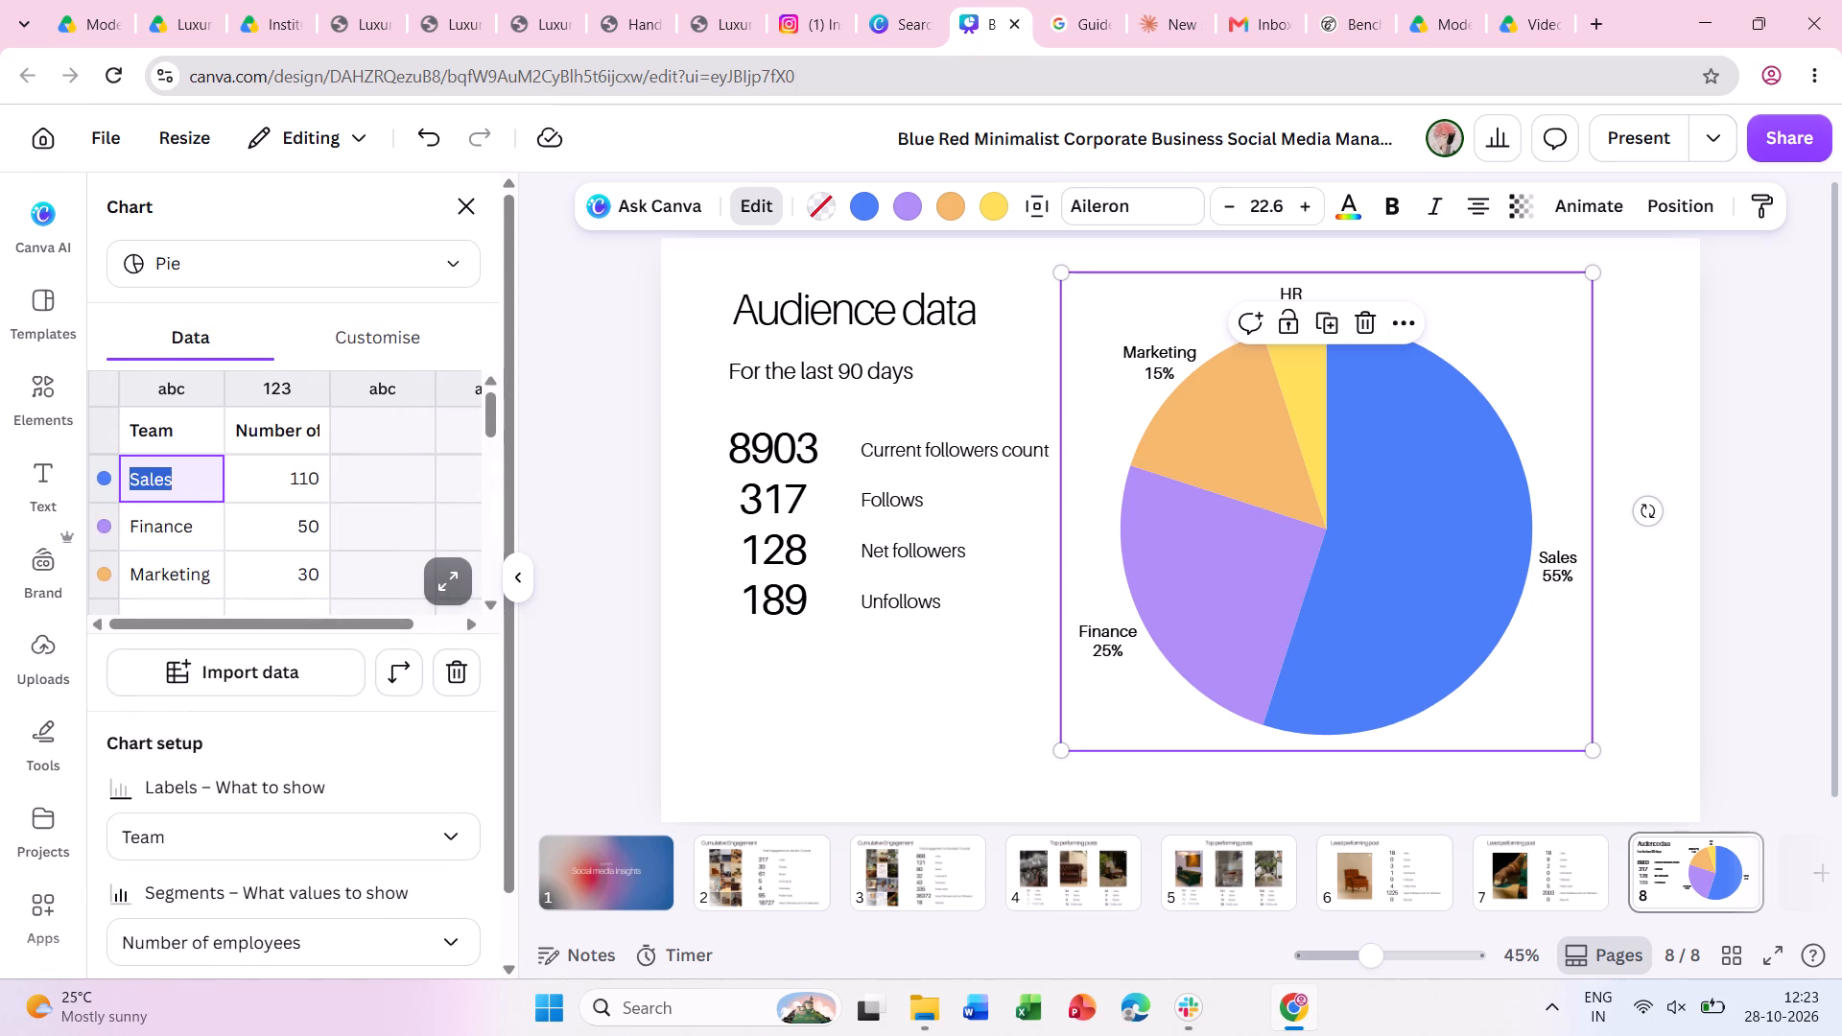
{"action": "type", "text": "25-34"}
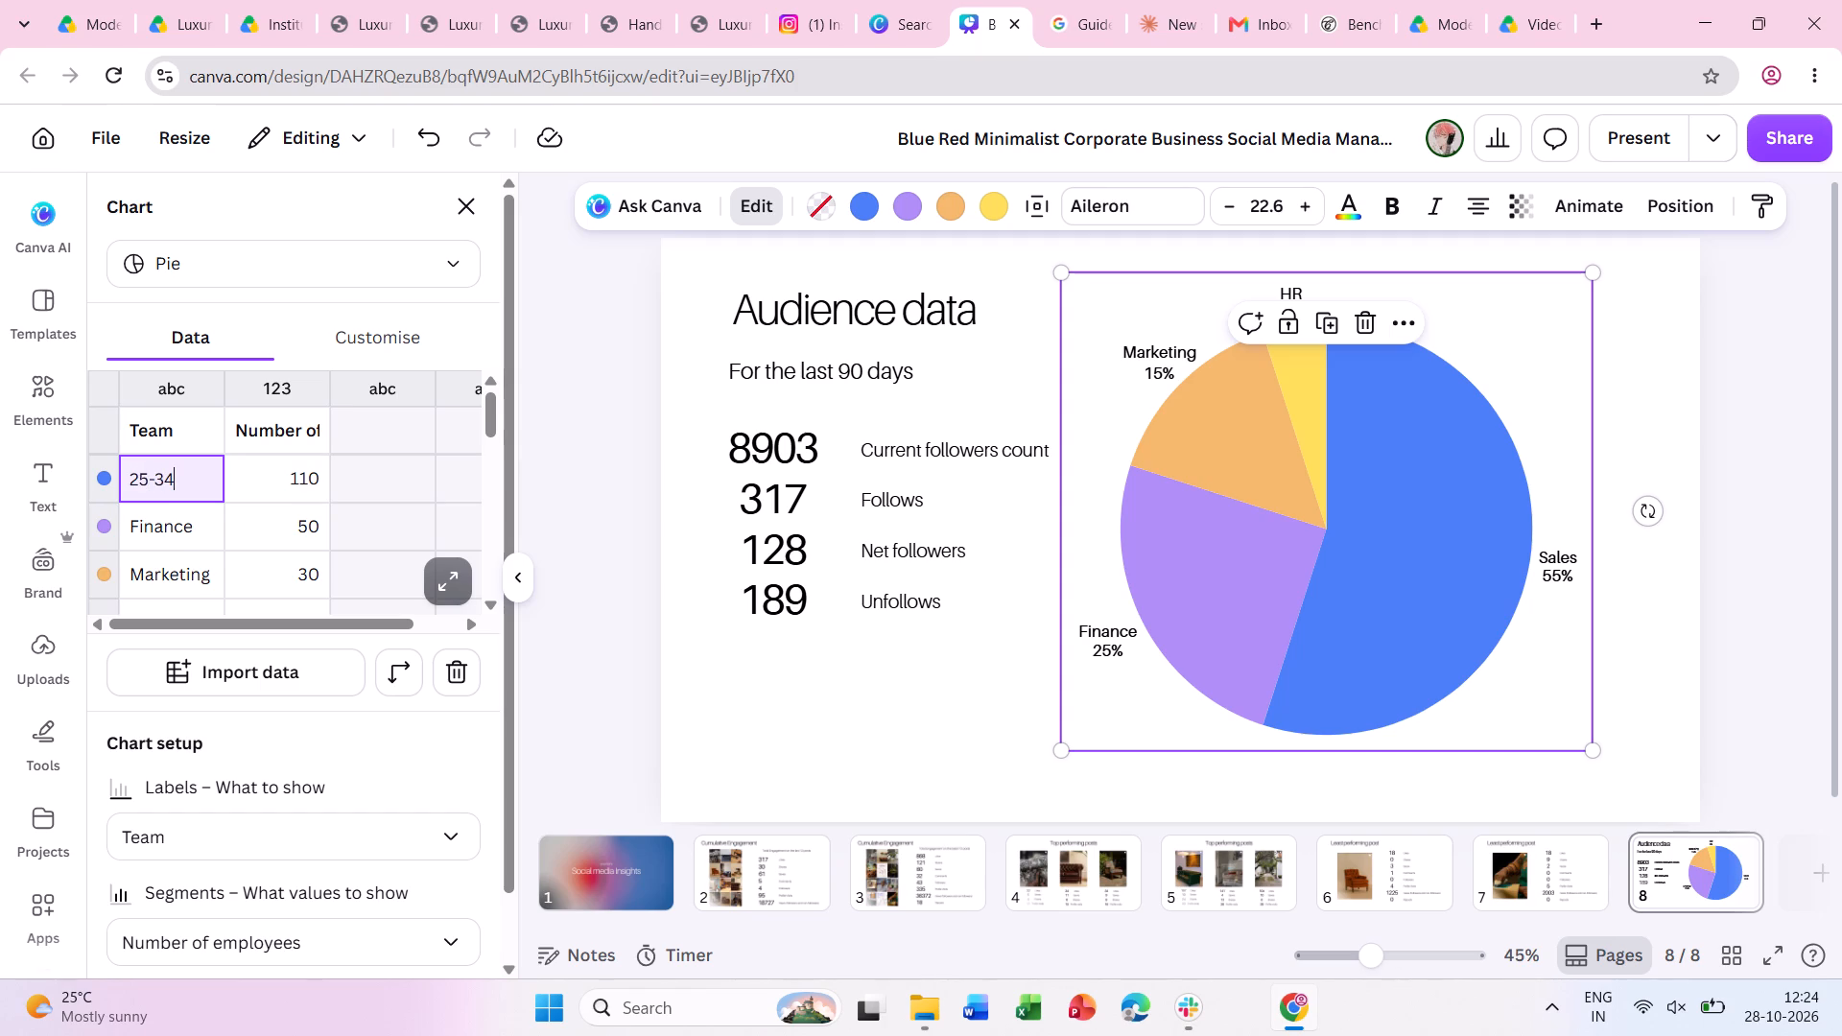
{"action": "double_click", "coordinate": [157, 532]}
{"action": "double_click", "coordinate": [159, 532]}
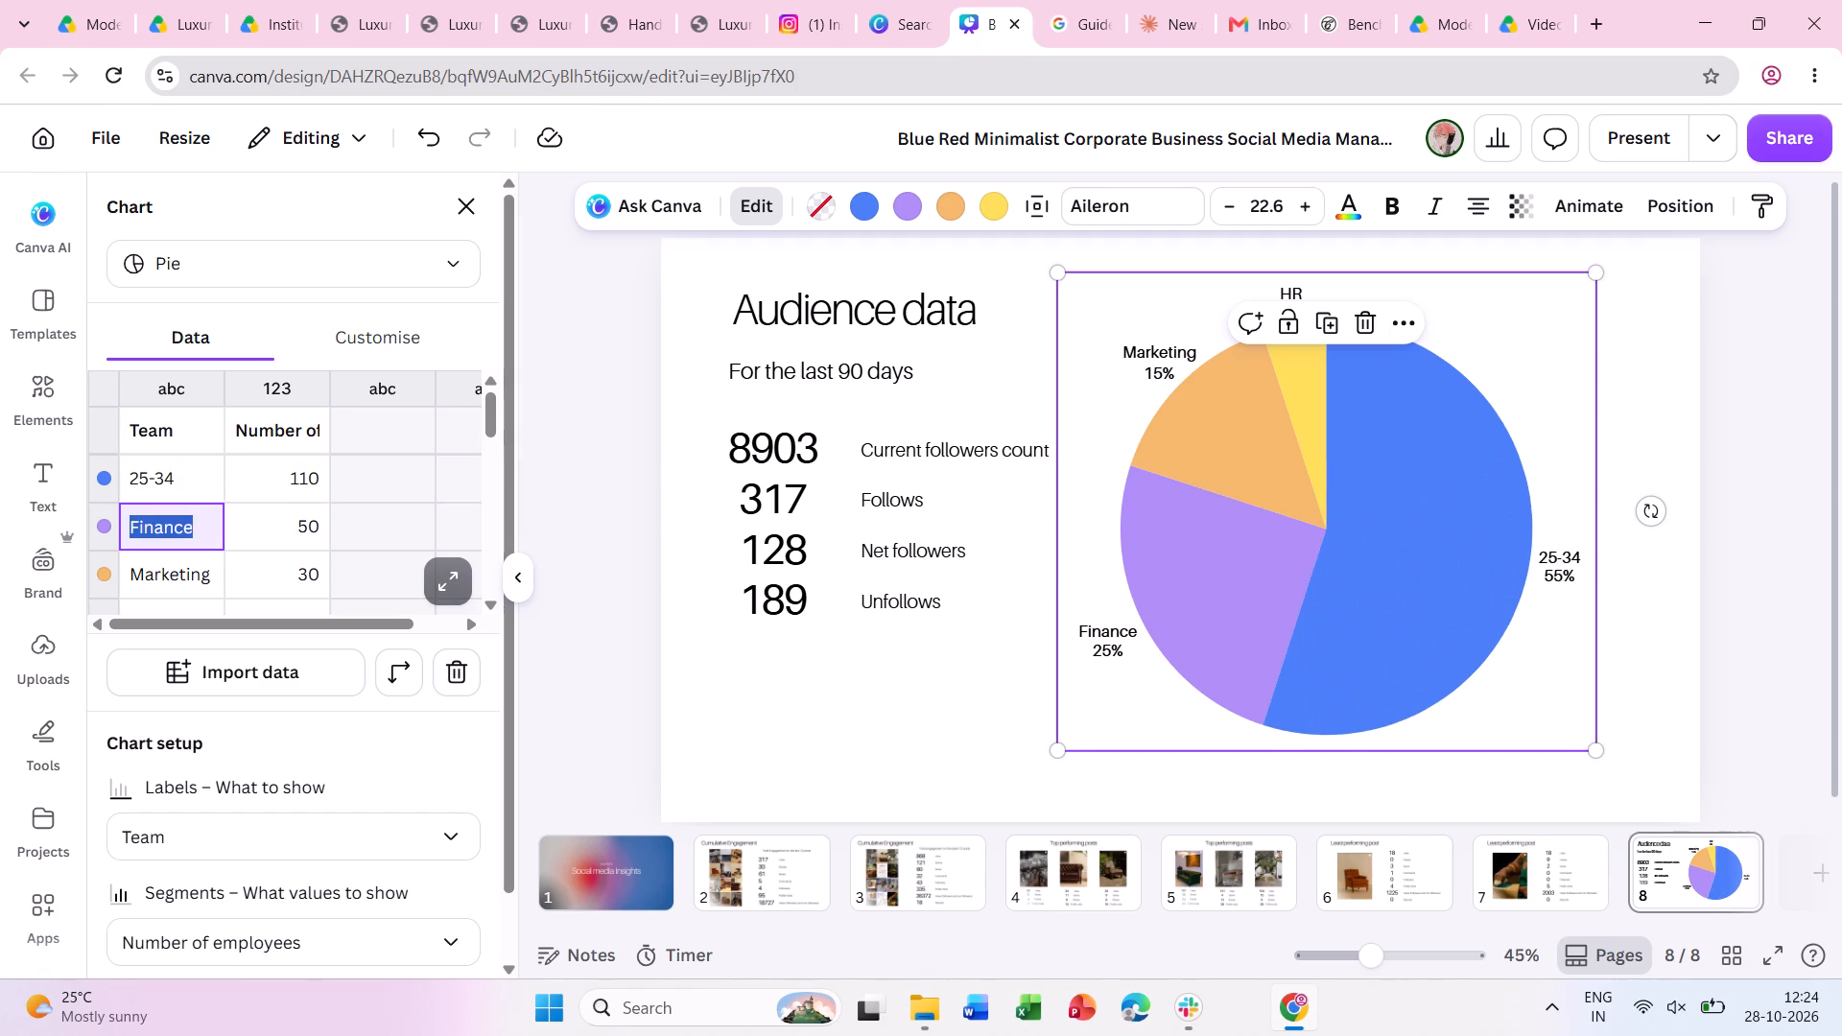
{"action": "type", "text": "35-44"}
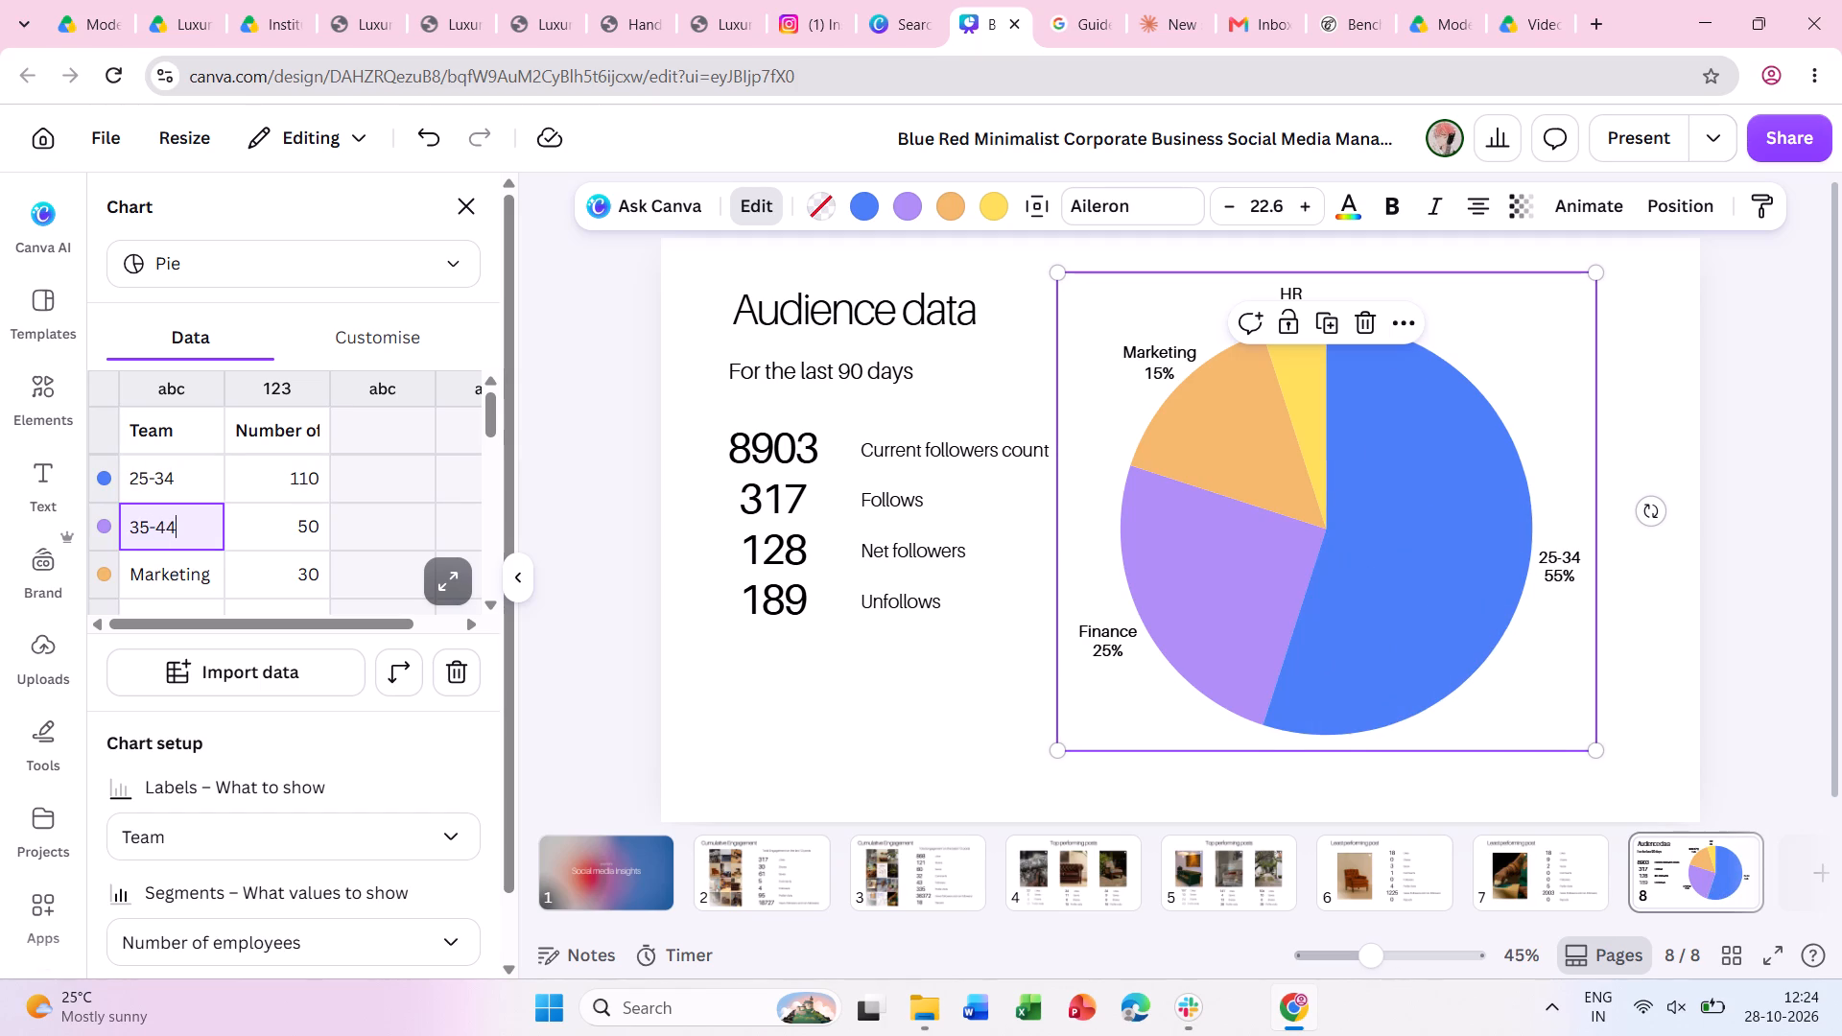
{"action": "double_click", "coordinate": [154, 561]}
{"action": "double_click", "coordinate": [164, 578]}
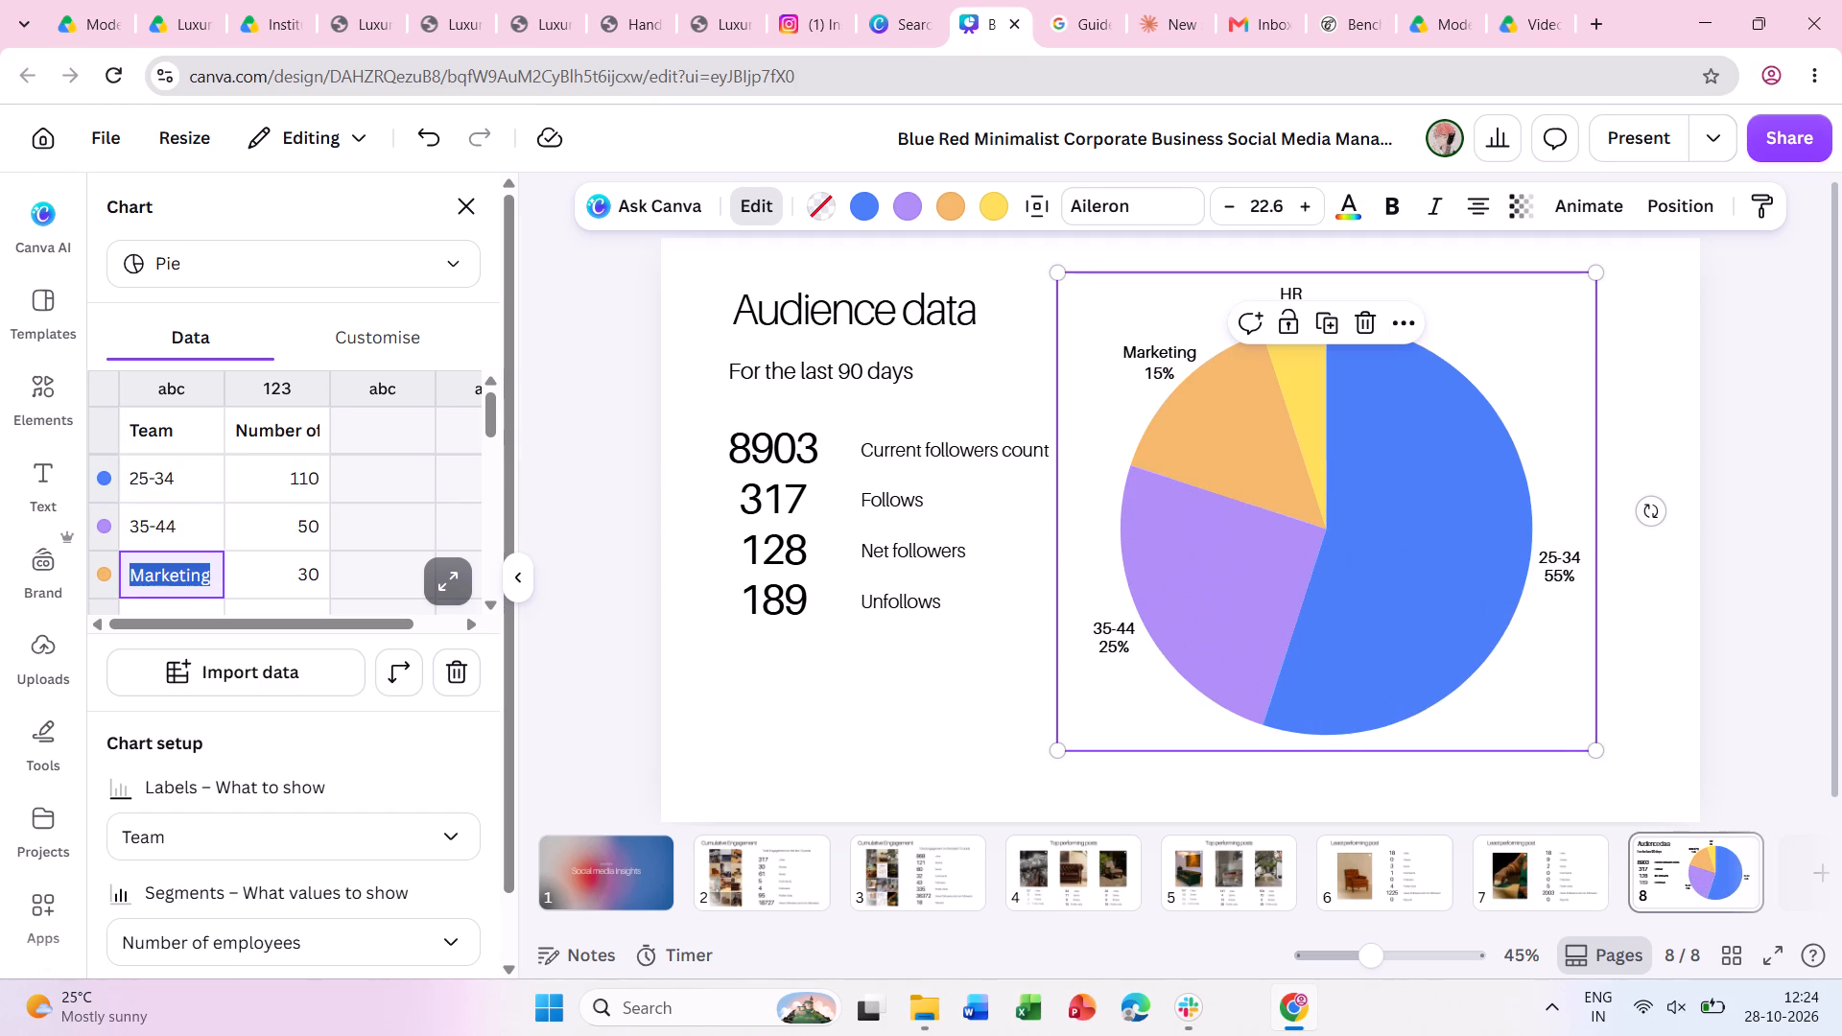
{"action": "type", "text": "45-44"}
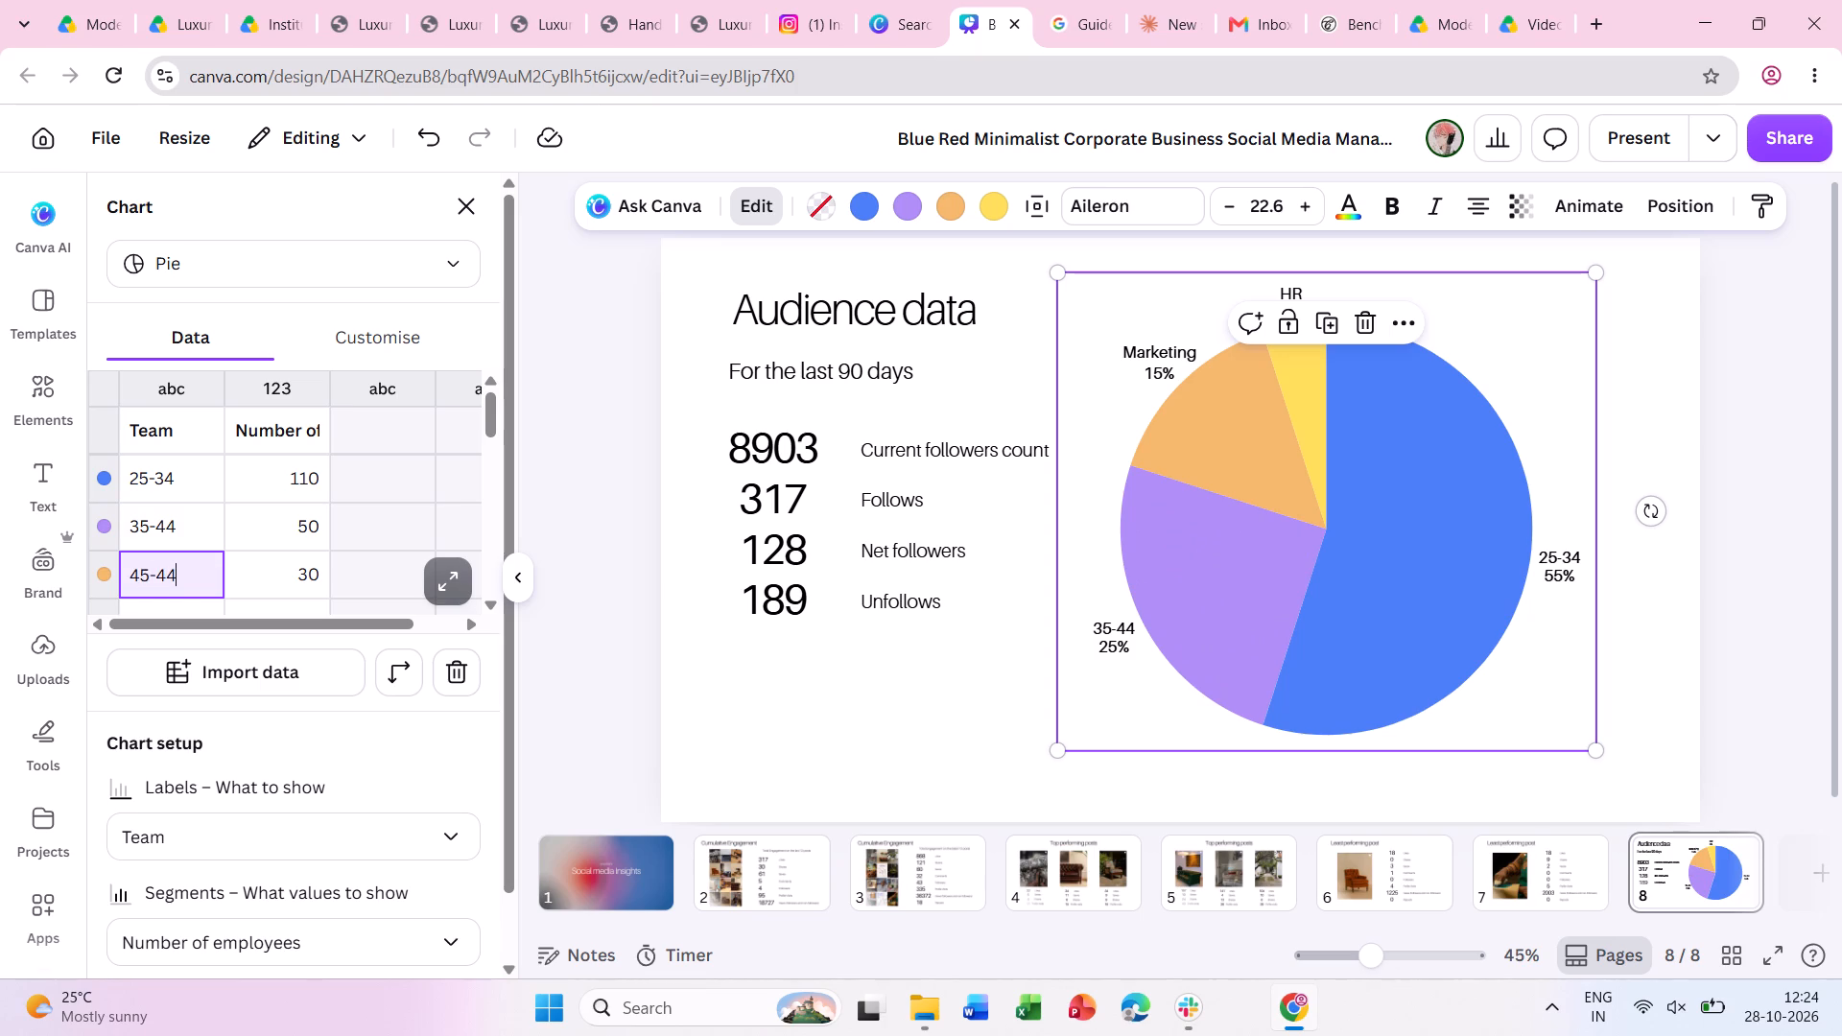
{"action": "scroll", "coordinate": [219, 551], "scroll_direction": "down", "scroll_amount": 1}
{"action": "triple_click", "coordinate": [146, 504]}
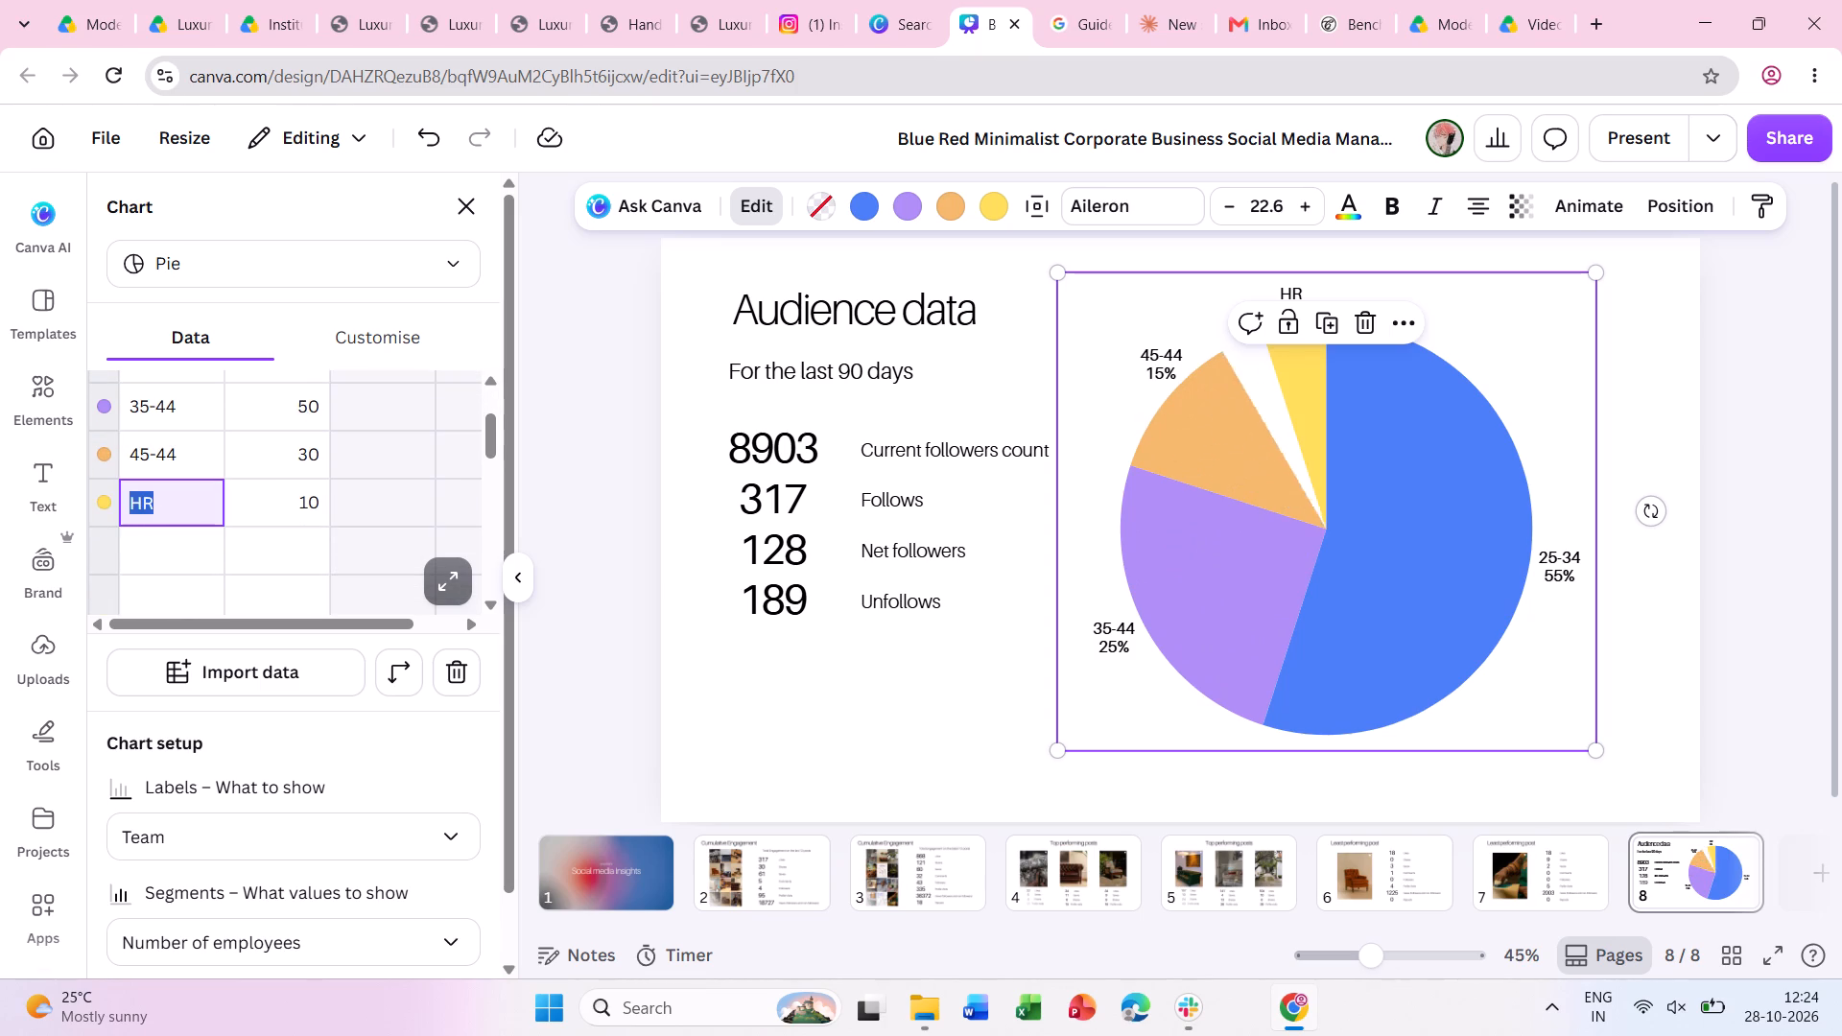
{"action": "type", "text": "55-64"}
Add a fifth row to the chart data labelled 65+ with the value 3.2%.
{"action": "double_click", "coordinate": [161, 553]}
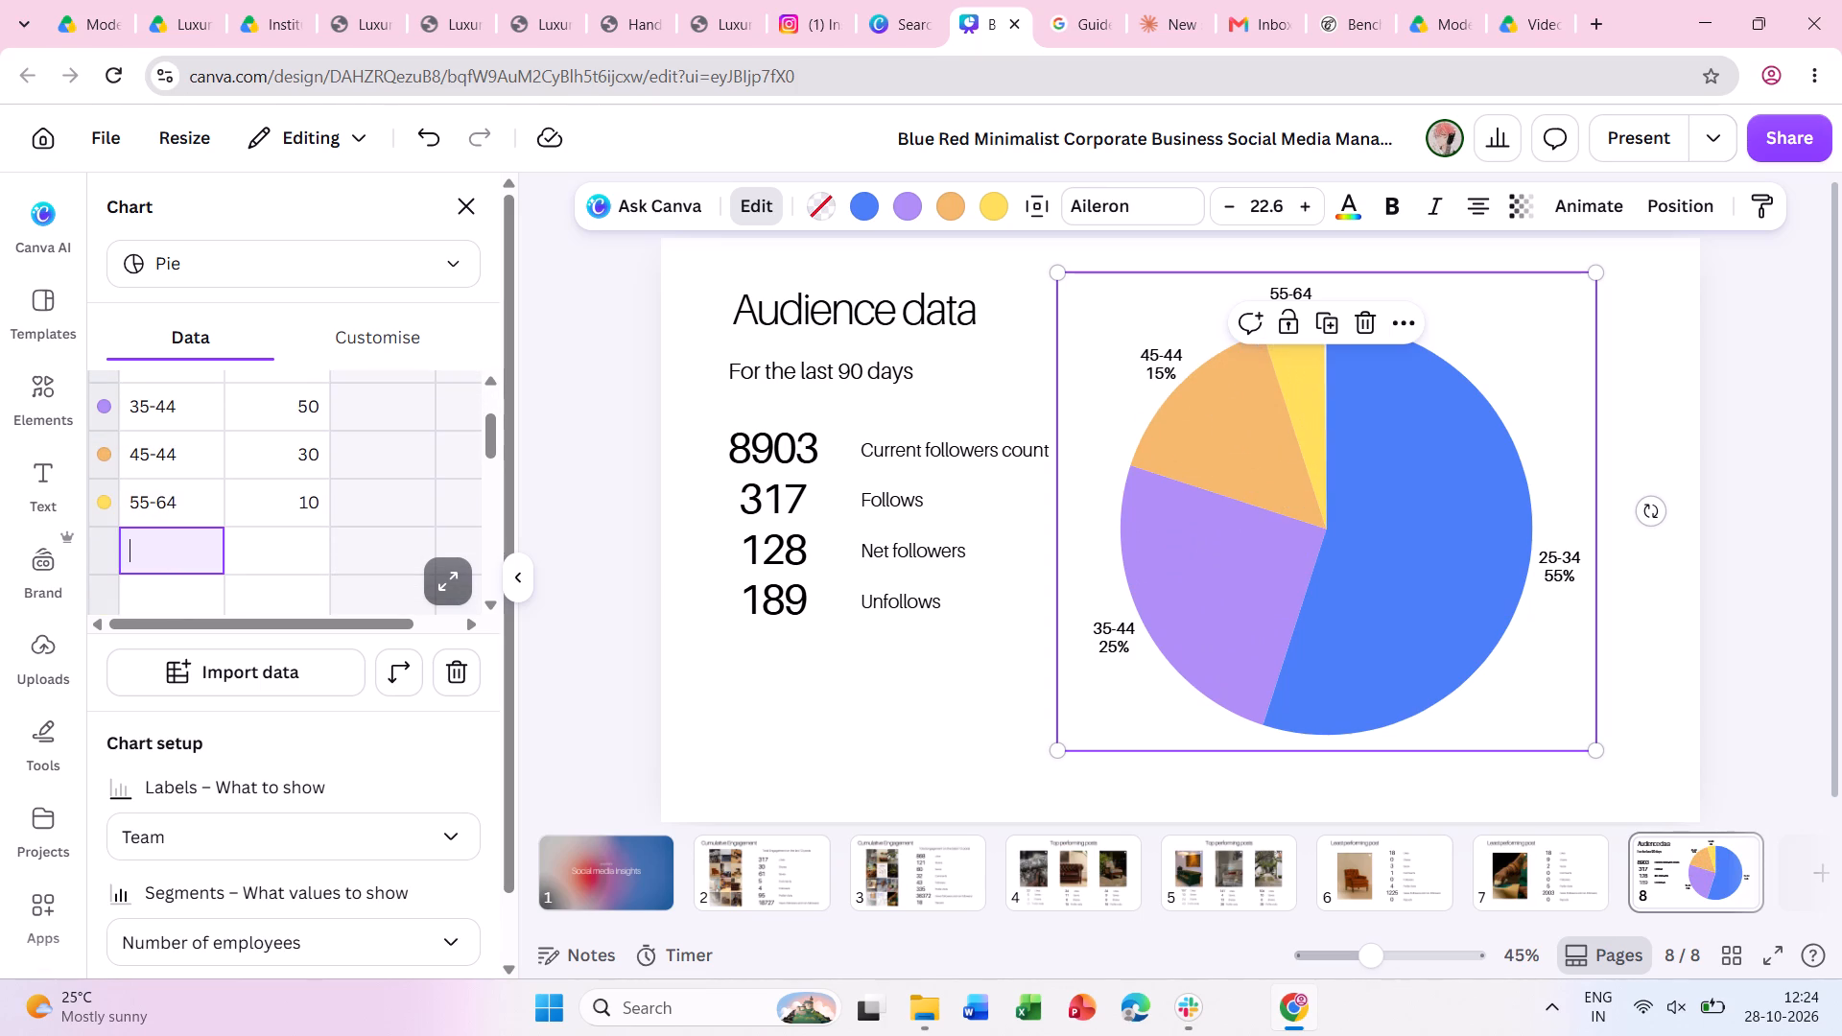
{"action": "type", "text": "65"}
{"action": "key", "text": "shift+plus"}
{"action": "left_click", "coordinate": [282, 559]}
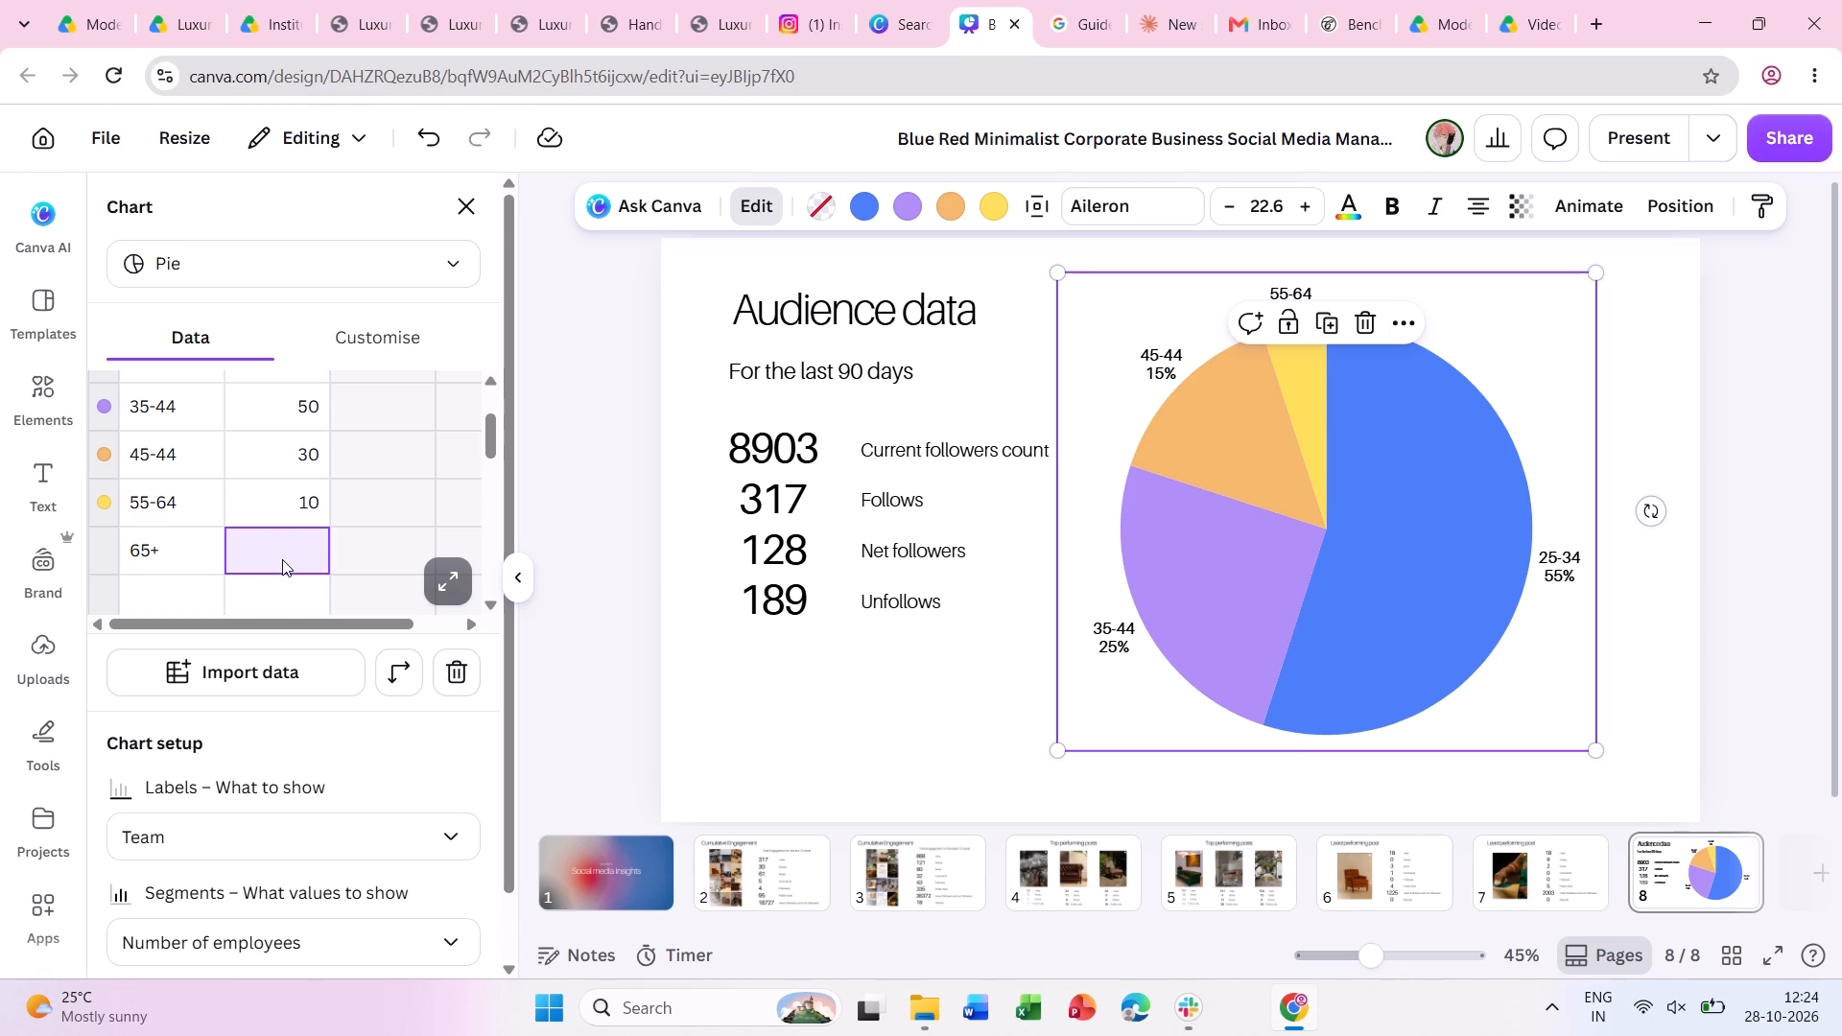
{"action": "type", "text": "3.2"}
{"action": "key", "text": "shift+percent"}
{"action": "key", "text": "Return"}
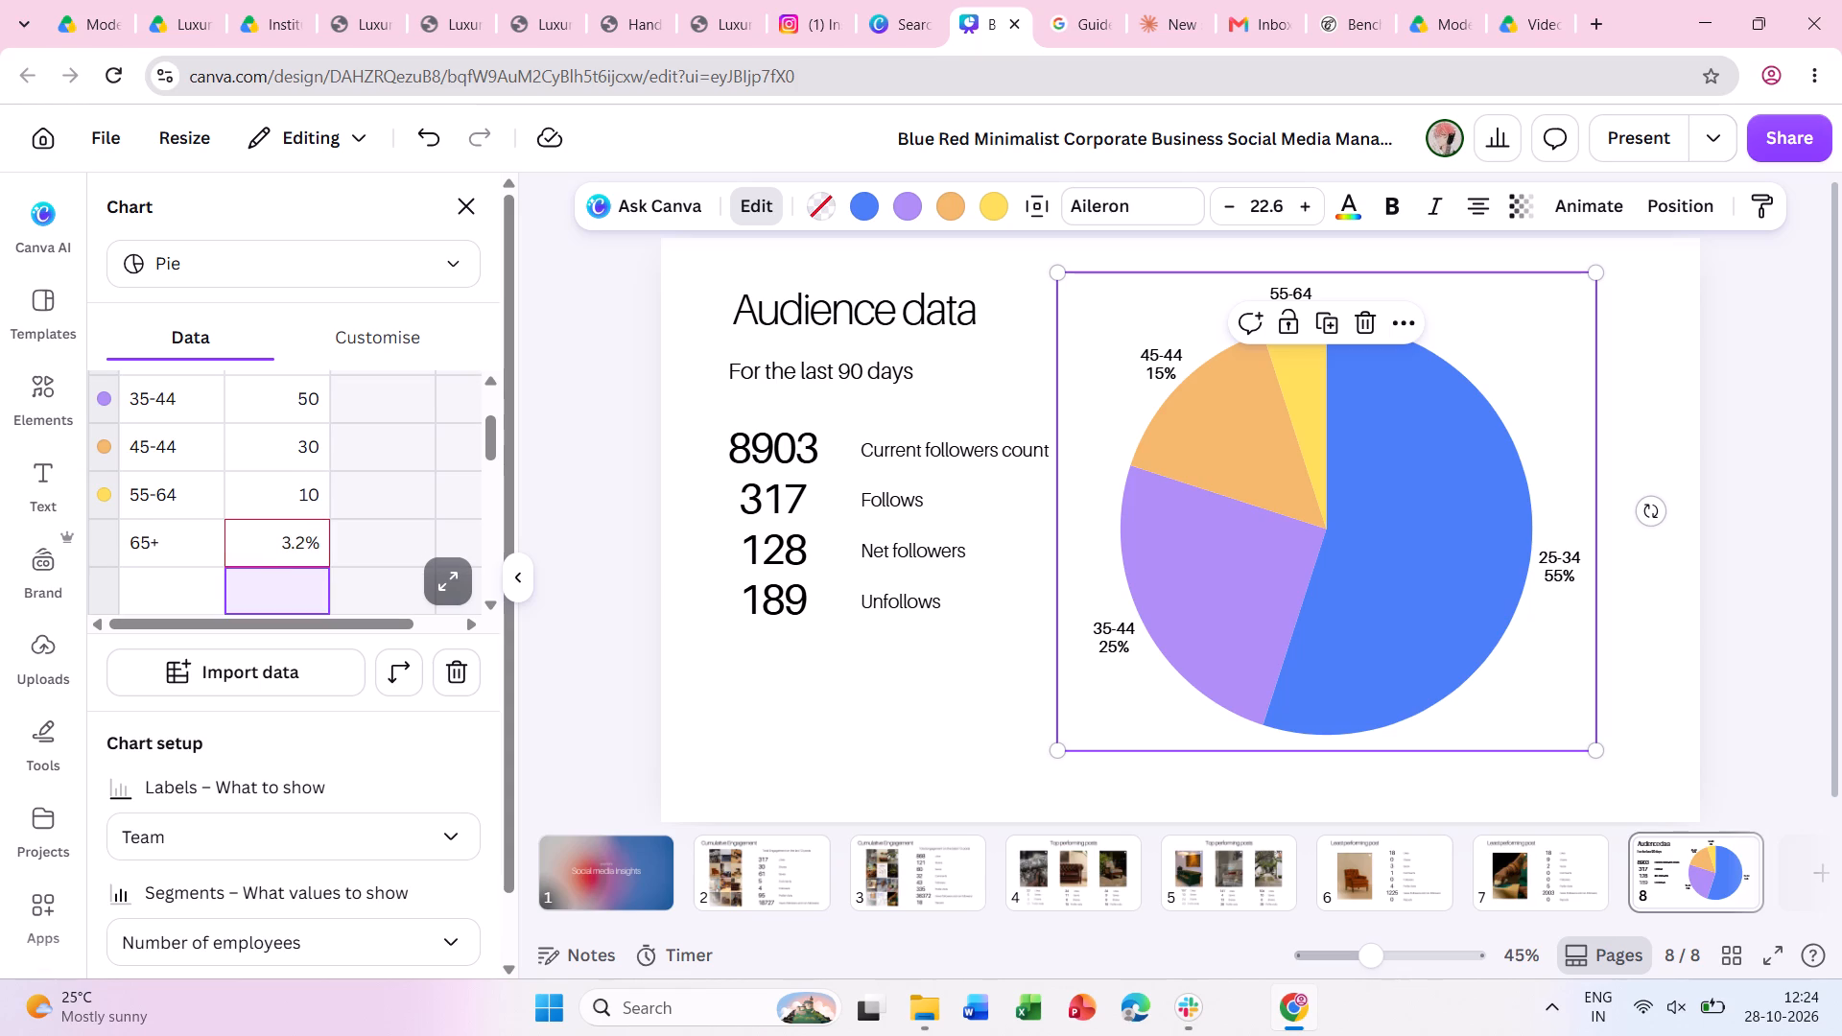
Format the pie chart's label values as numbers instead of percentages.
{"action": "left_click", "coordinate": [306, 508]}
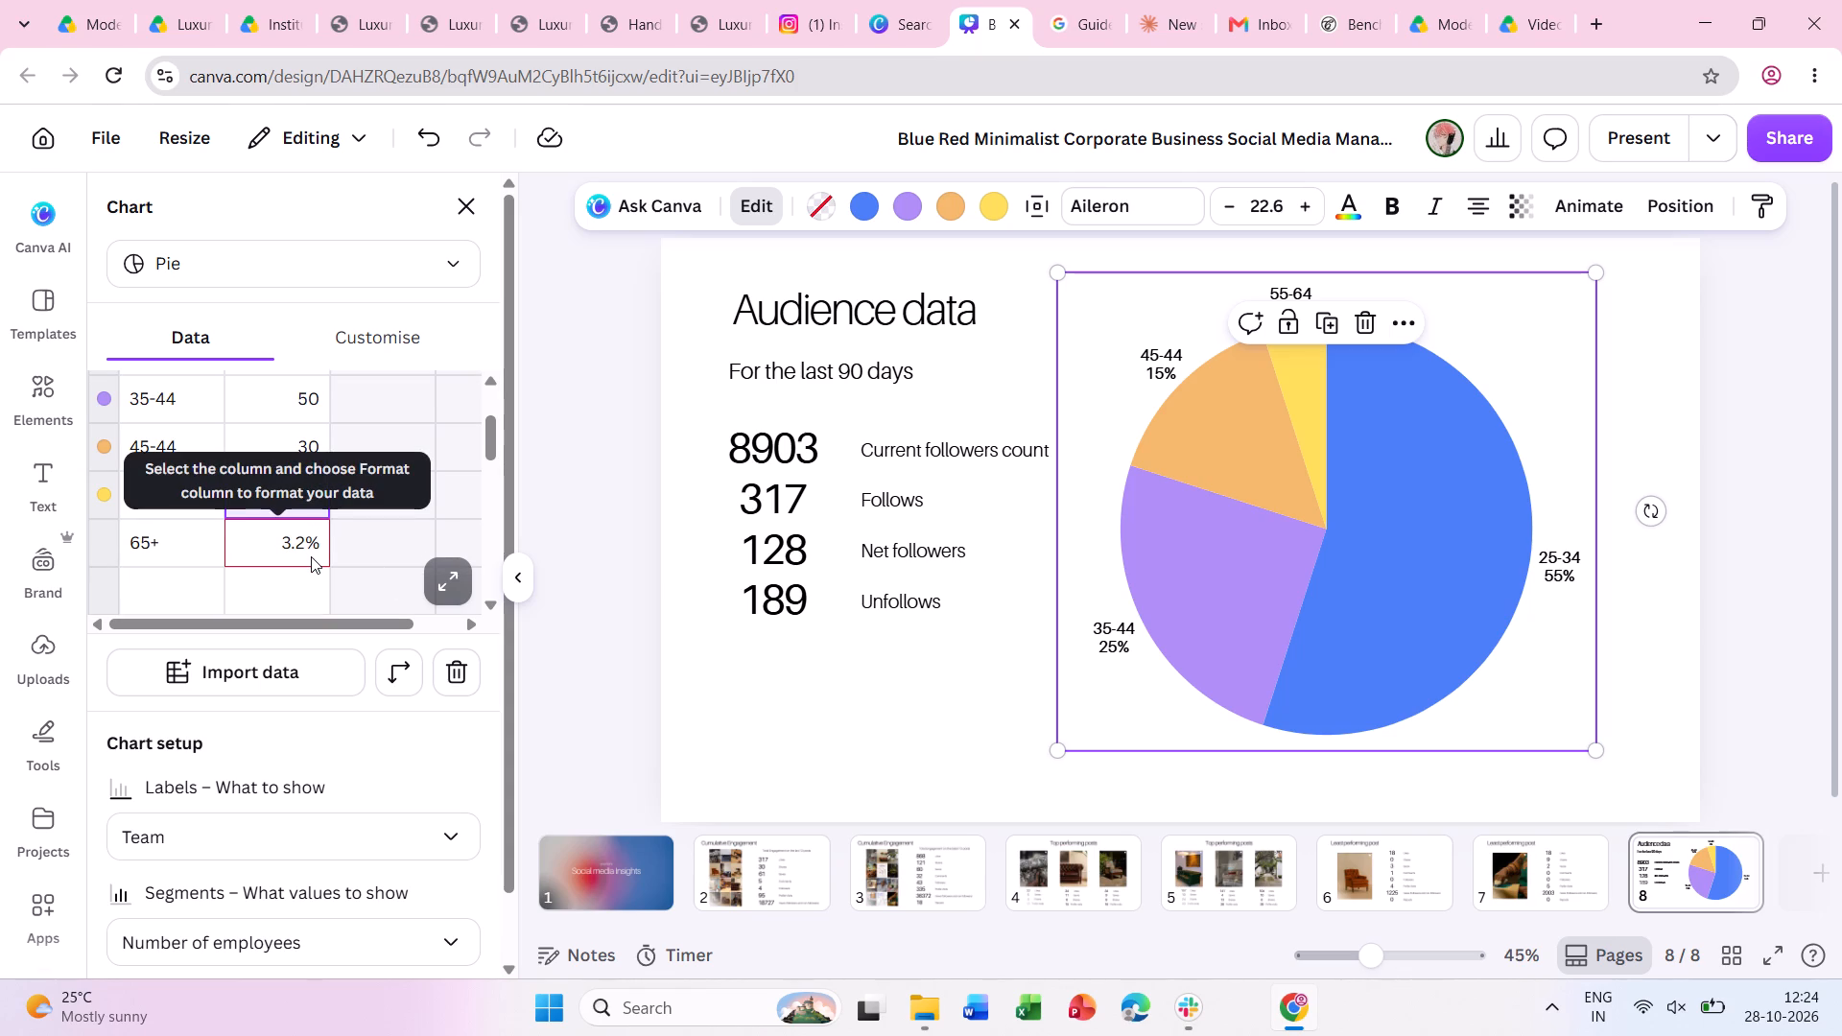
{"action": "left_click", "coordinate": [366, 340]}
{"action": "left_click", "coordinate": [376, 587]}
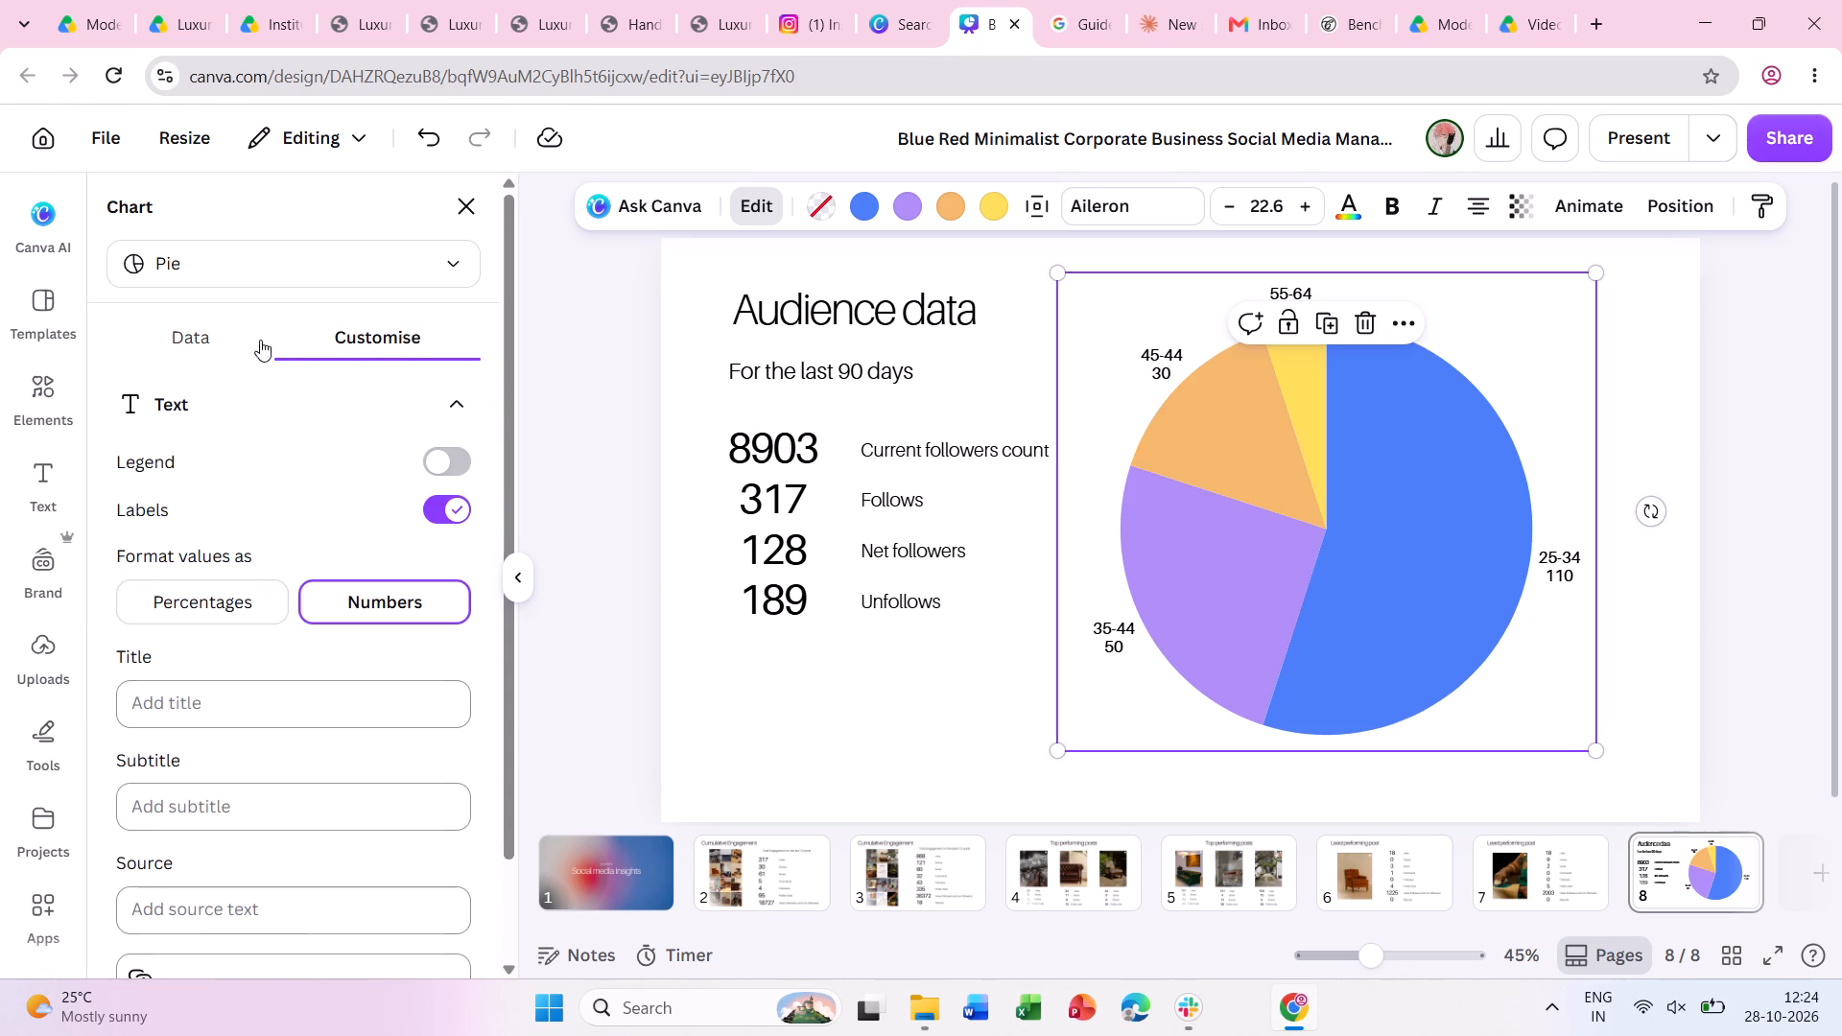
Remove the percent sign from the 65+ row's value so it reads 3.2.
{"action": "left_click", "coordinate": [201, 318]}
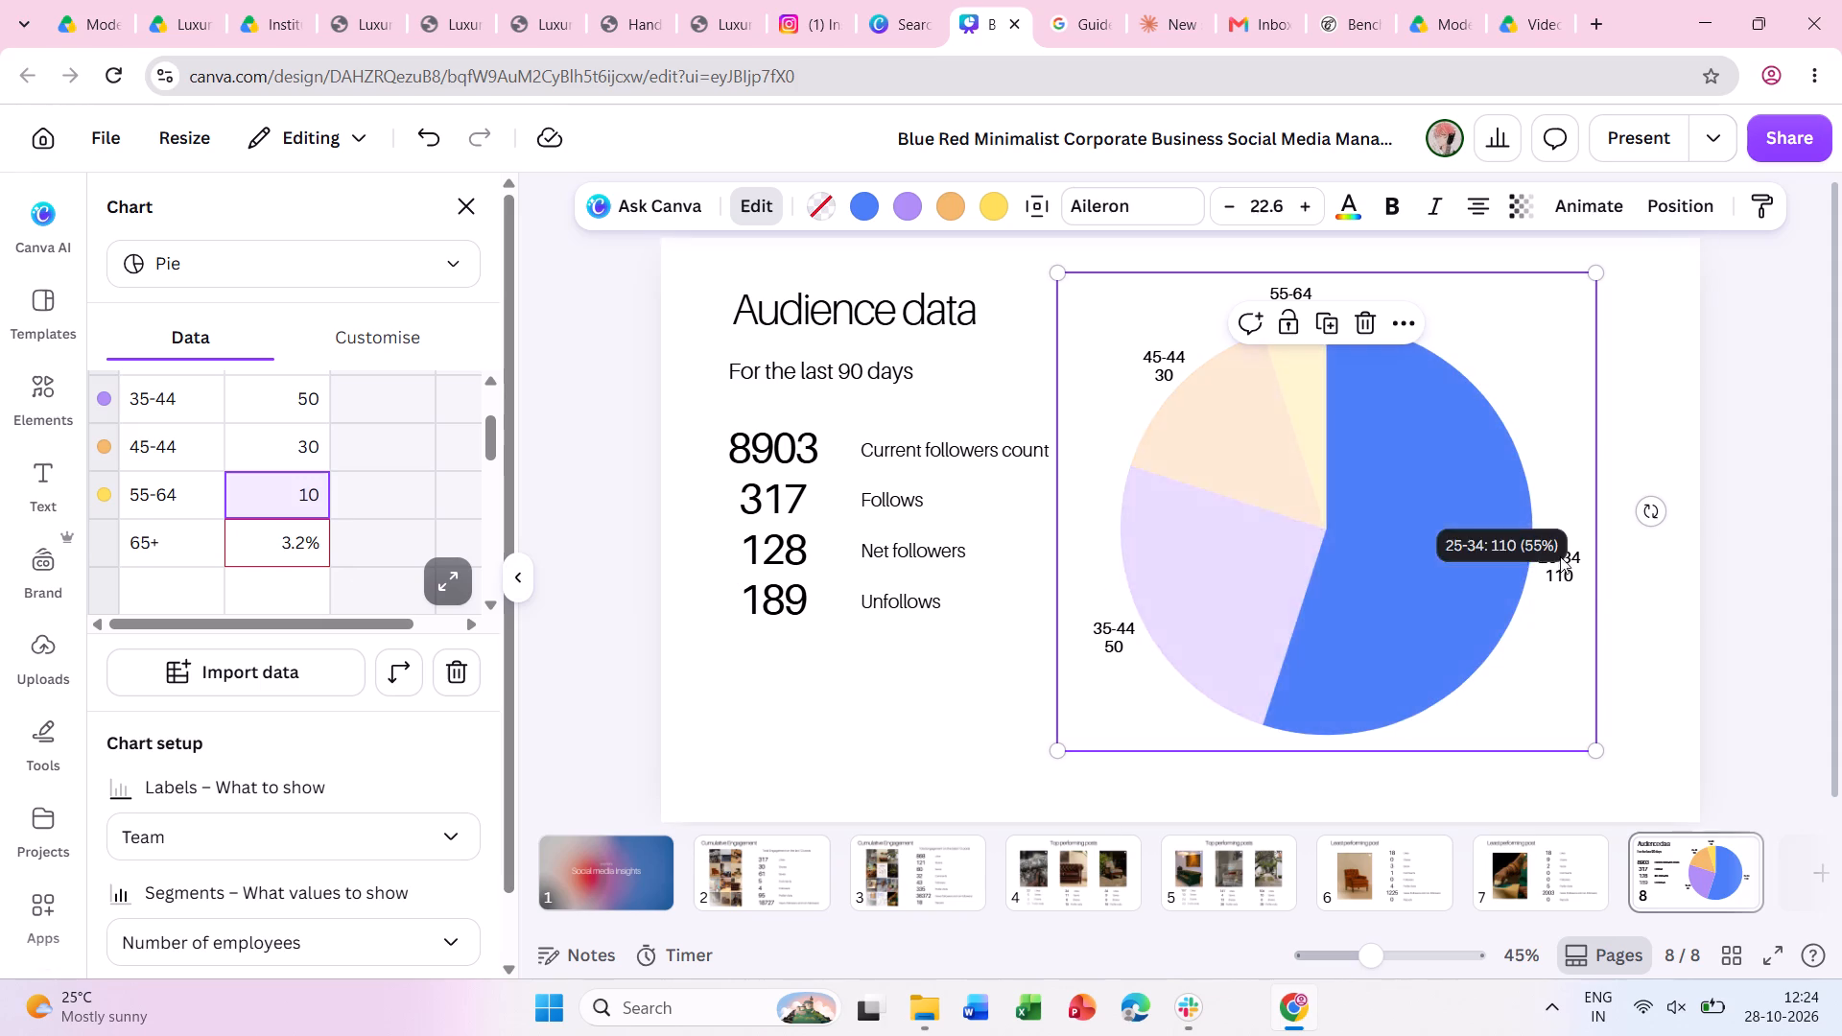
{"action": "left_click", "coordinate": [282, 486]}
{"action": "double_click", "coordinate": [290, 493]}
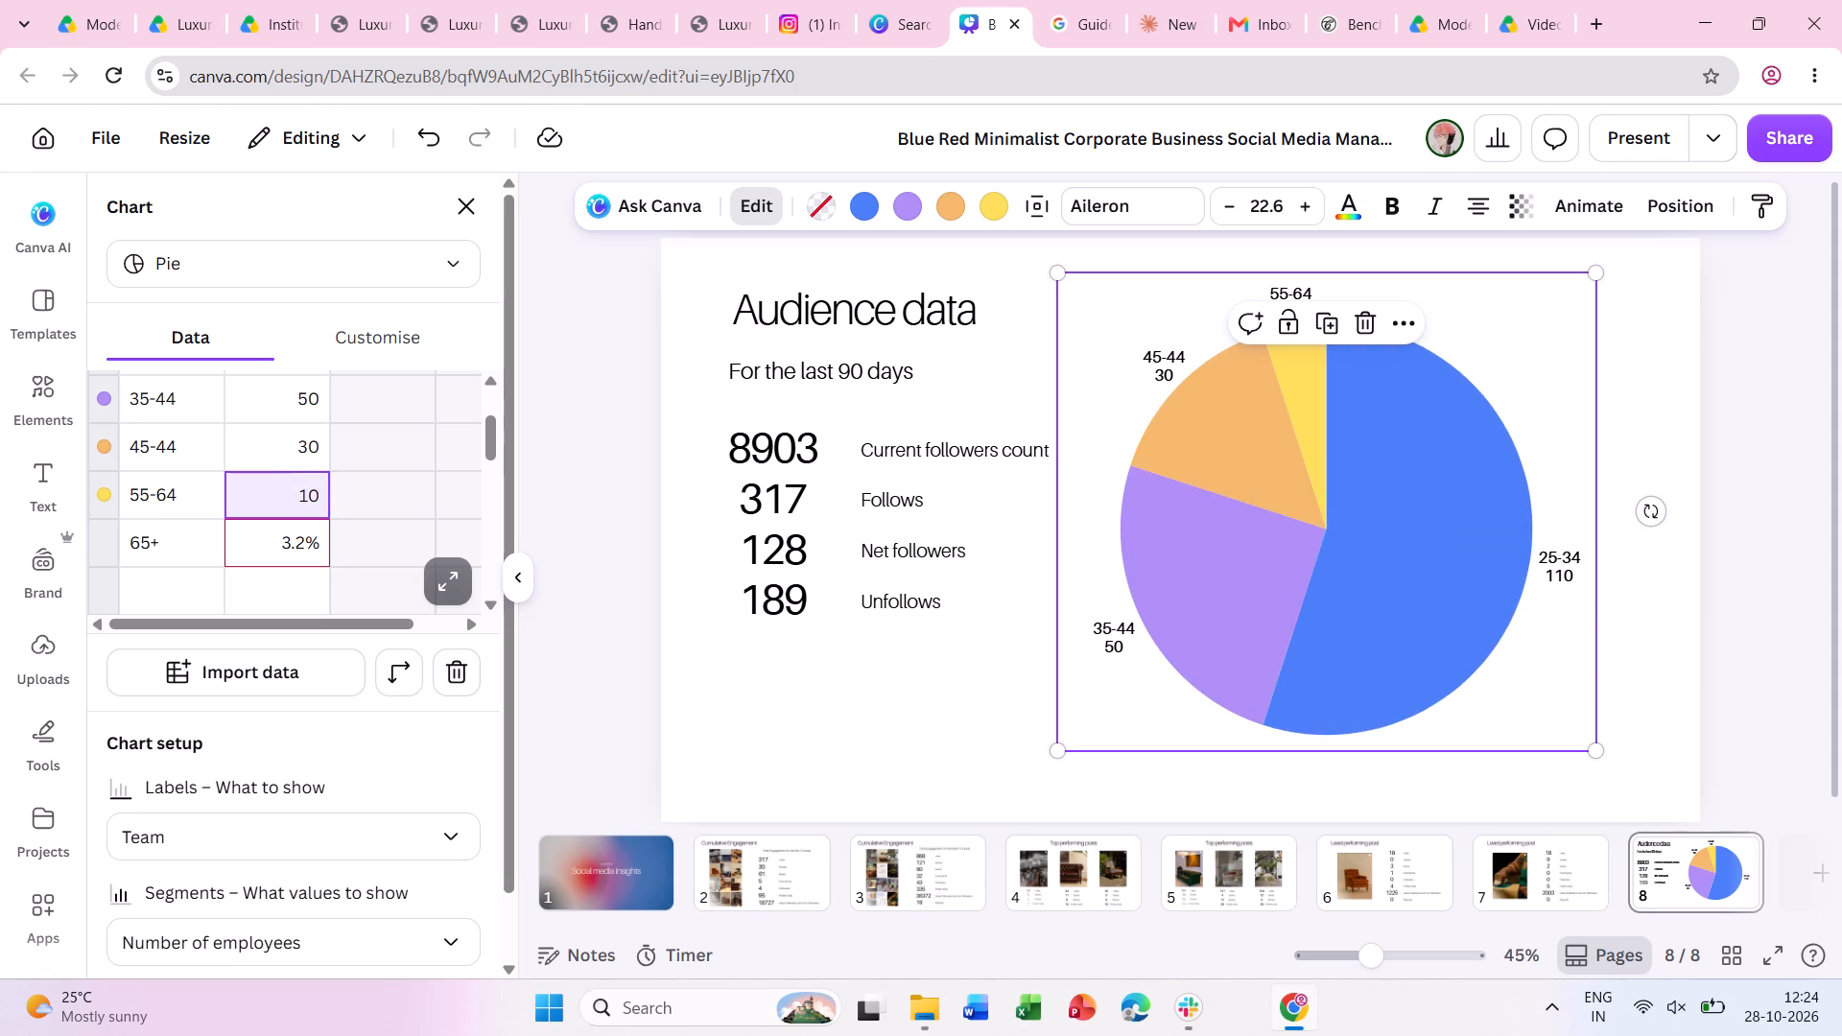
{"action": "double_click", "coordinate": [304, 530]}
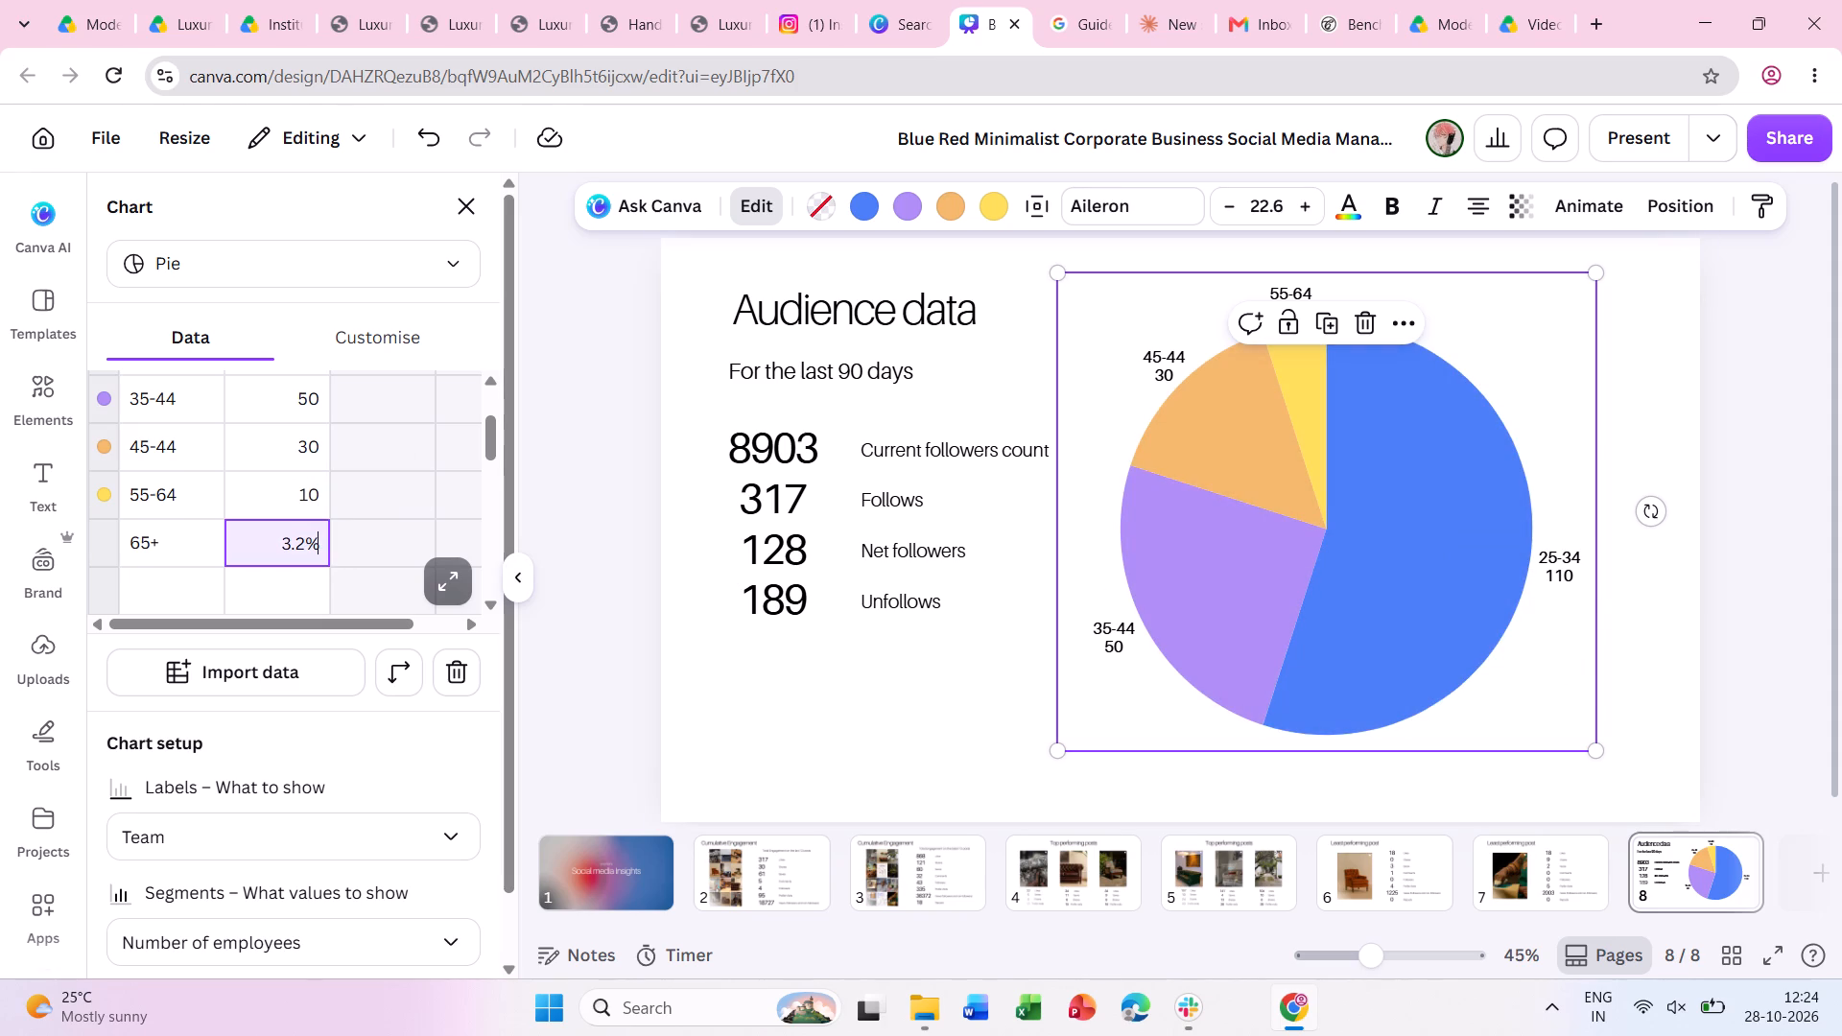
{"action": "left_click", "coordinate": [300, 501]}
{"action": "double_click", "coordinate": [308, 545]}
{"action": "key", "text": "BackSpace"}
Set the chart values to 9.1 for the 55-64 row and 22 for the 45-44 row.
{"action": "double_click", "coordinate": [303, 498]}
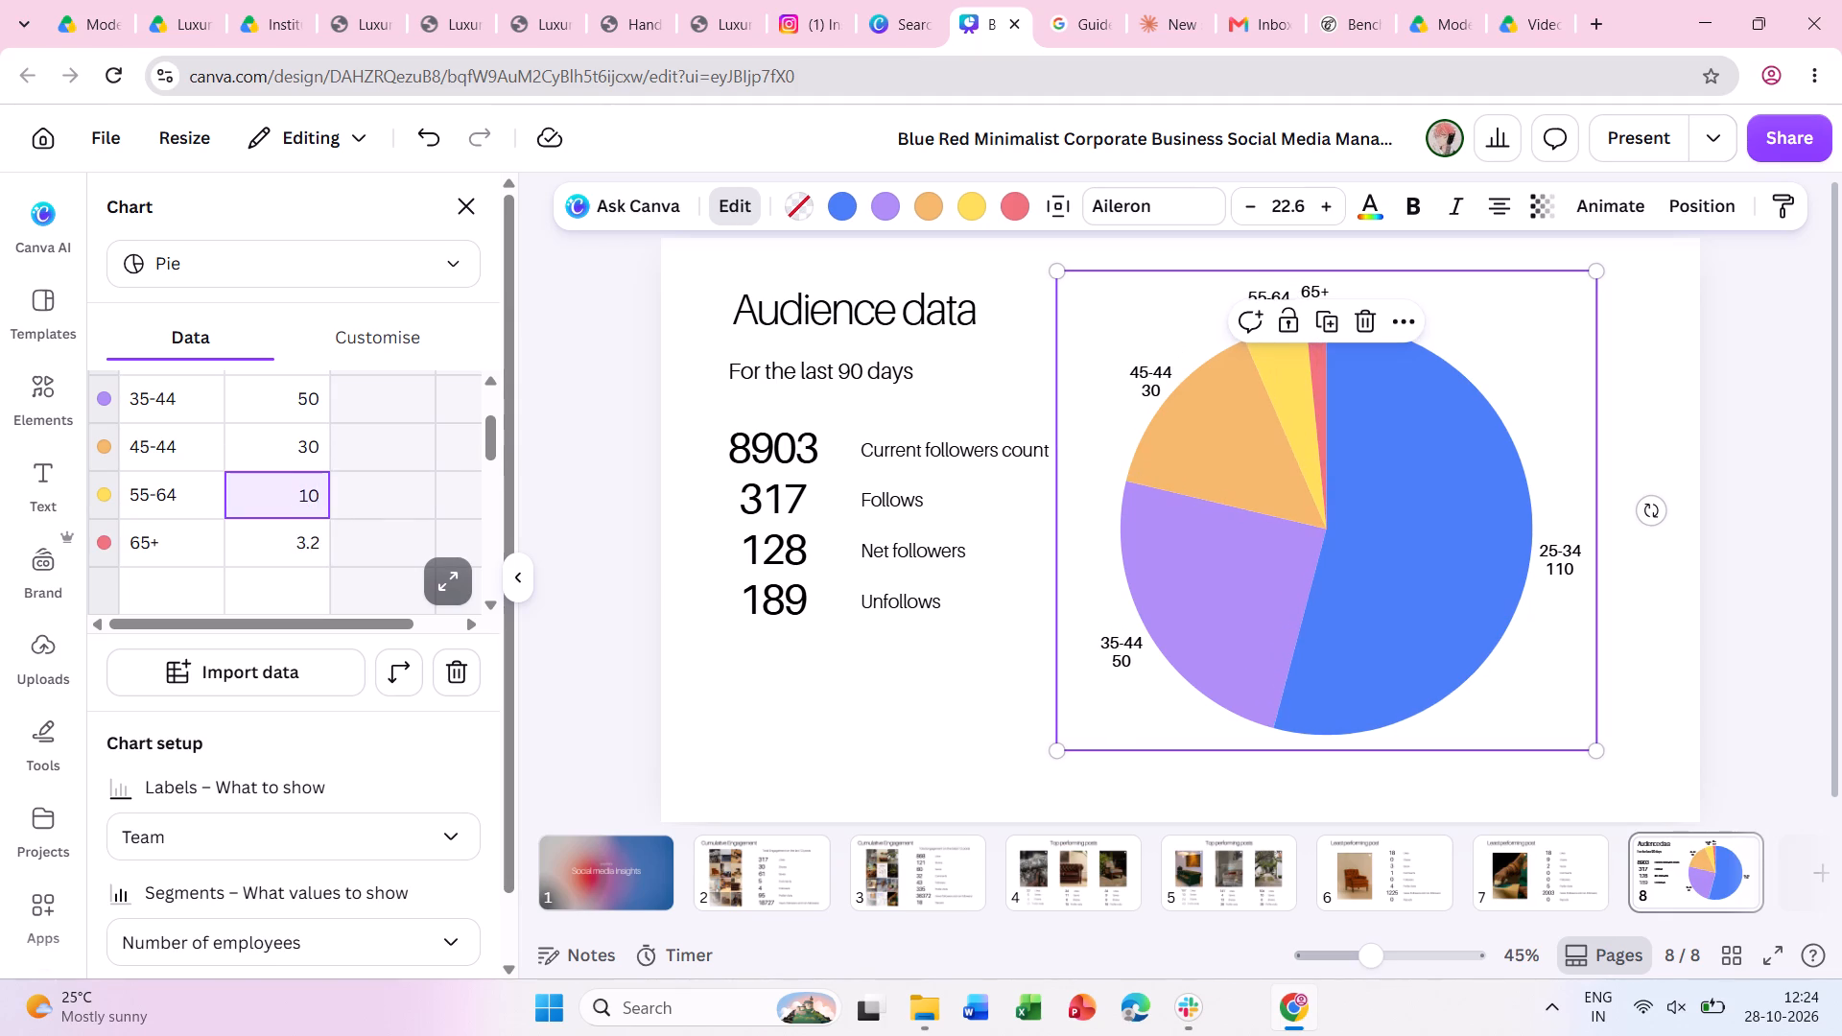
{"action": "key", "text": "BackSpace"}
{"action": "key", "text": "BackSpace"}
{"action": "type", "text": "9.1"}
{"action": "triple_click", "coordinate": [310, 445]}
{"action": "left_click", "coordinate": [307, 446]}
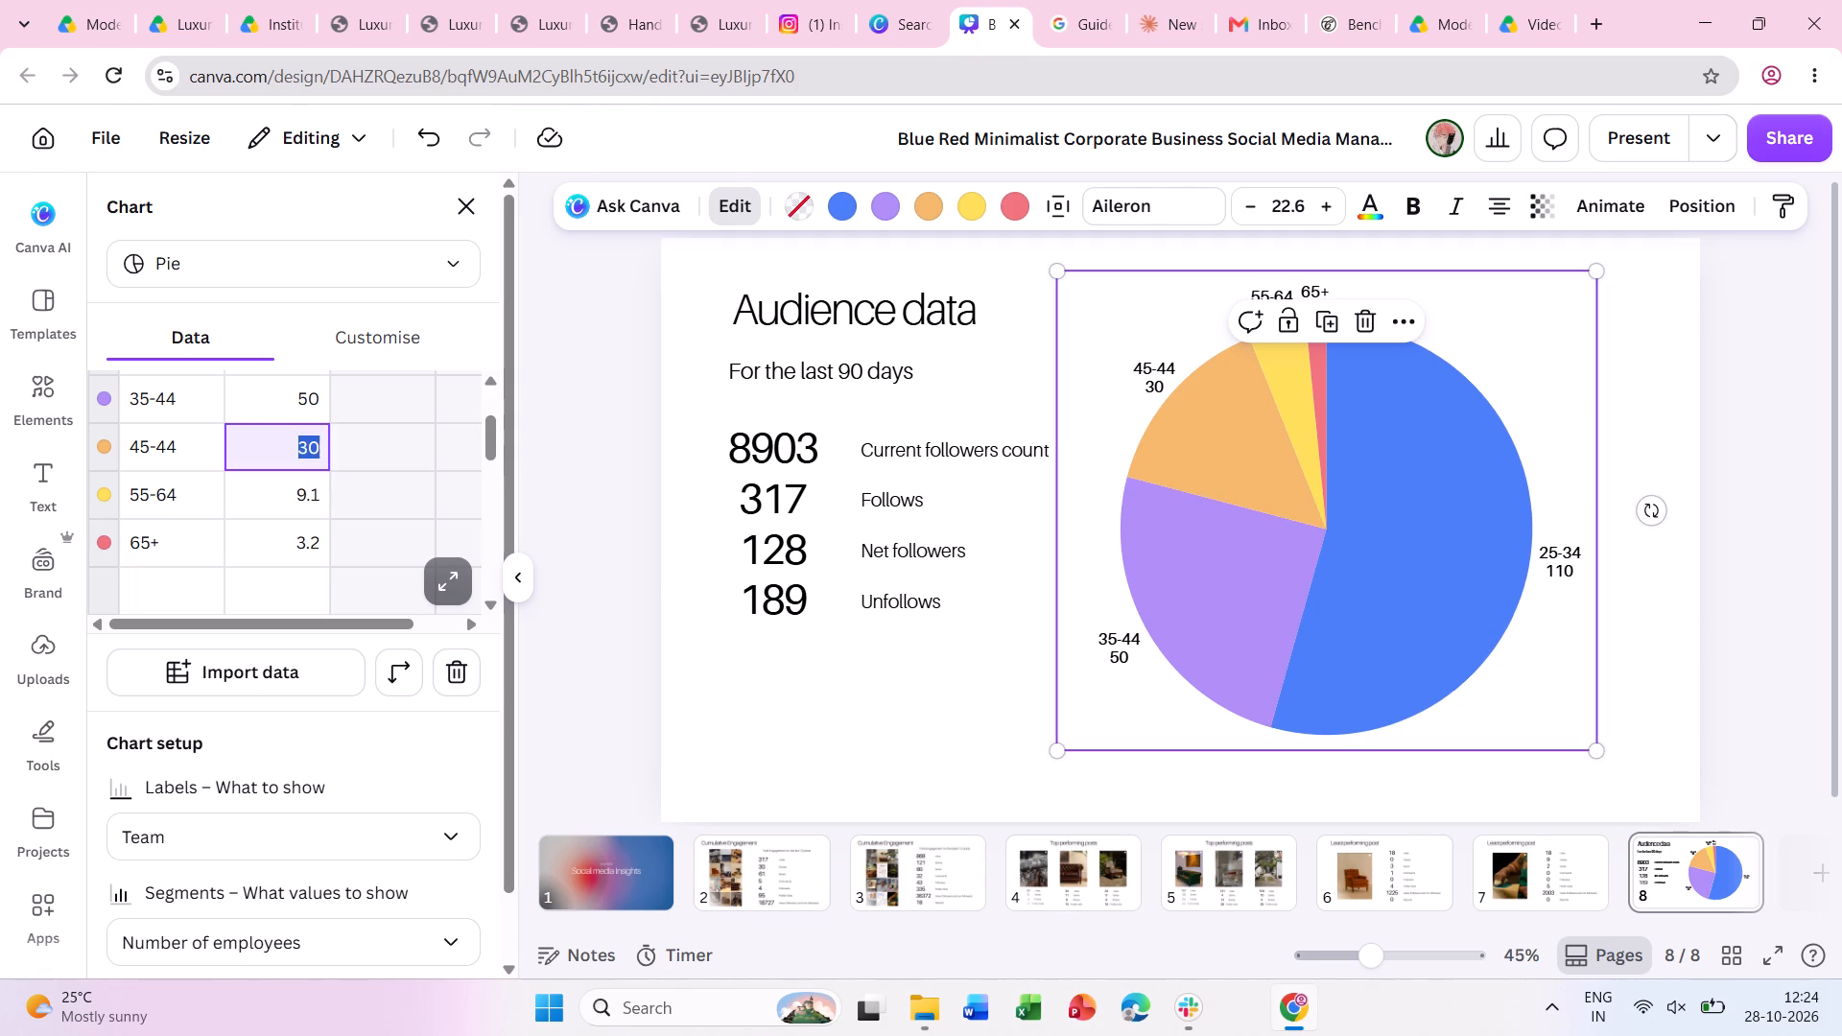
{"action": "type", "text": "22"}
Set the chart values to 39.1 for the 35-44 row and 24.5 for the 25-34 row.
{"action": "triple_click", "coordinate": [311, 399]}
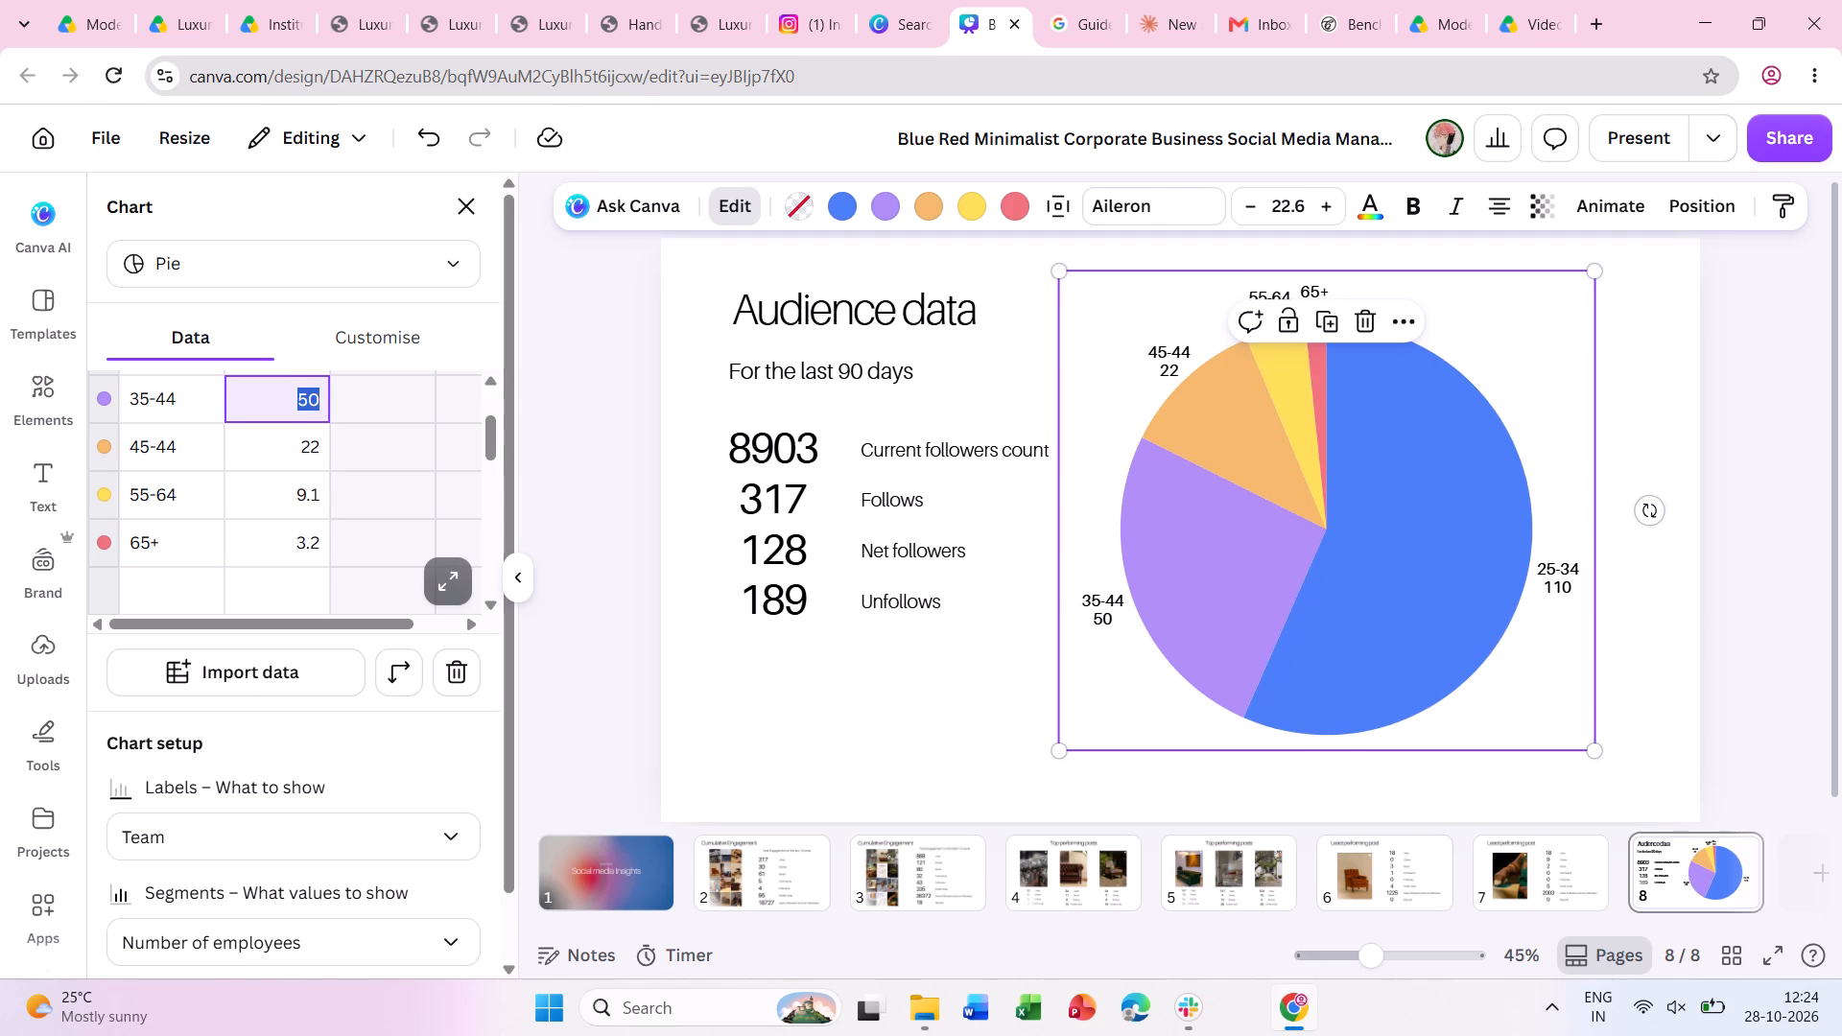
{"action": "type", "text": "39.1"}
{"action": "left_click", "coordinate": [347, 465]}
{"action": "scroll", "coordinate": [384, 499], "scroll_direction": "up", "scroll_amount": 1}
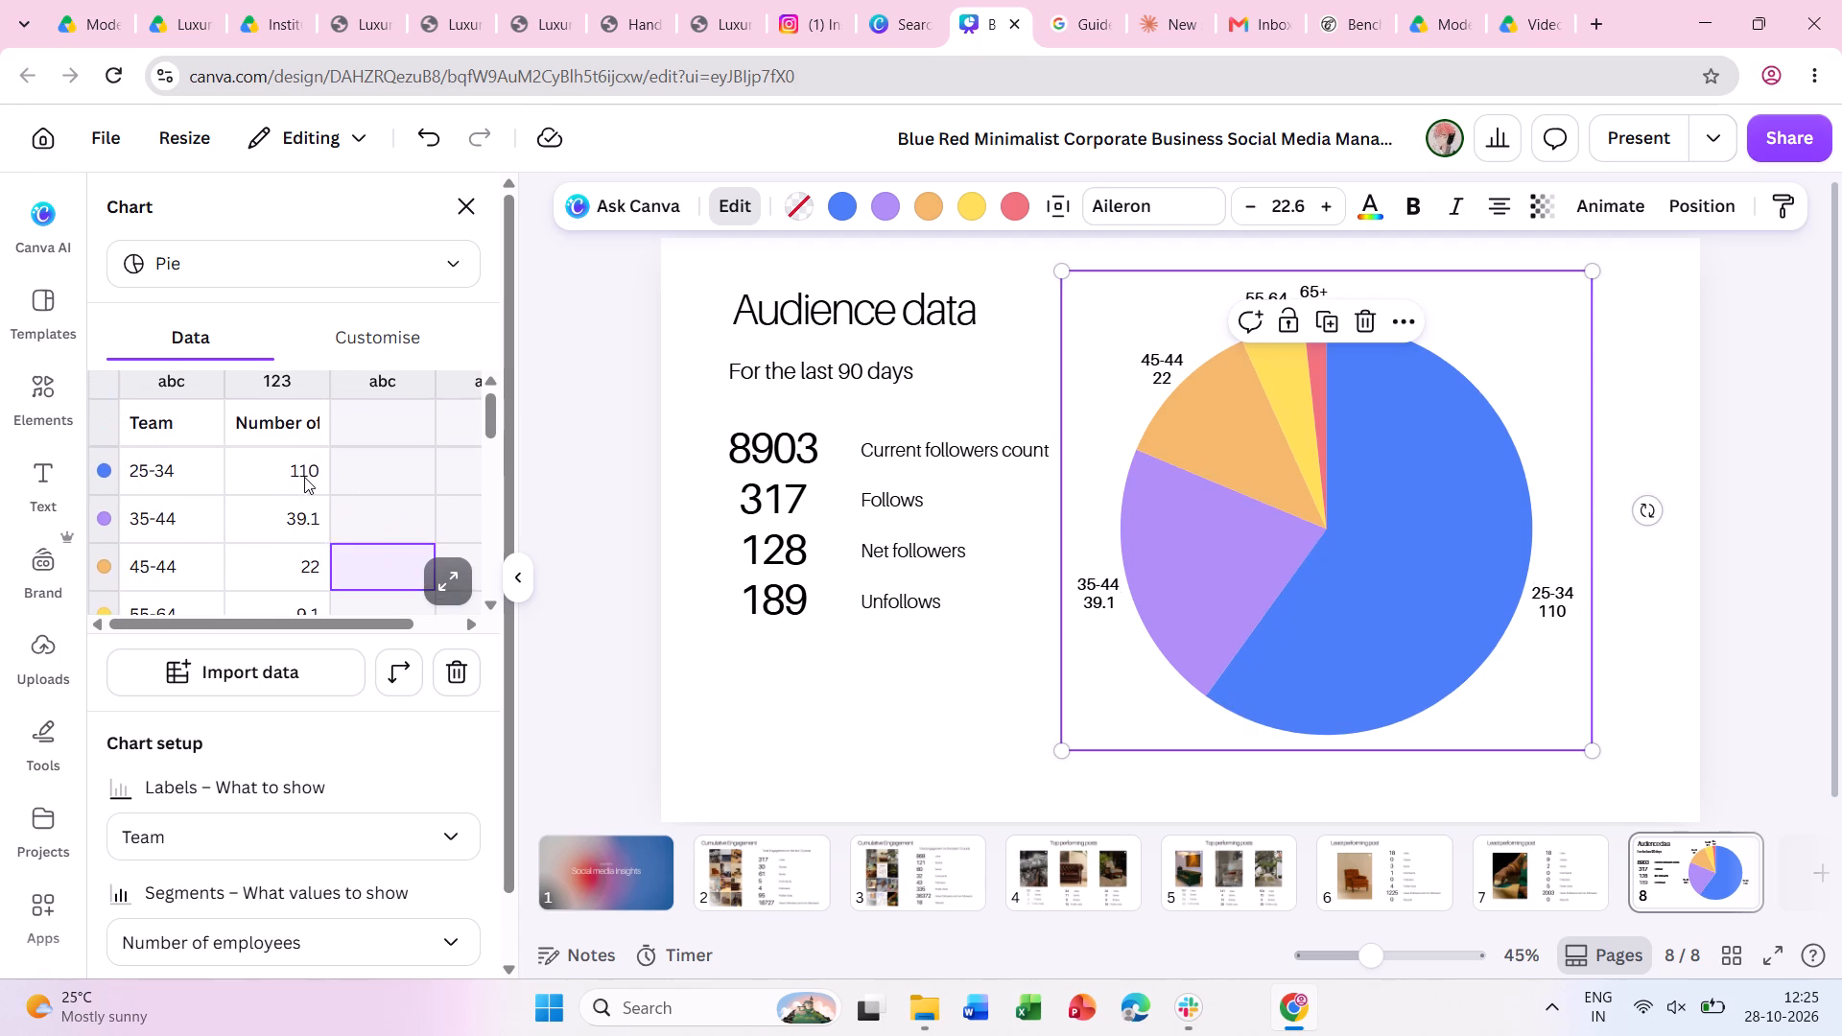
{"action": "triple_click", "coordinate": [304, 477]}
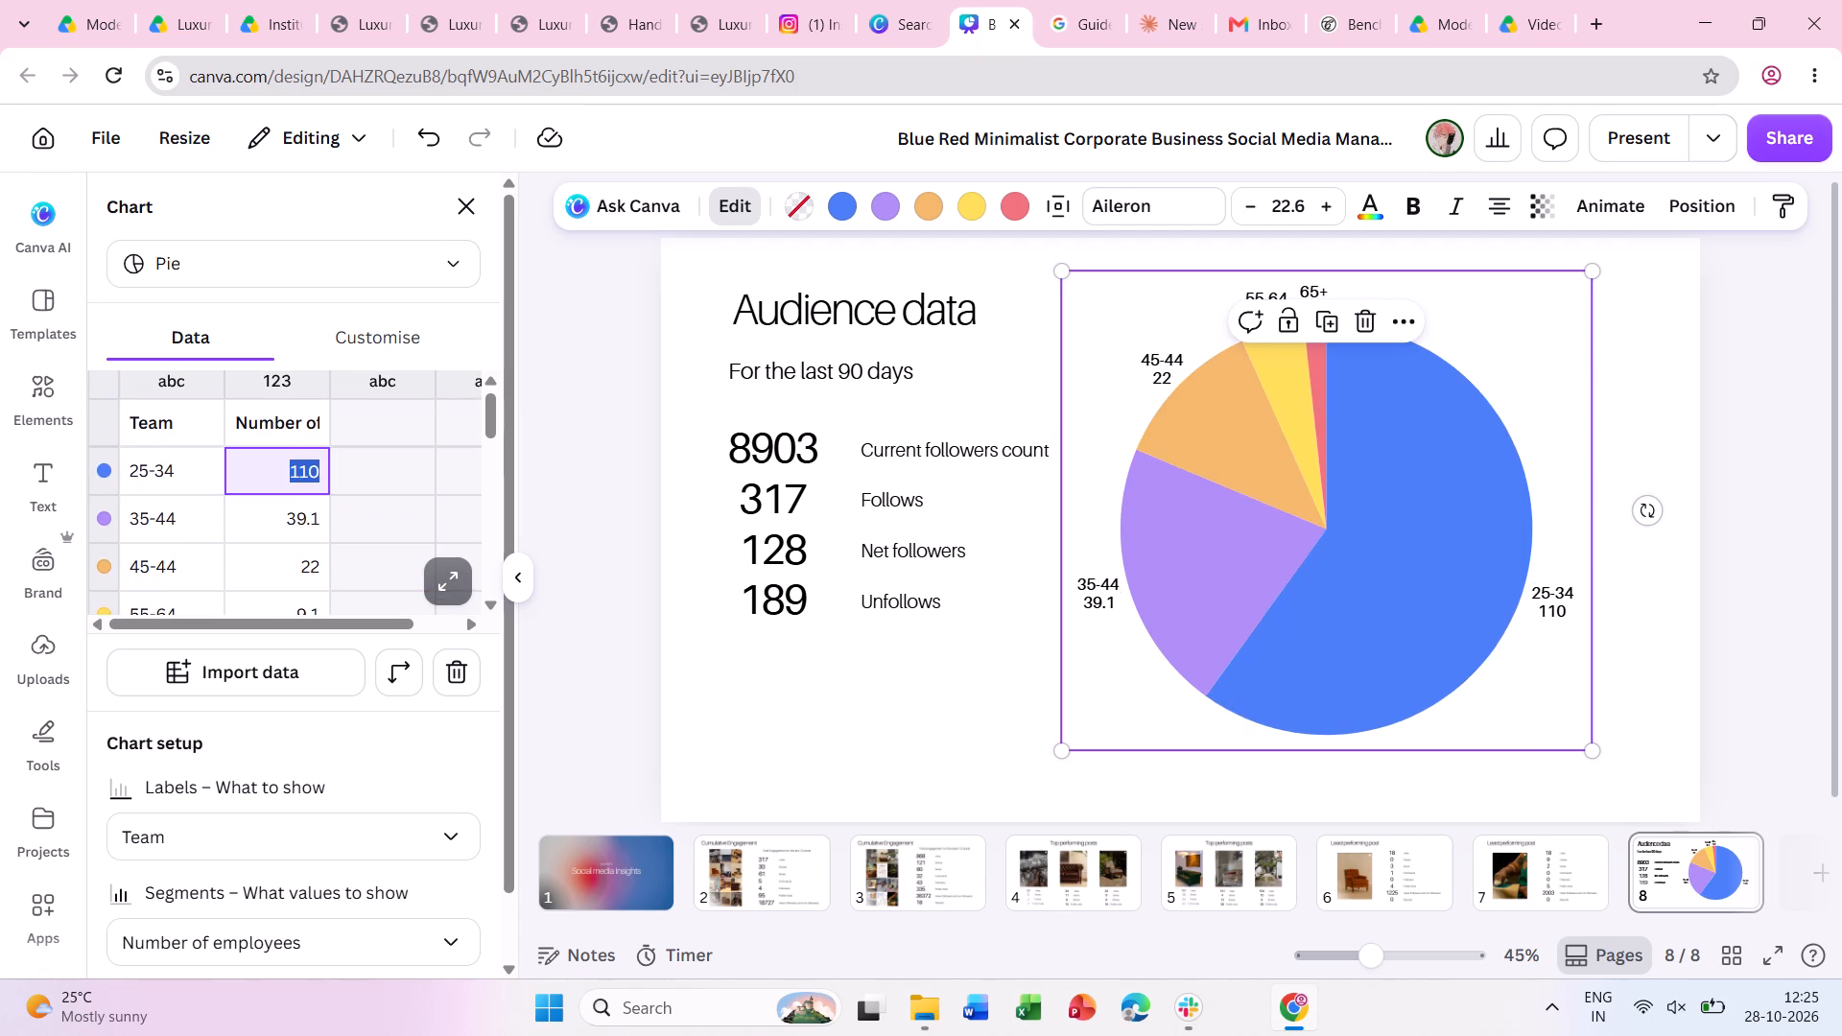
{"action": "type", "text": "24.5"}
{"action": "left_click", "coordinate": [393, 489]}
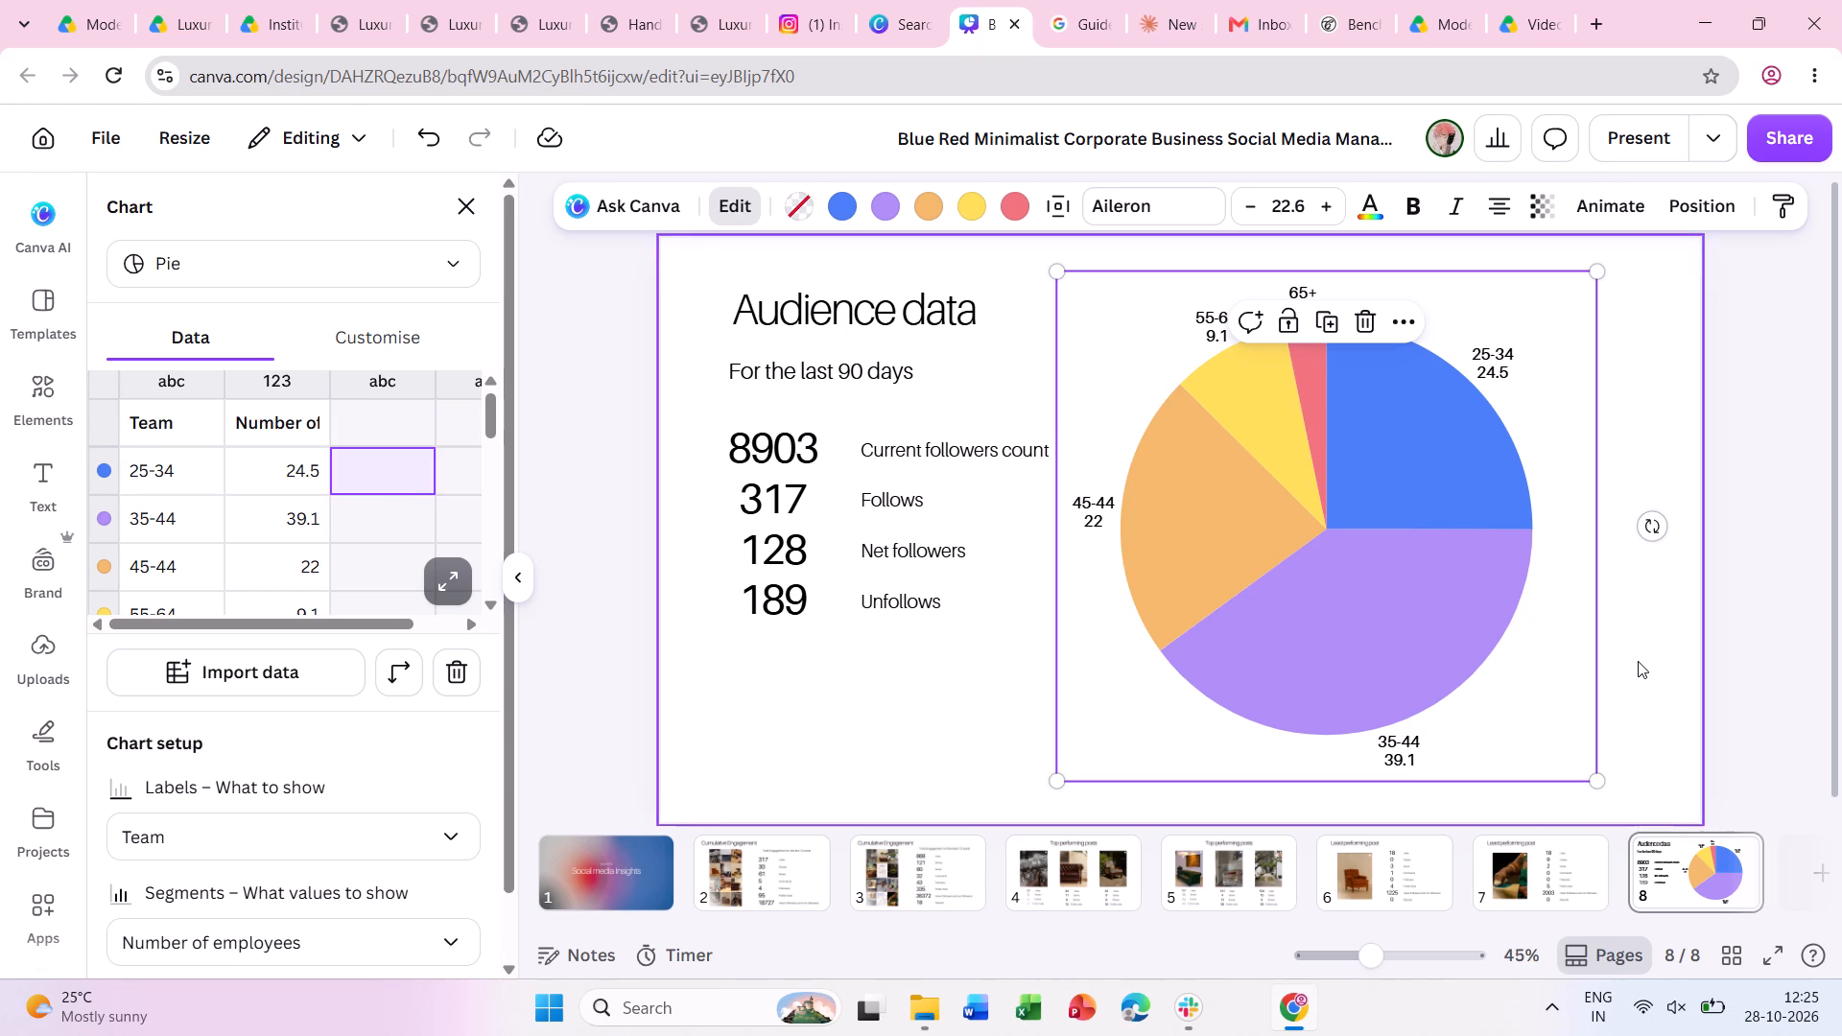
Rename the chart data's Team column header as Age Group and leave the chart editor.
{"action": "triple_click", "coordinate": [169, 417]}
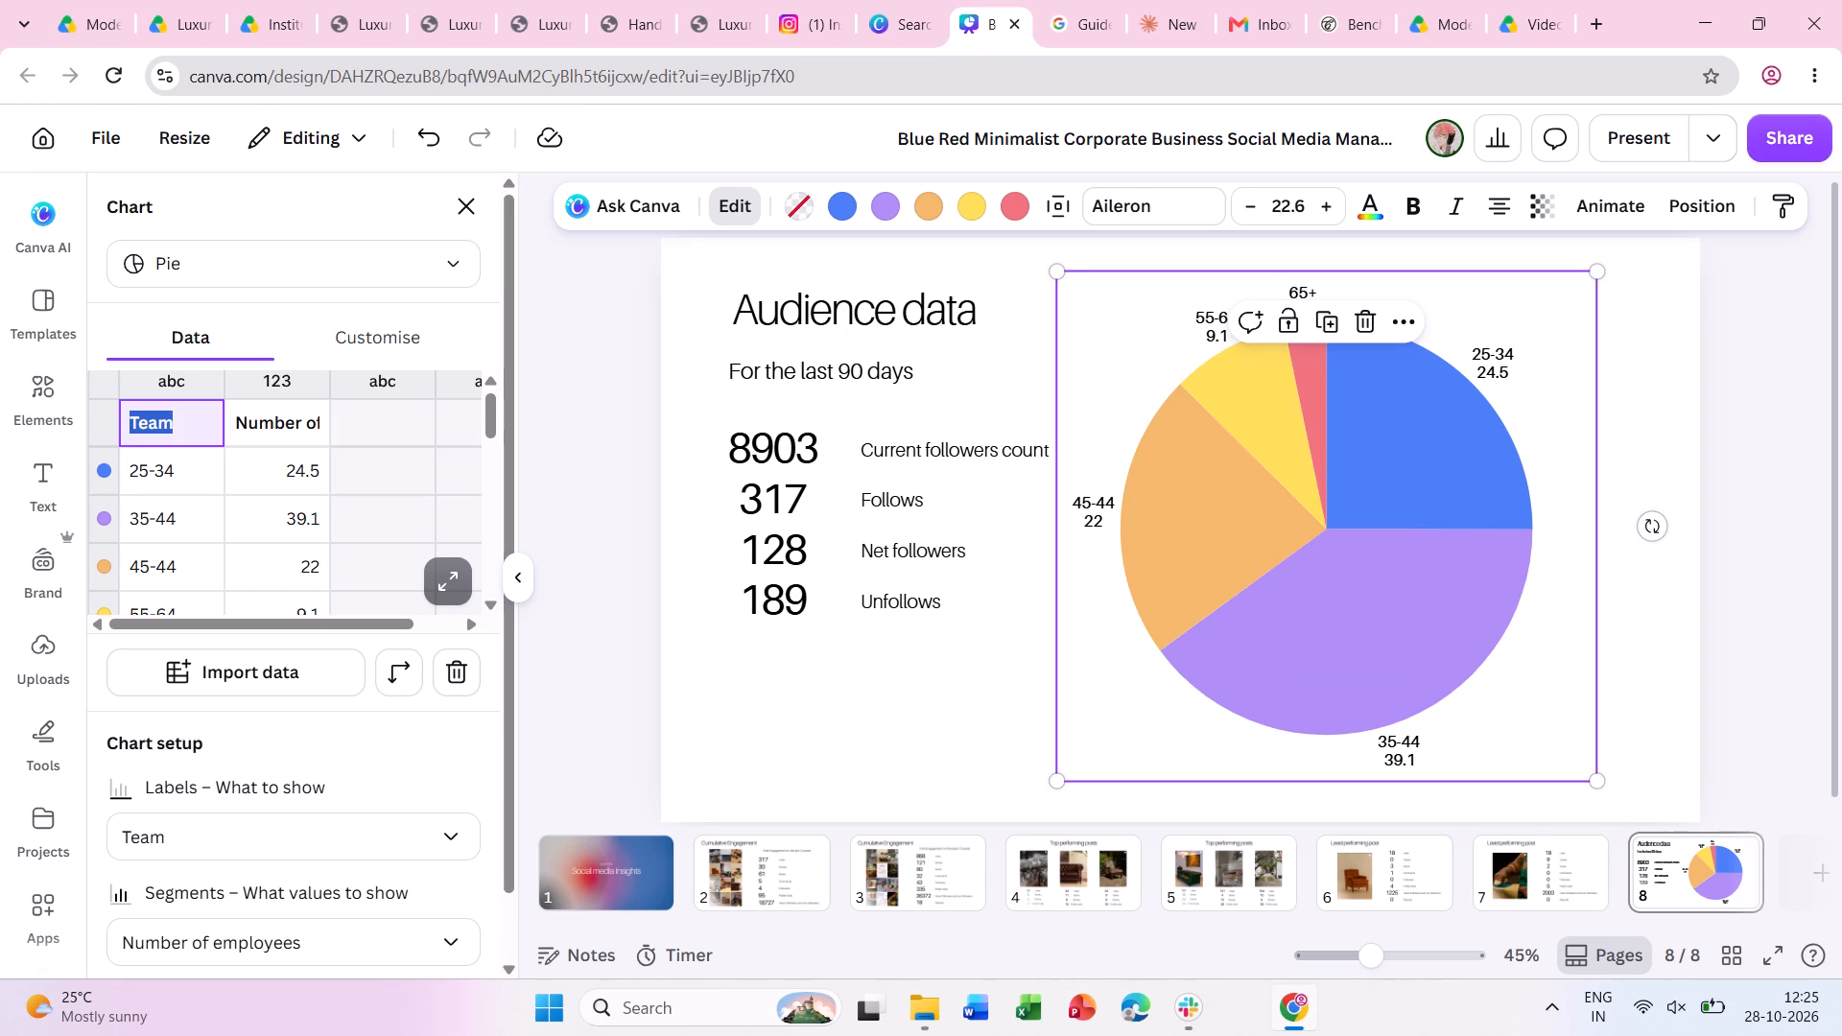
{"action": "type", "text": "Age Group"}
{"action": "left_click", "coordinate": [364, 459]}
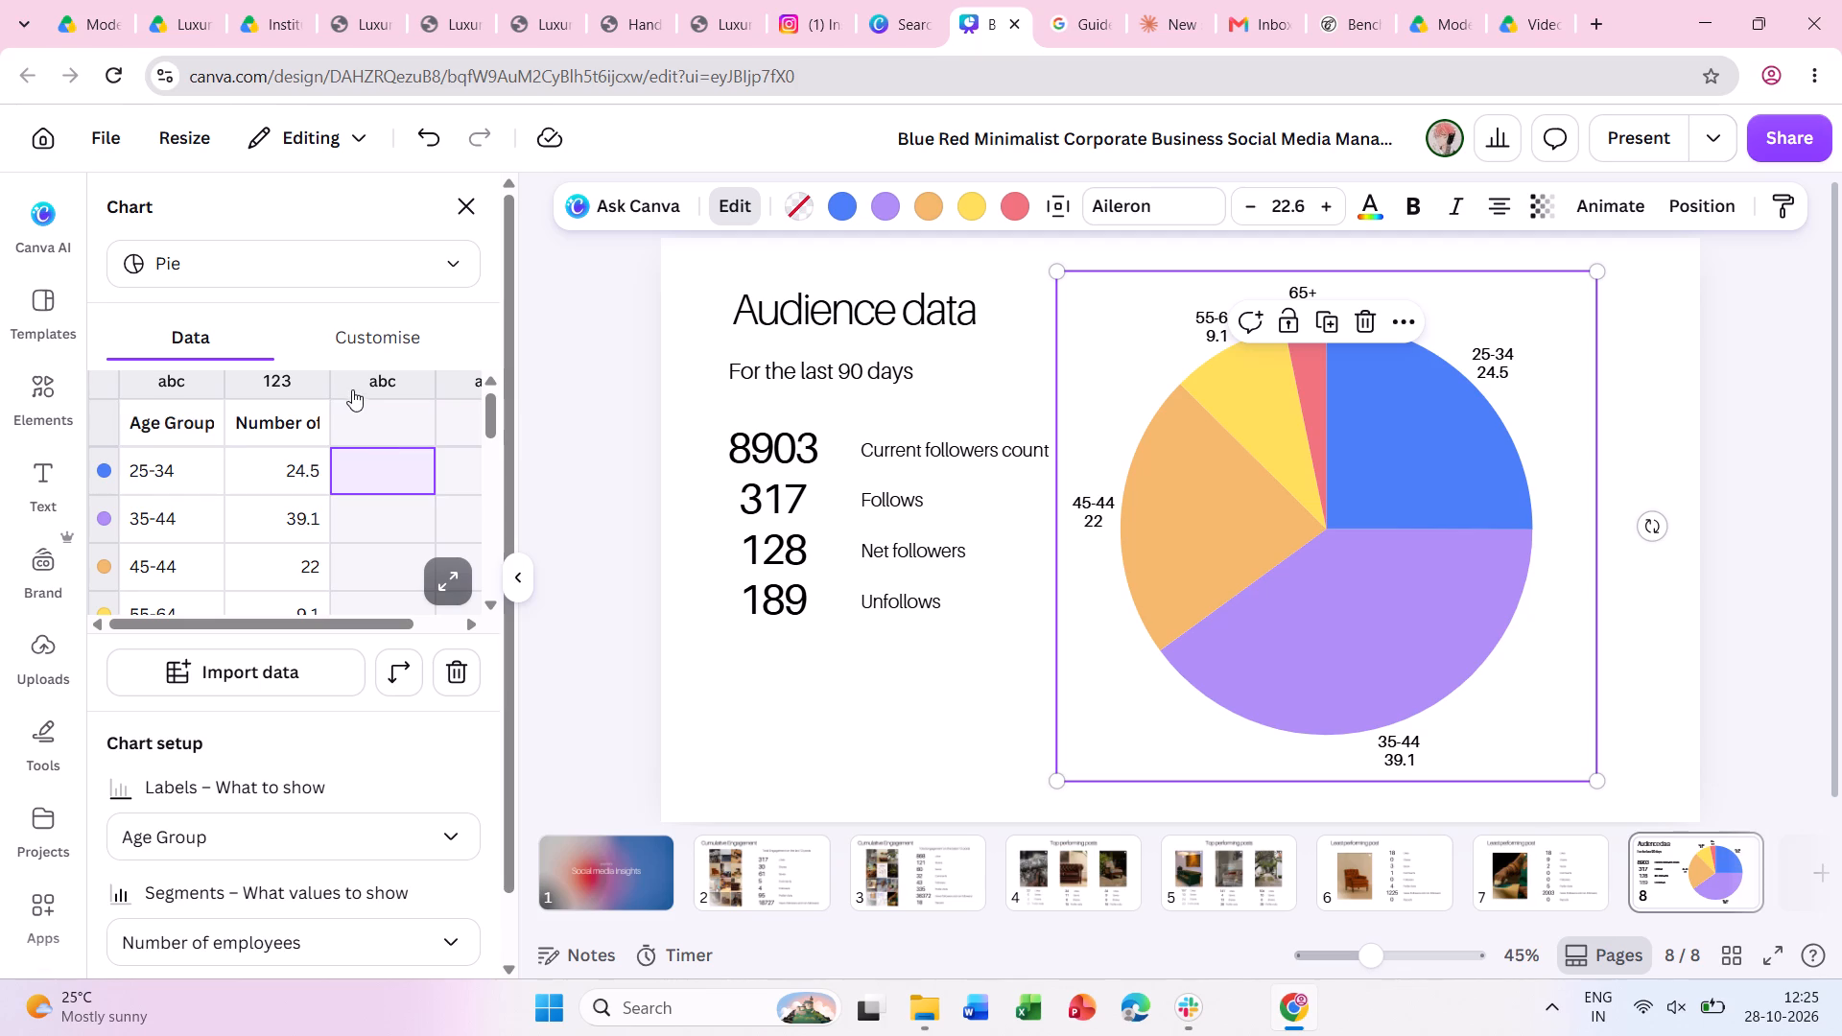
{"action": "double_click", "coordinate": [1665, 607]}
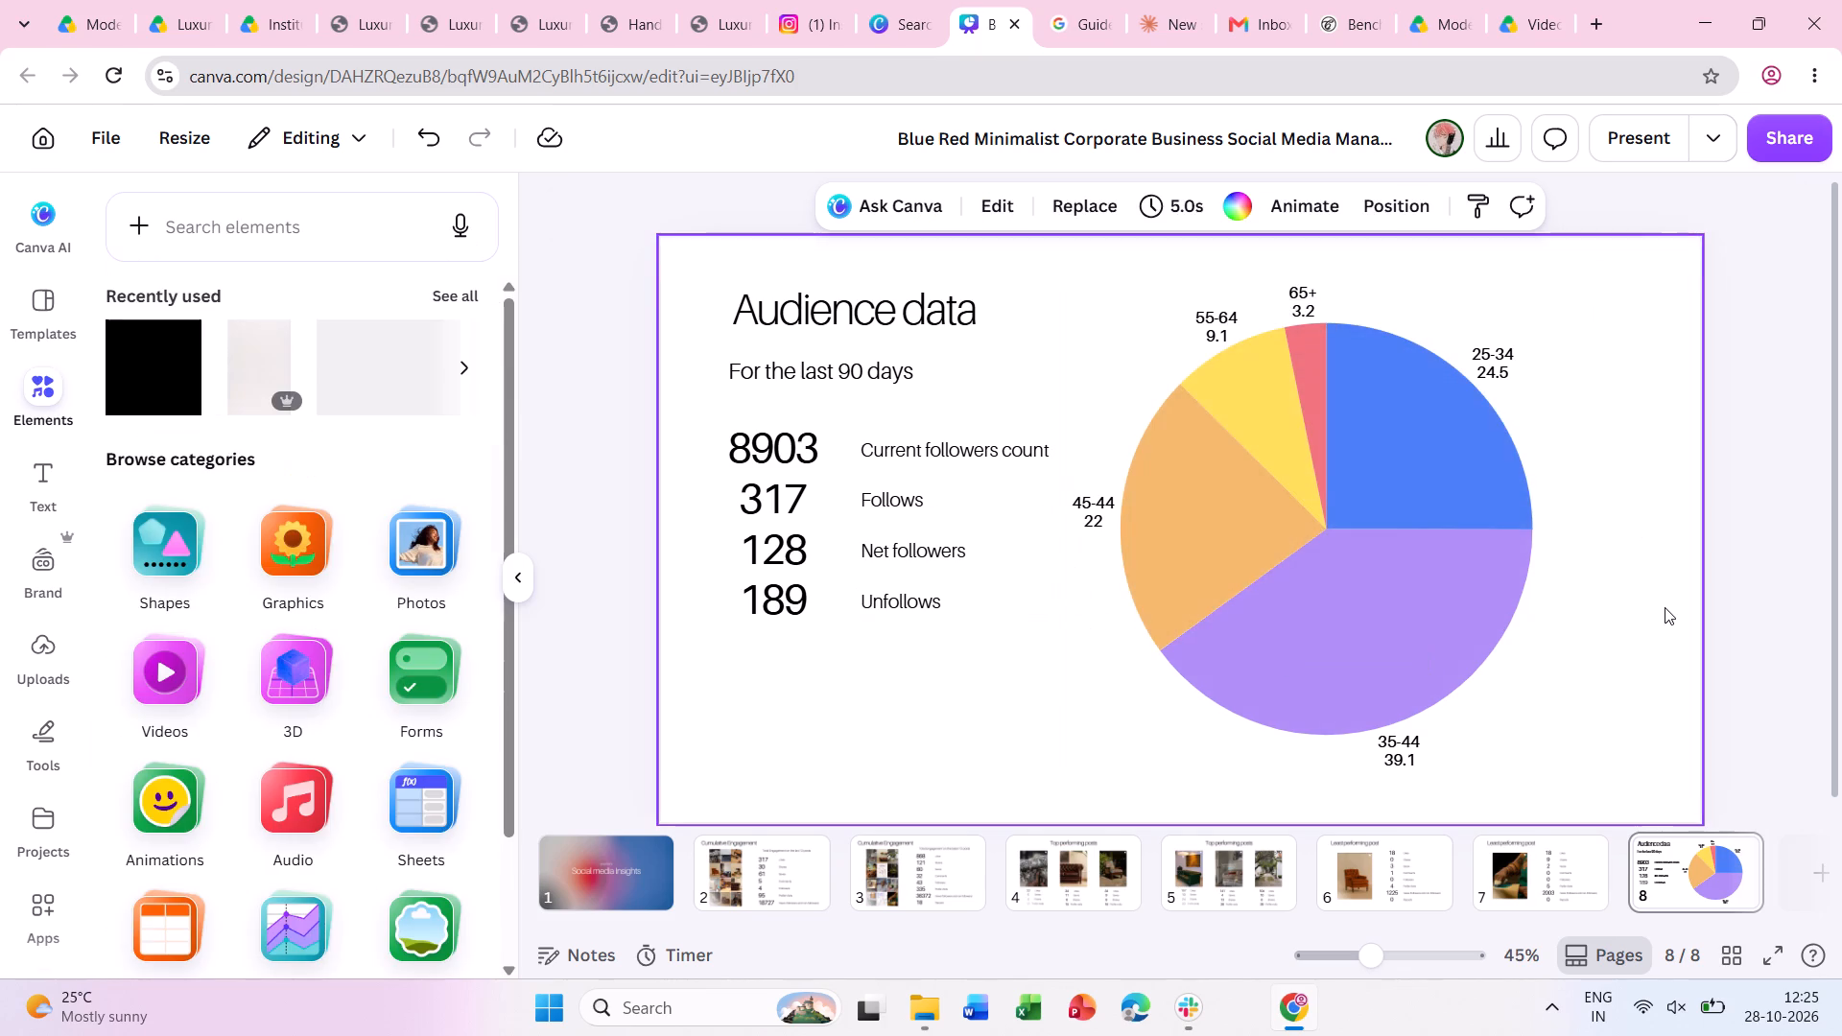
Shrink the pie chart proportionally to a label size of 16 and reposition it in the right half of the page.
{"action": "left_click", "coordinate": [1413, 525]}
{"action": "left_click_drag", "start_coordinate": [1593, 269], "coordinate": [1525, 363]}
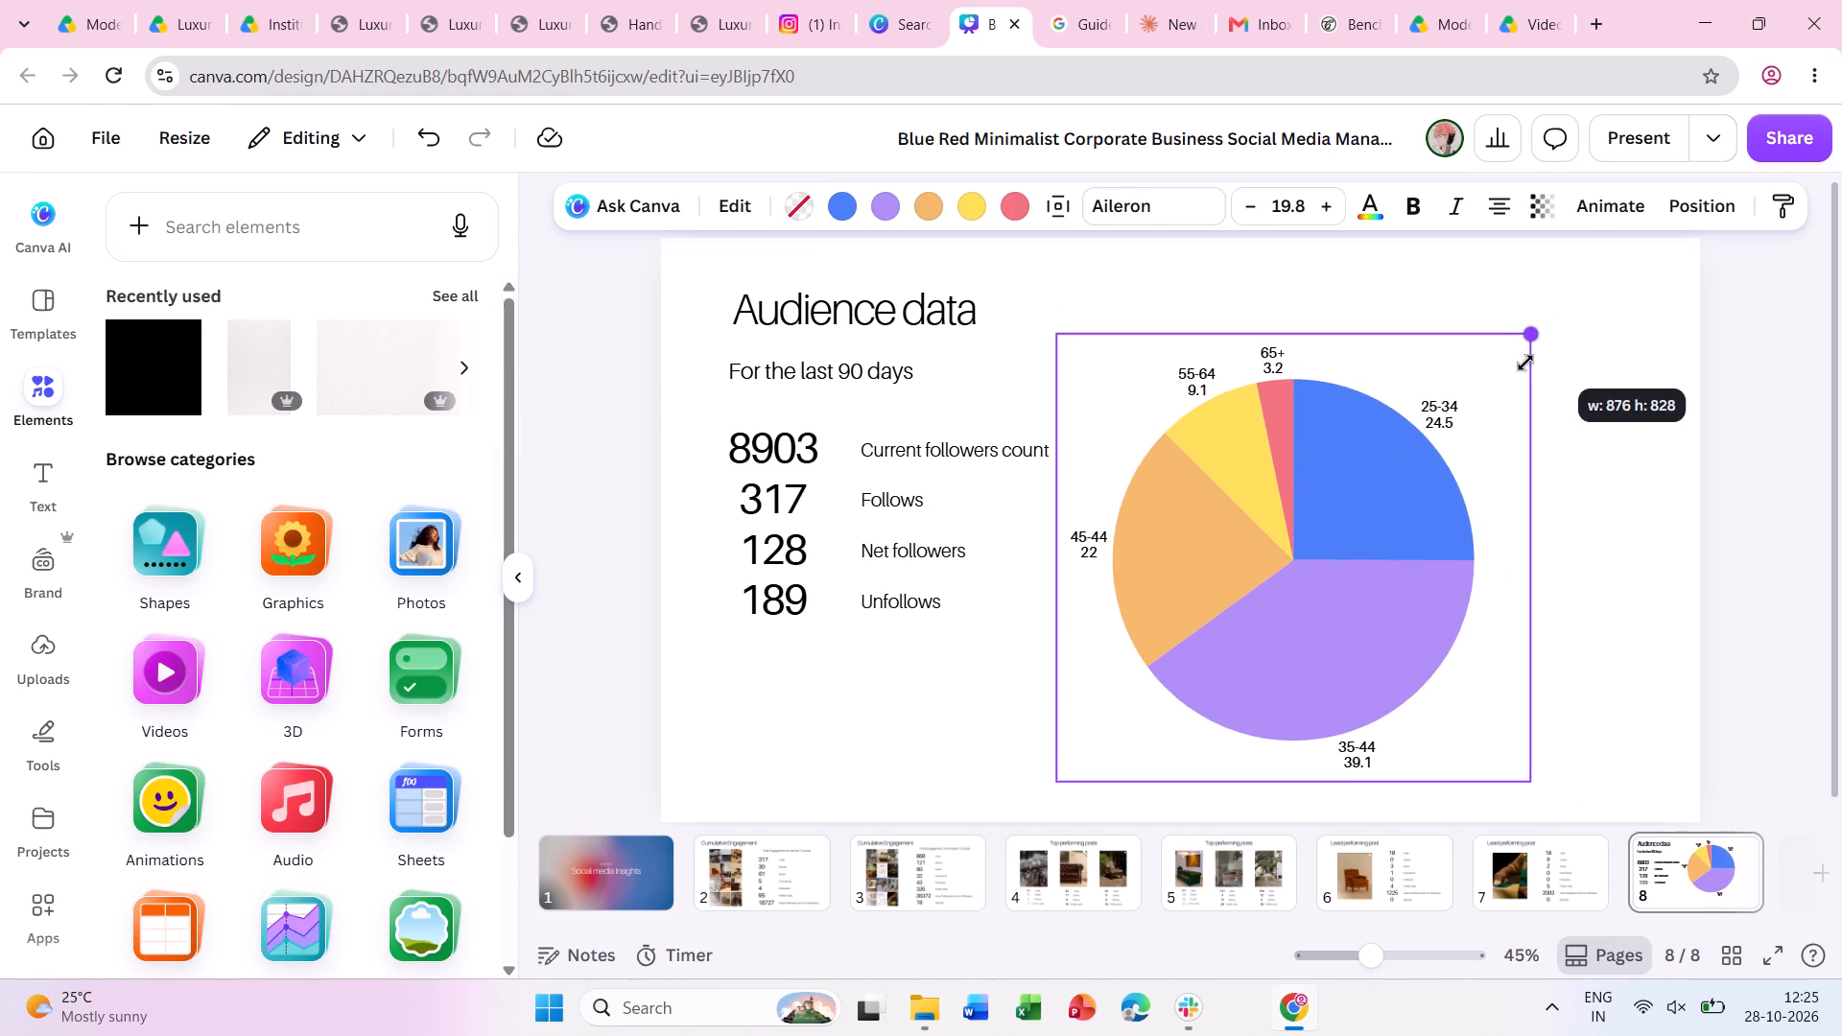
{"action": "left_click_drag", "start_coordinate": [1525, 363], "coordinate": [1452, 436]}
{"action": "left_click_drag", "start_coordinate": [1338, 565], "coordinate": [1491, 460]}
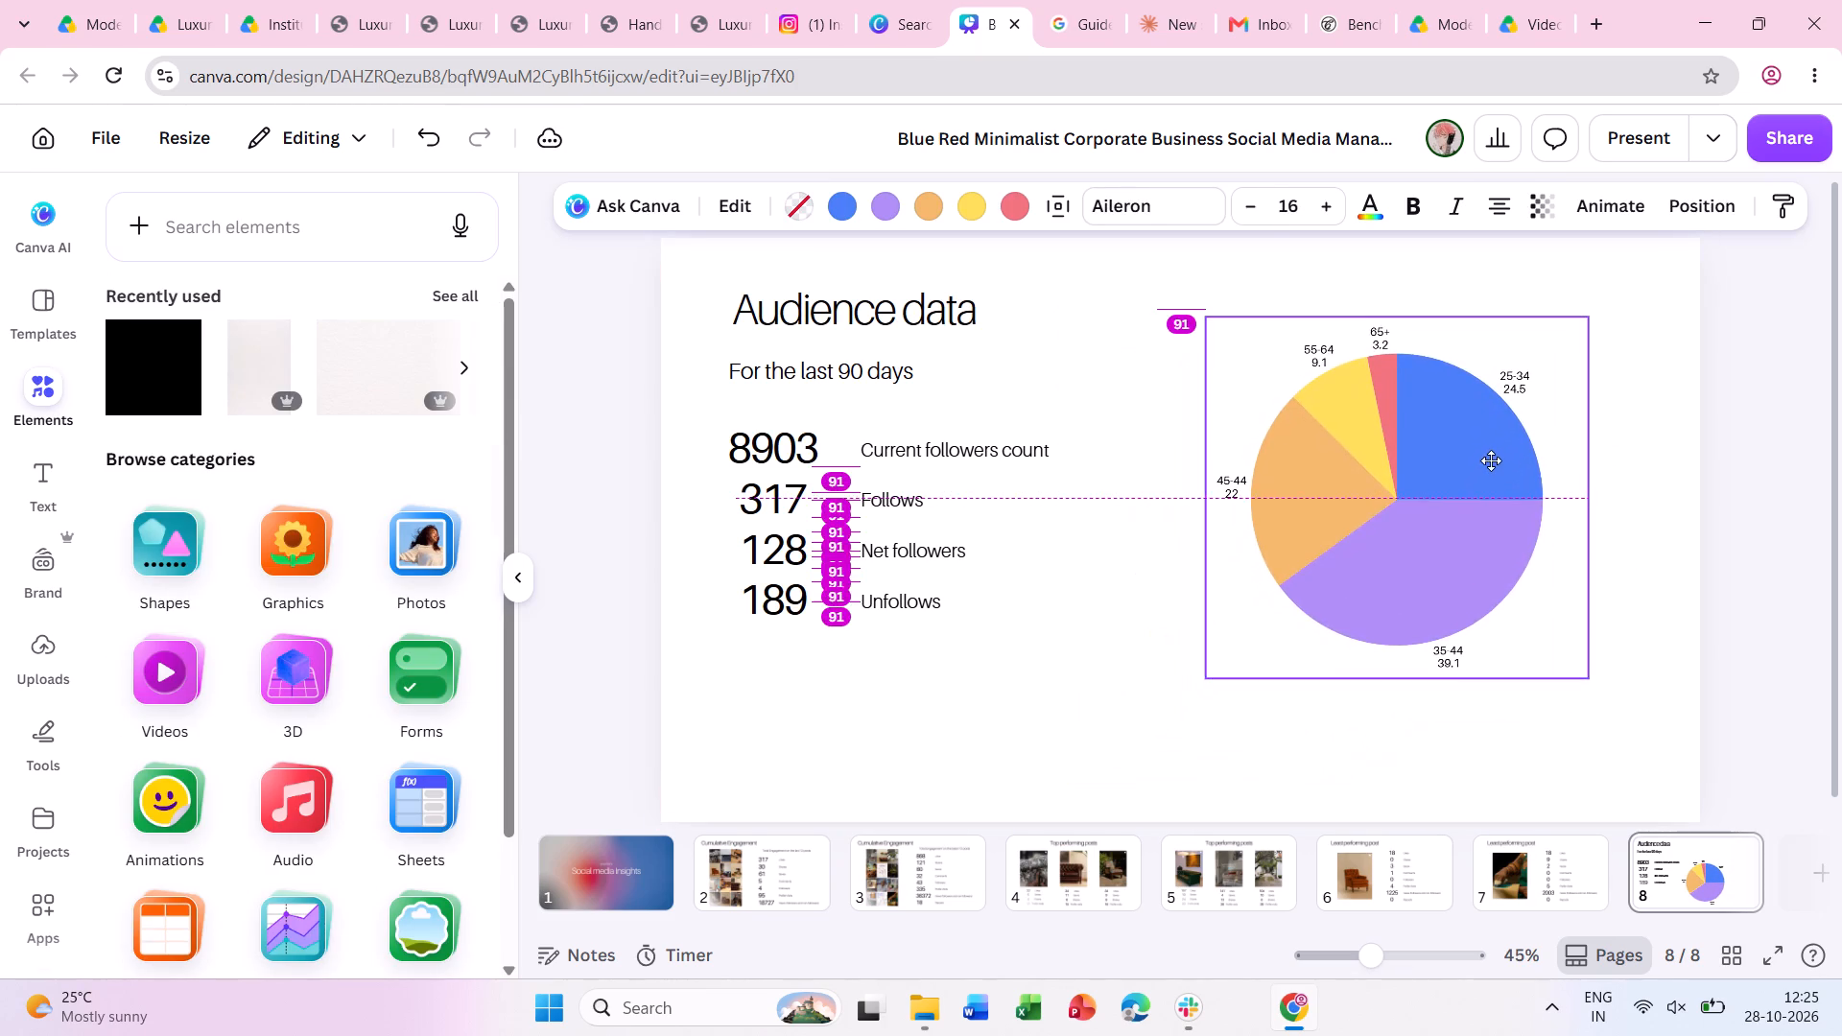
{"action": "left_click_drag", "start_coordinate": [1491, 460], "coordinate": [1461, 497]}
{"action": "left_click", "coordinate": [1627, 536]}
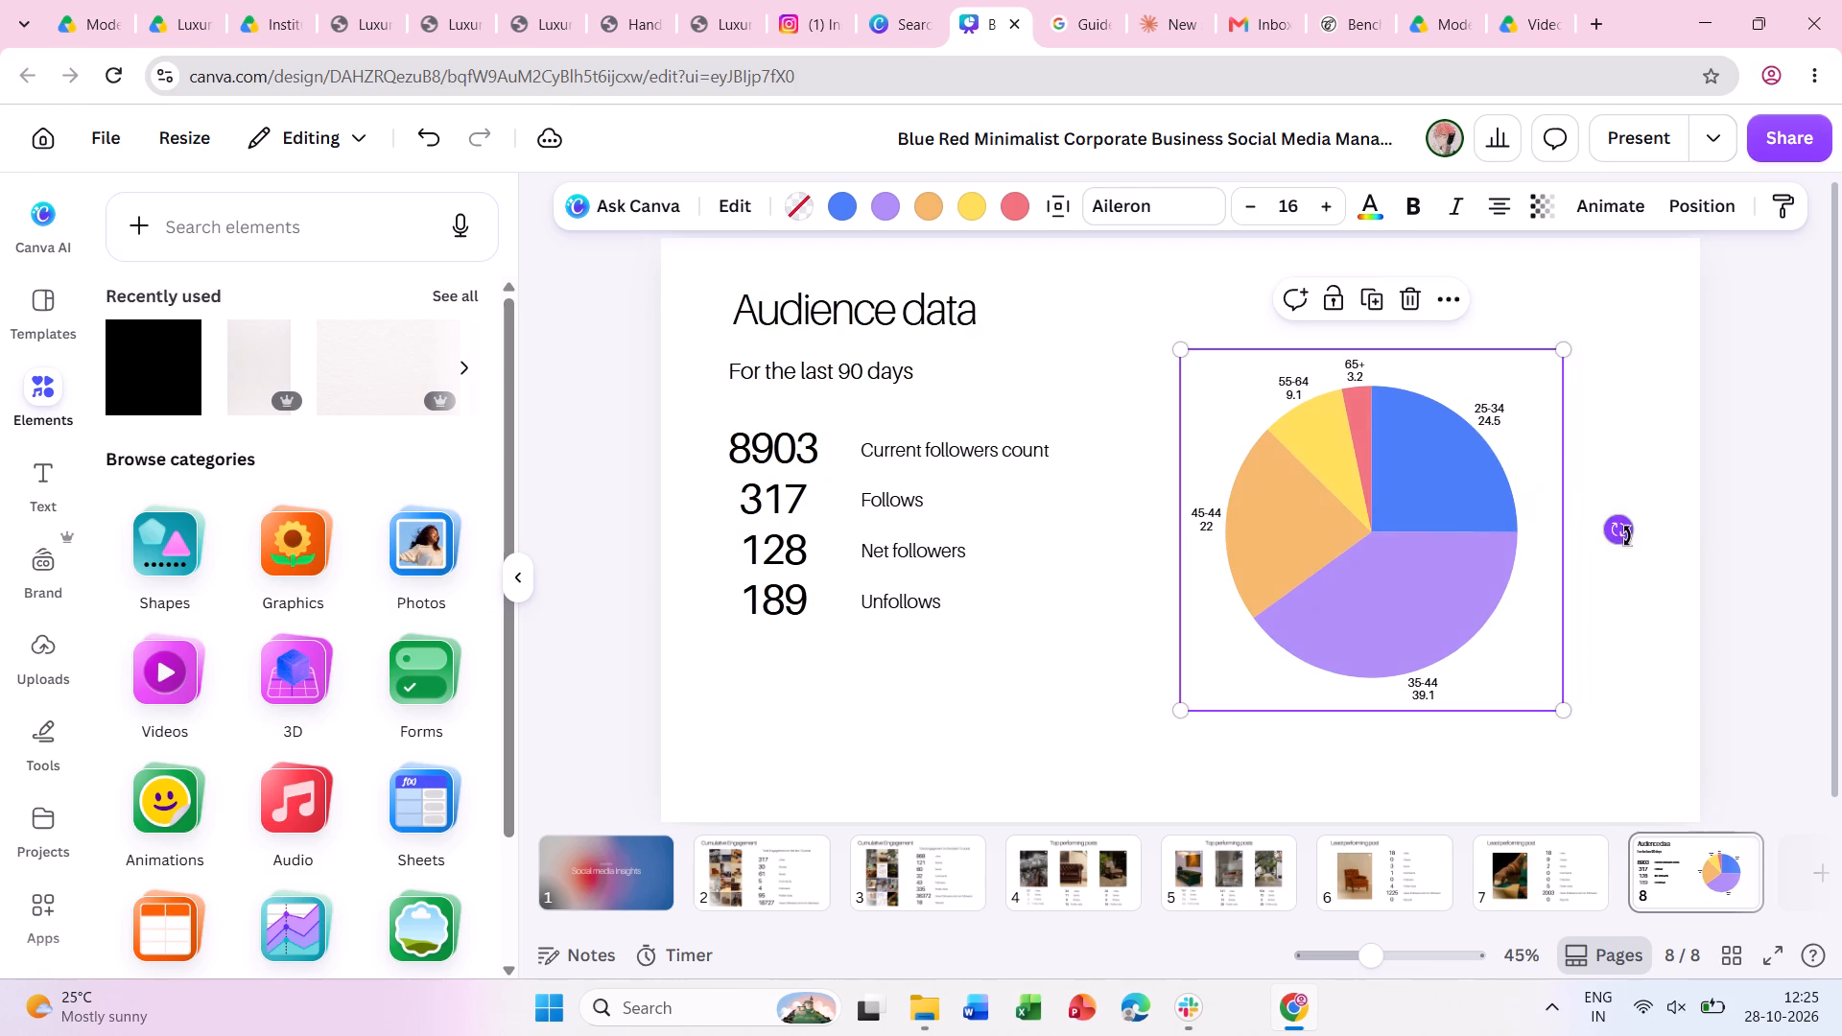
{"action": "left_click", "coordinate": [1671, 482]}
Duplicate the "Current followers count" text and place the copy below the pie chart.
{"action": "left_click", "coordinate": [1002, 445]}
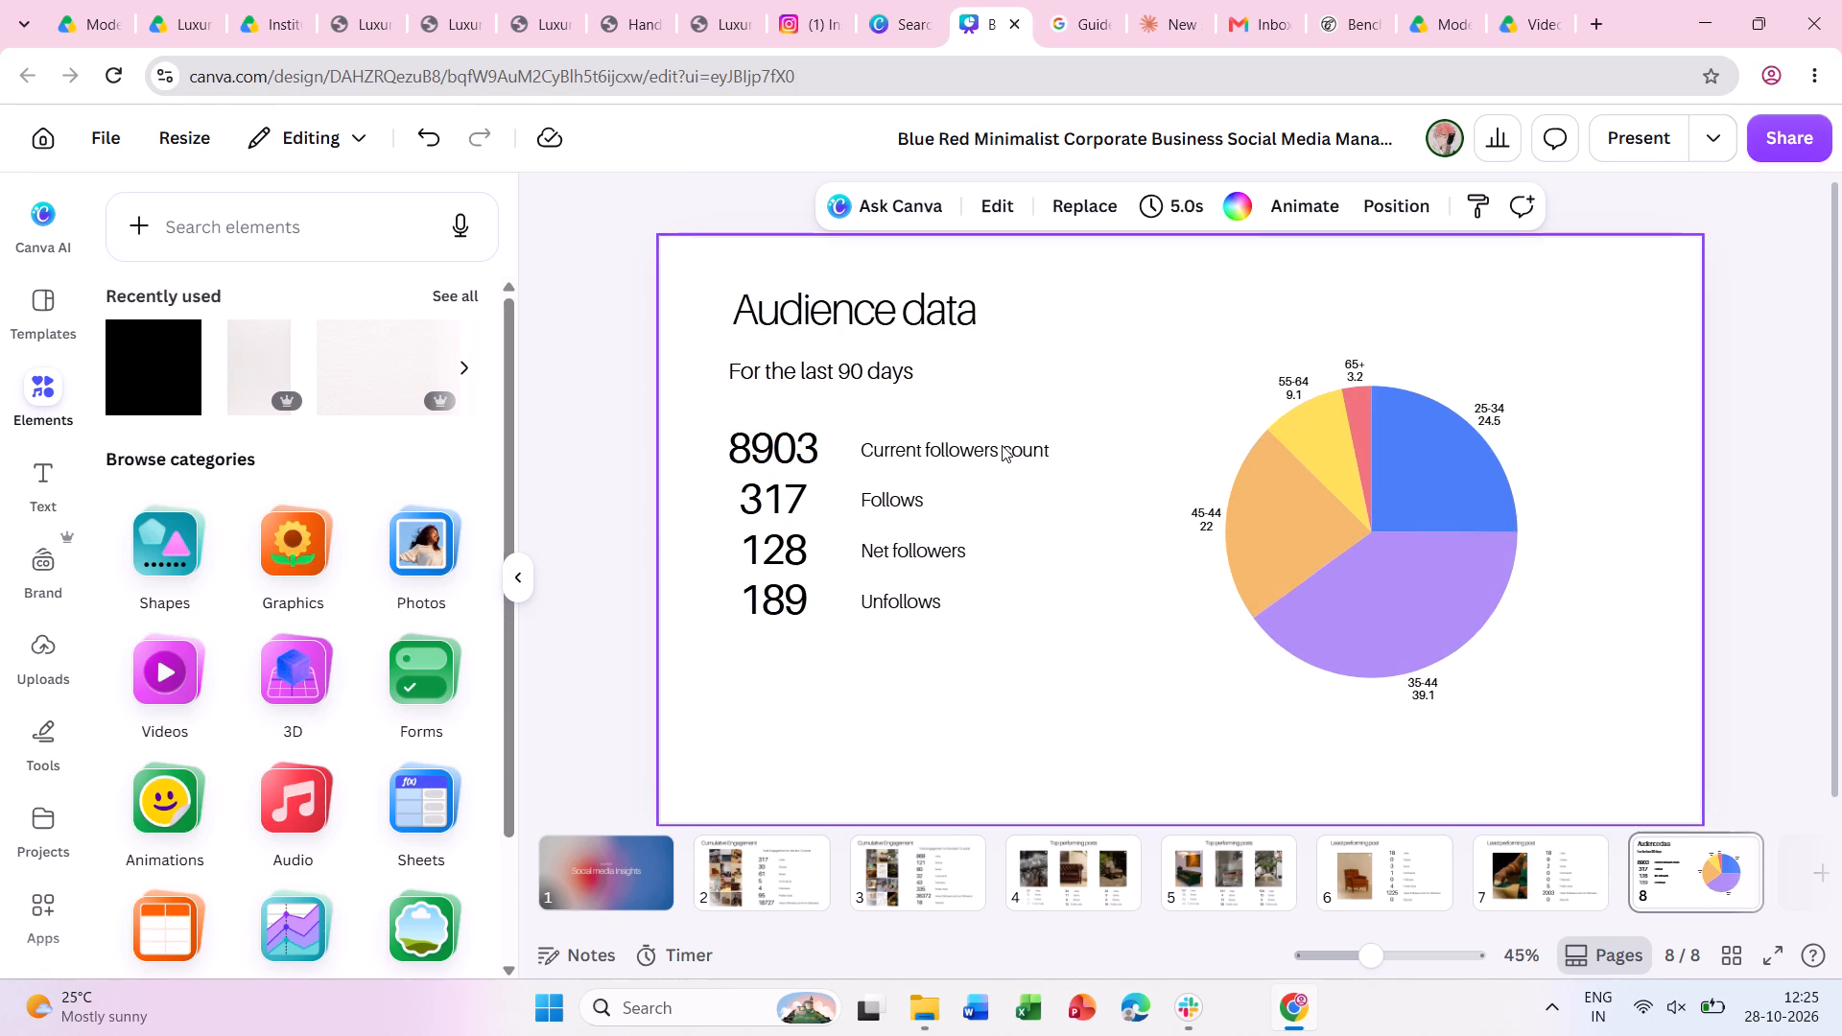
{"action": "key", "text": "ctrl+c"}
{"action": "key", "text": "ctrl+v"}
{"action": "left_click_drag", "start_coordinate": [1002, 458], "coordinate": [1392, 743]}
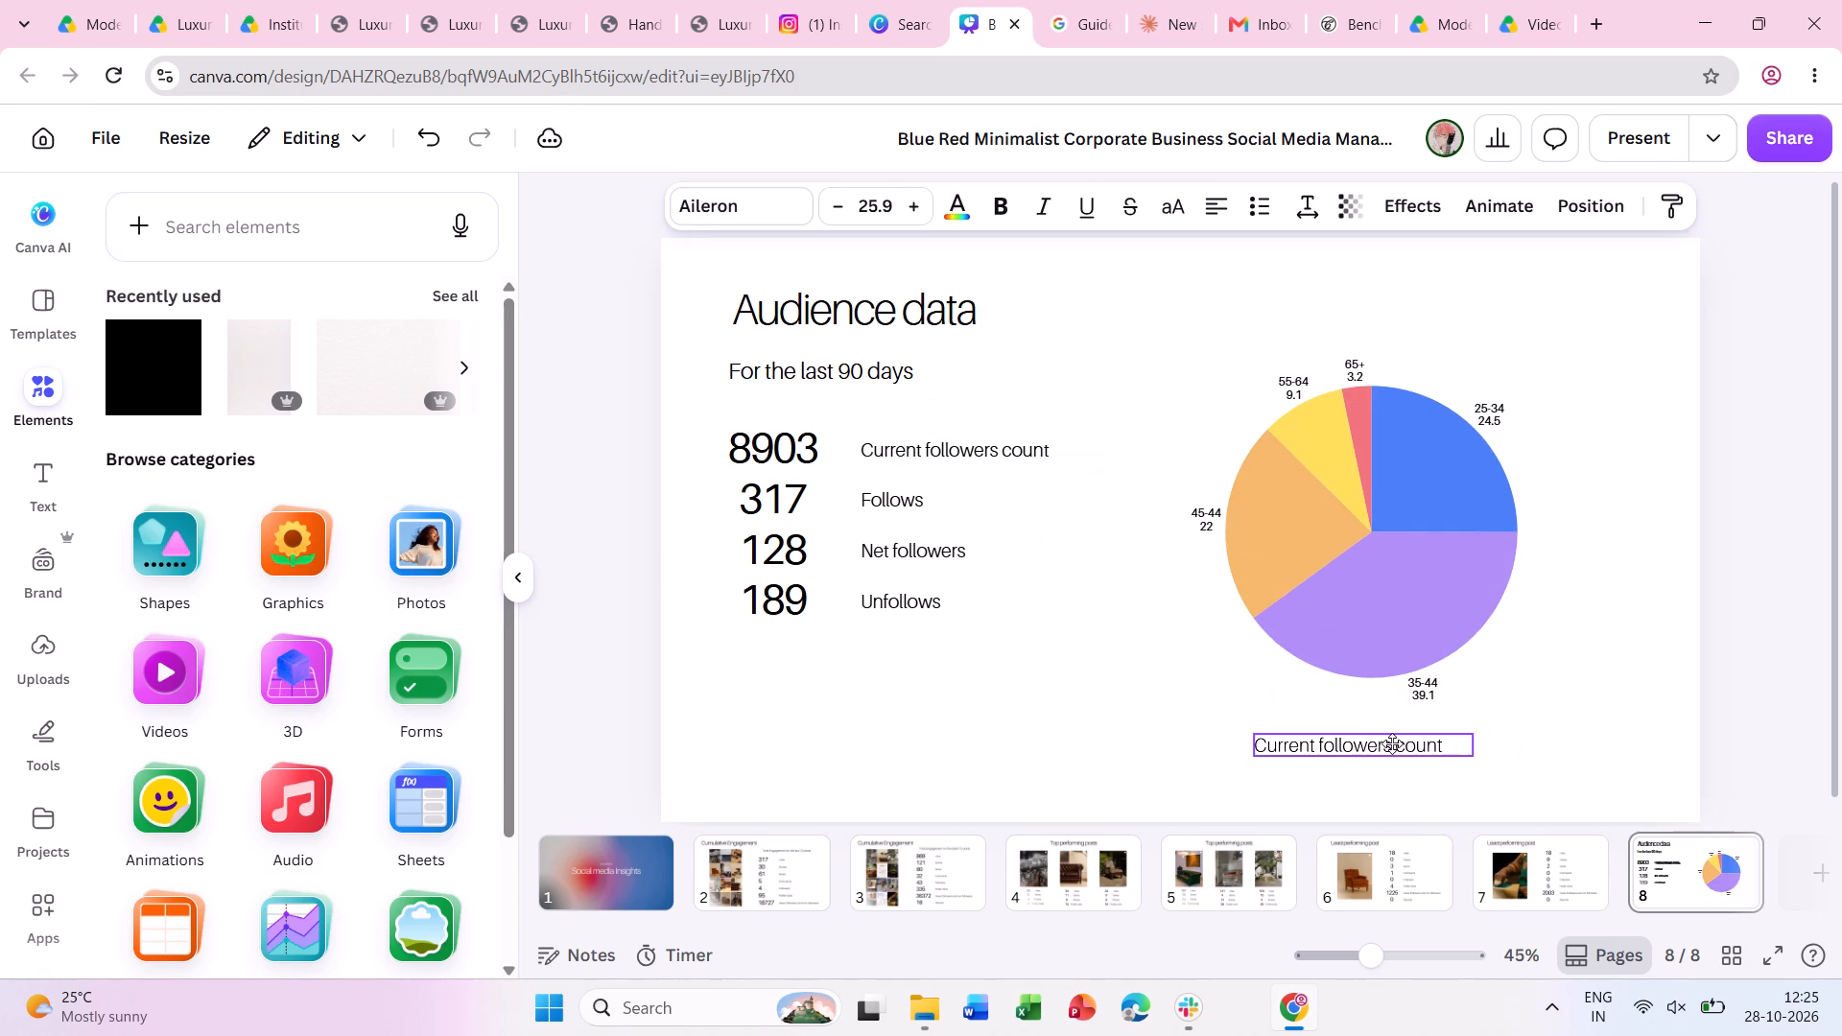
{"action": "left_click_drag", "start_coordinate": [1392, 743], "coordinate": [1394, 737]}
Replace the copied text with "Age distribution of followers" and widen its box to about 419 so it fits on one line.
{"action": "double_click", "coordinate": [1394, 737]}
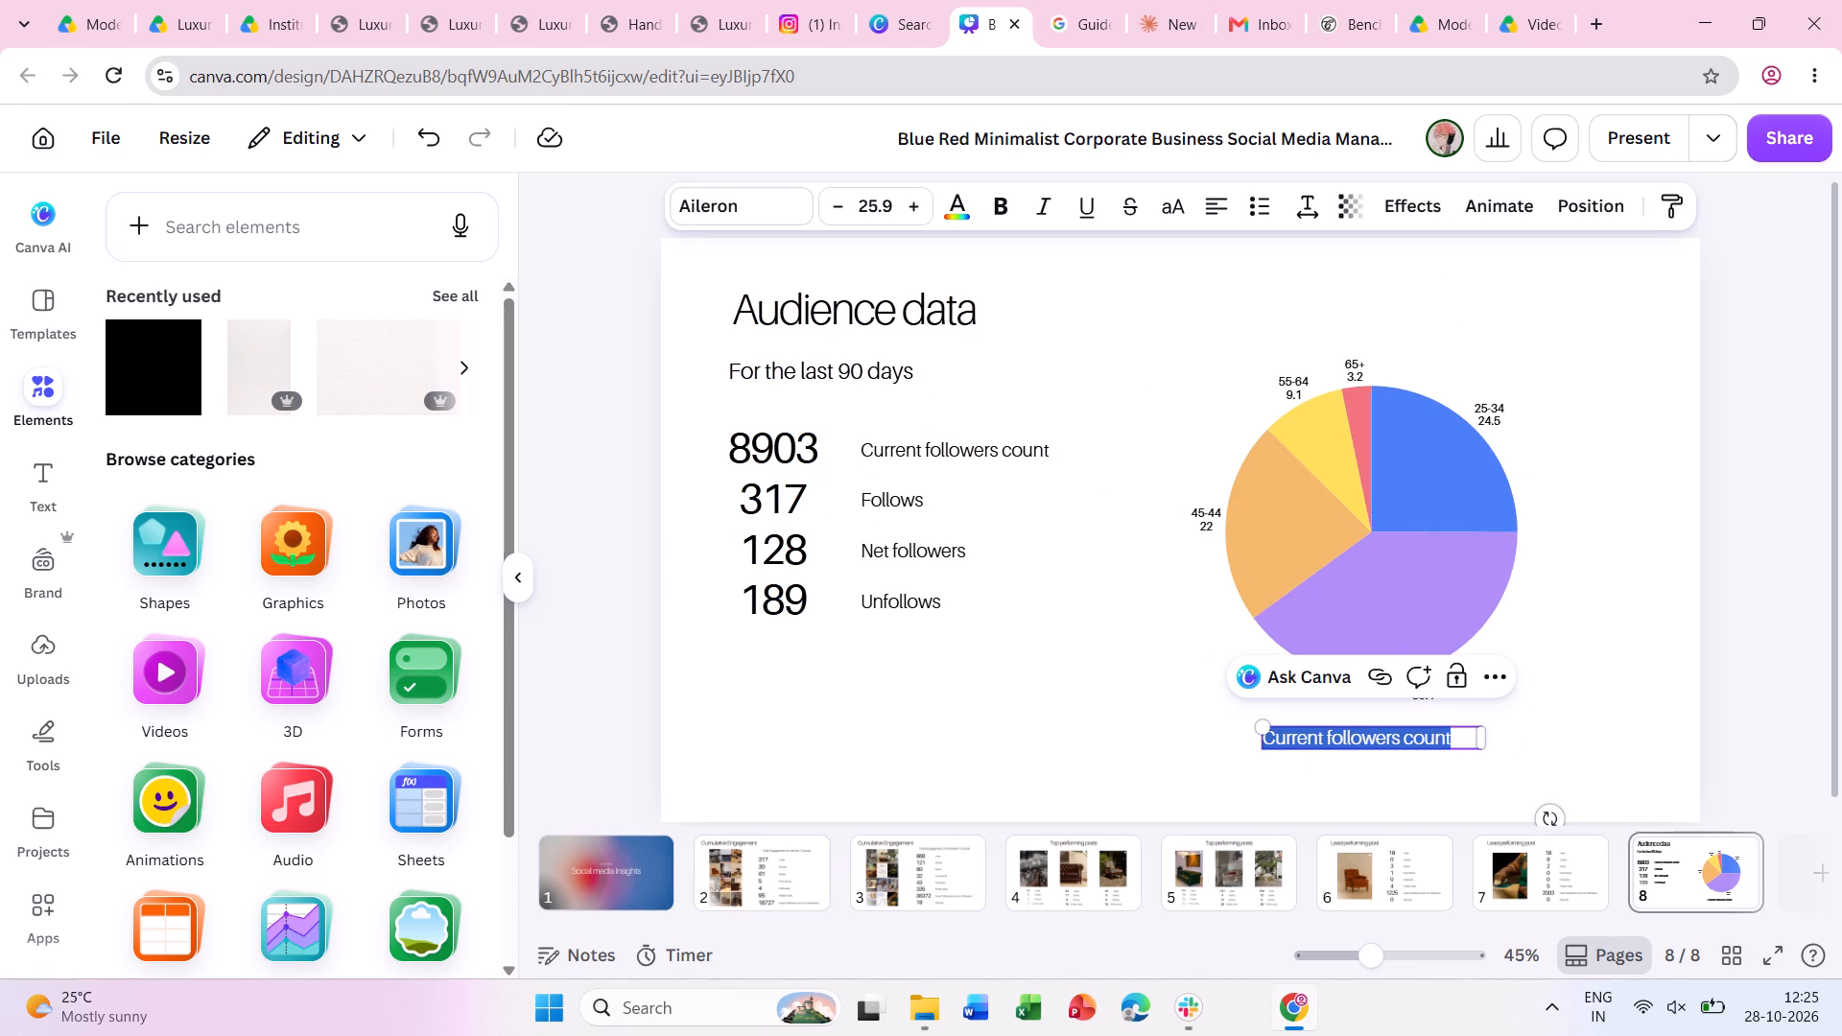
{"action": "type", "text": "Age range"}
{"action": "key", "text": "space"}
{"action": "type", "text": "of fol"}
{"action": "type", "text": "lower"}
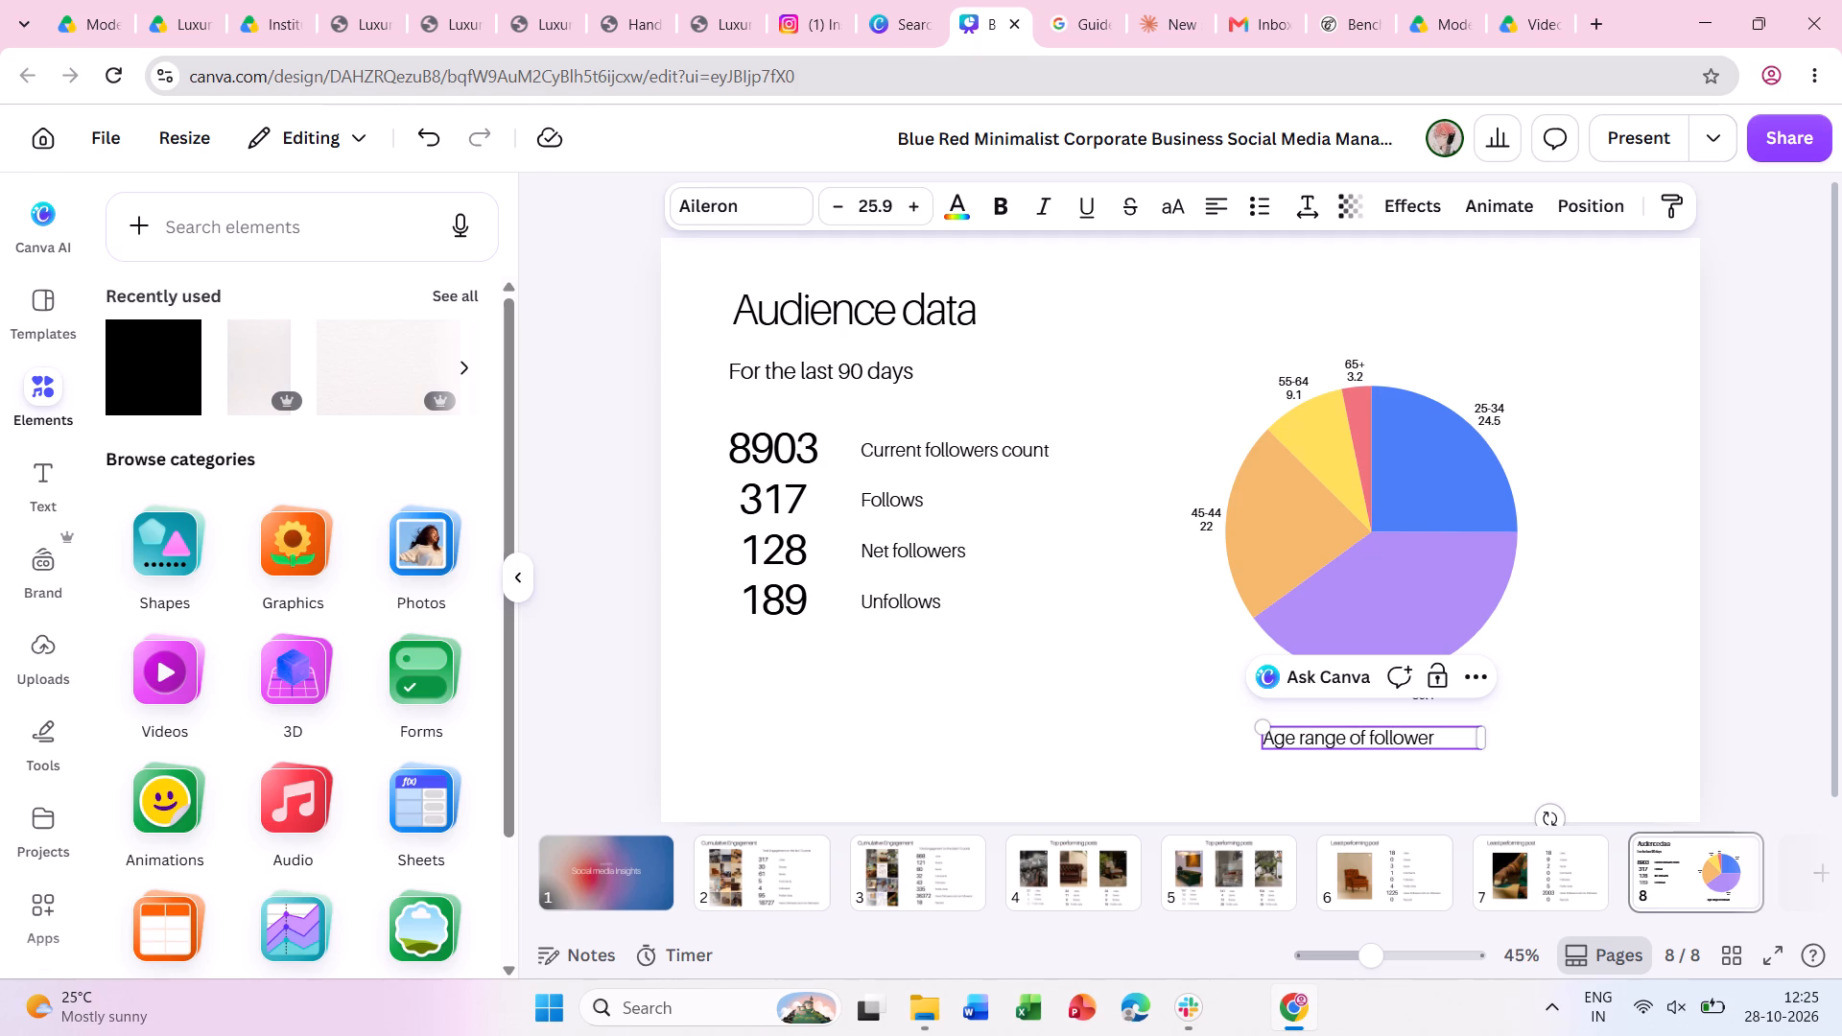
{"action": "key", "text": "BackSpace"}
{"action": "key", "text": "BackSpace"}
{"action": "key", "text": "BackSpace"}
{"action": "key", "text": "BackSpace"}
{"action": "key", "text": "BackSpace"}
{"action": "key", "text": "BackSpace"}
{"action": "key", "text": "BackSpace"}
{"action": "key", "text": "BackSpace"}
{"action": "key", "text": "BackSpace"}
{"action": "key", "text": "BackSpace"}
{"action": "key", "text": "BackSpace"}
{"action": "key", "text": "BackSpace"}
{"action": "key", "text": "BackSpace"}
{"action": "key", "text": "BackSpace"}
{"action": "key", "text": "BackSpace"}
{"action": "key", "text": "BackSpace"}
{"action": "key", "text": "BackSpace"}
{"action": "key", "text": "BackSpace"}
{"action": "key", "text": "space"}
{"action": "type", "text": "distri"}
{"action": "type", "text": "bution of followers"}
{"action": "left_click", "coordinate": [1485, 739]}
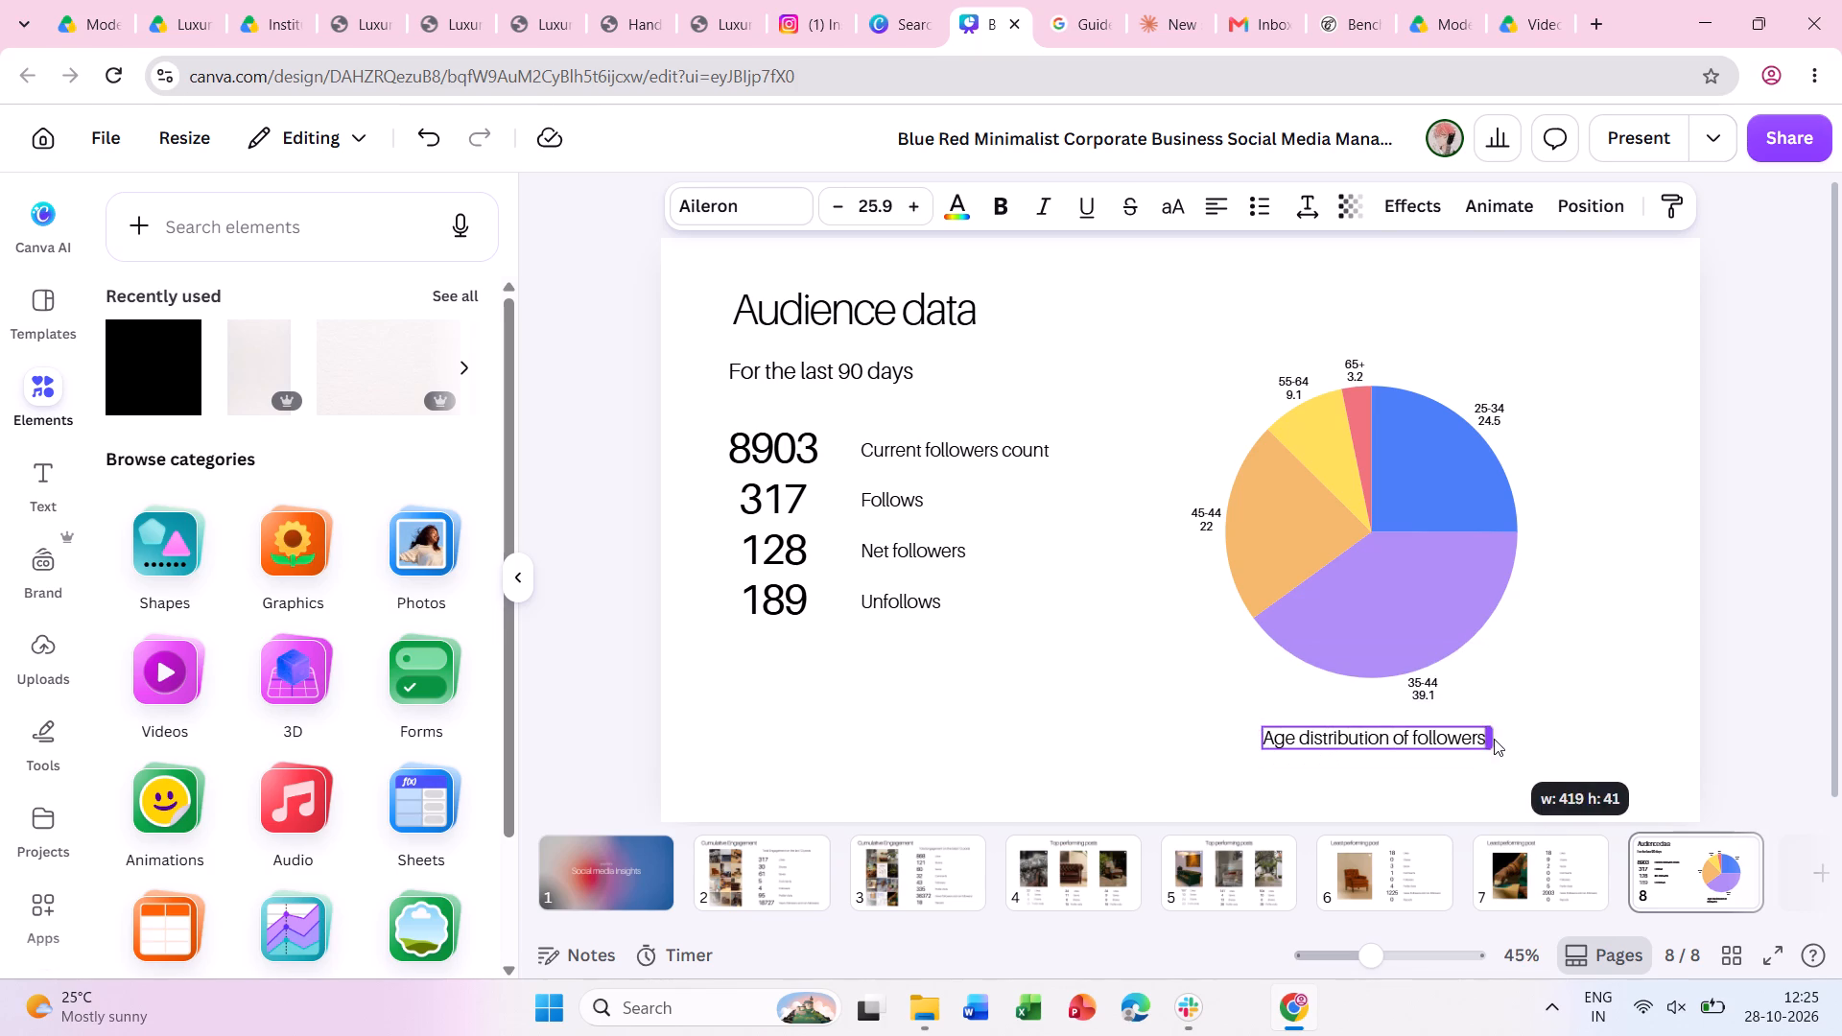
{"action": "left_click", "coordinate": [1598, 743]}
Centre-align the "Age distribution of followers" caption.
{"action": "left_click", "coordinate": [1466, 730]}
{"action": "left_click", "coordinate": [1218, 212]}
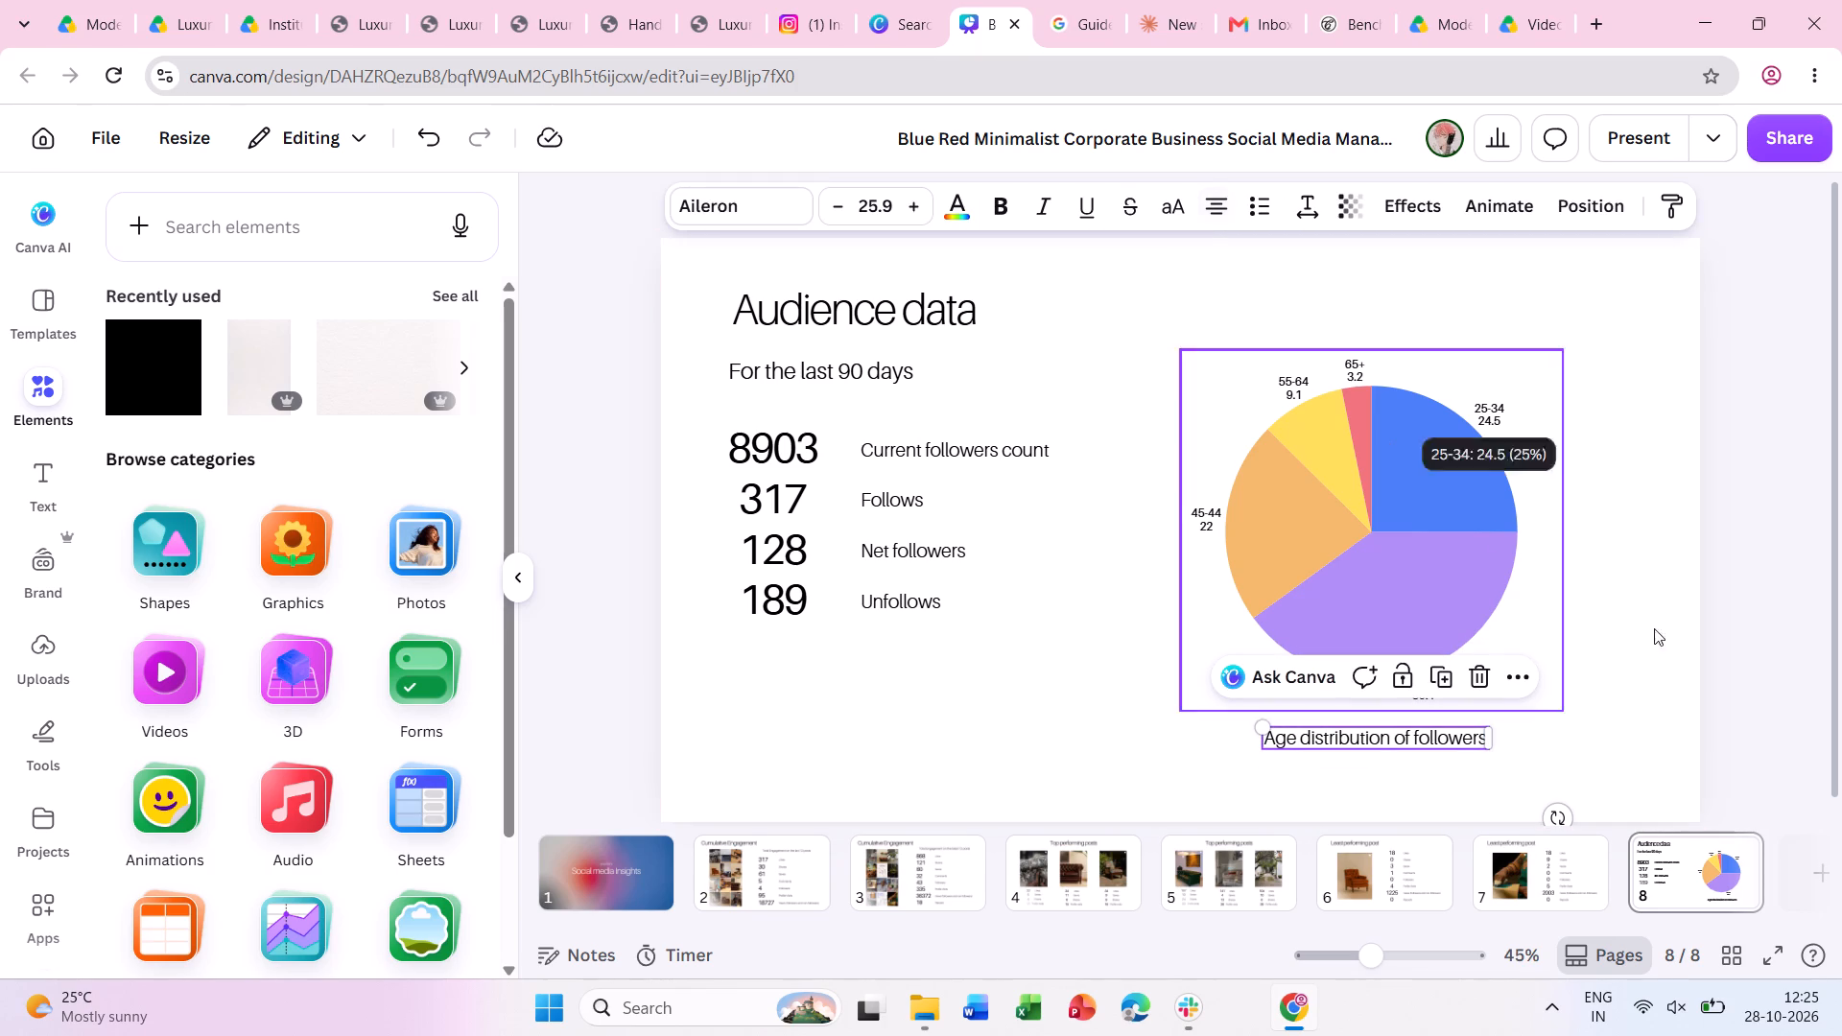
{"action": "left_click", "coordinate": [1759, 662]}
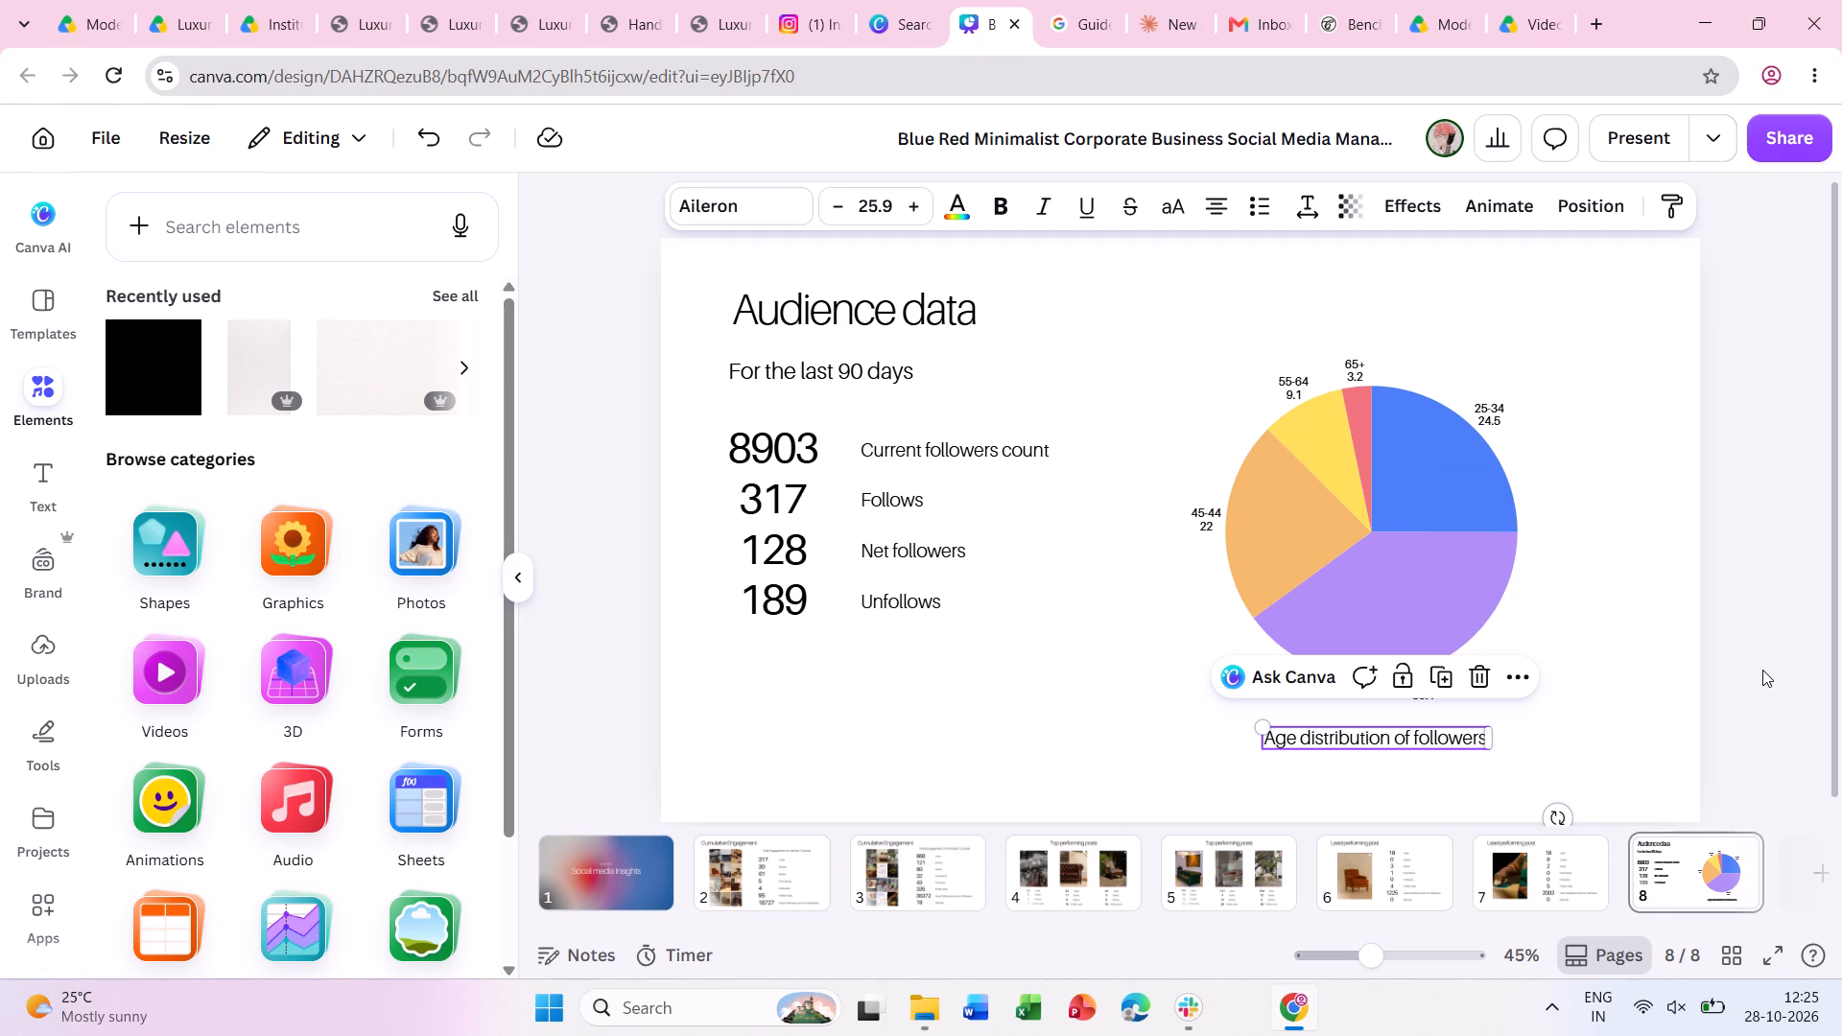
Duplicate the age distribution caption directly beneath itself and set the copy's font size to 20.
{"action": "left_click", "coordinate": [1426, 748]}
{"action": "key", "text": "ctrl+c"}
{"action": "key", "text": "ctrl+v"}
{"action": "left_click_drag", "start_coordinate": [1408, 747], "coordinate": [1401, 760]}
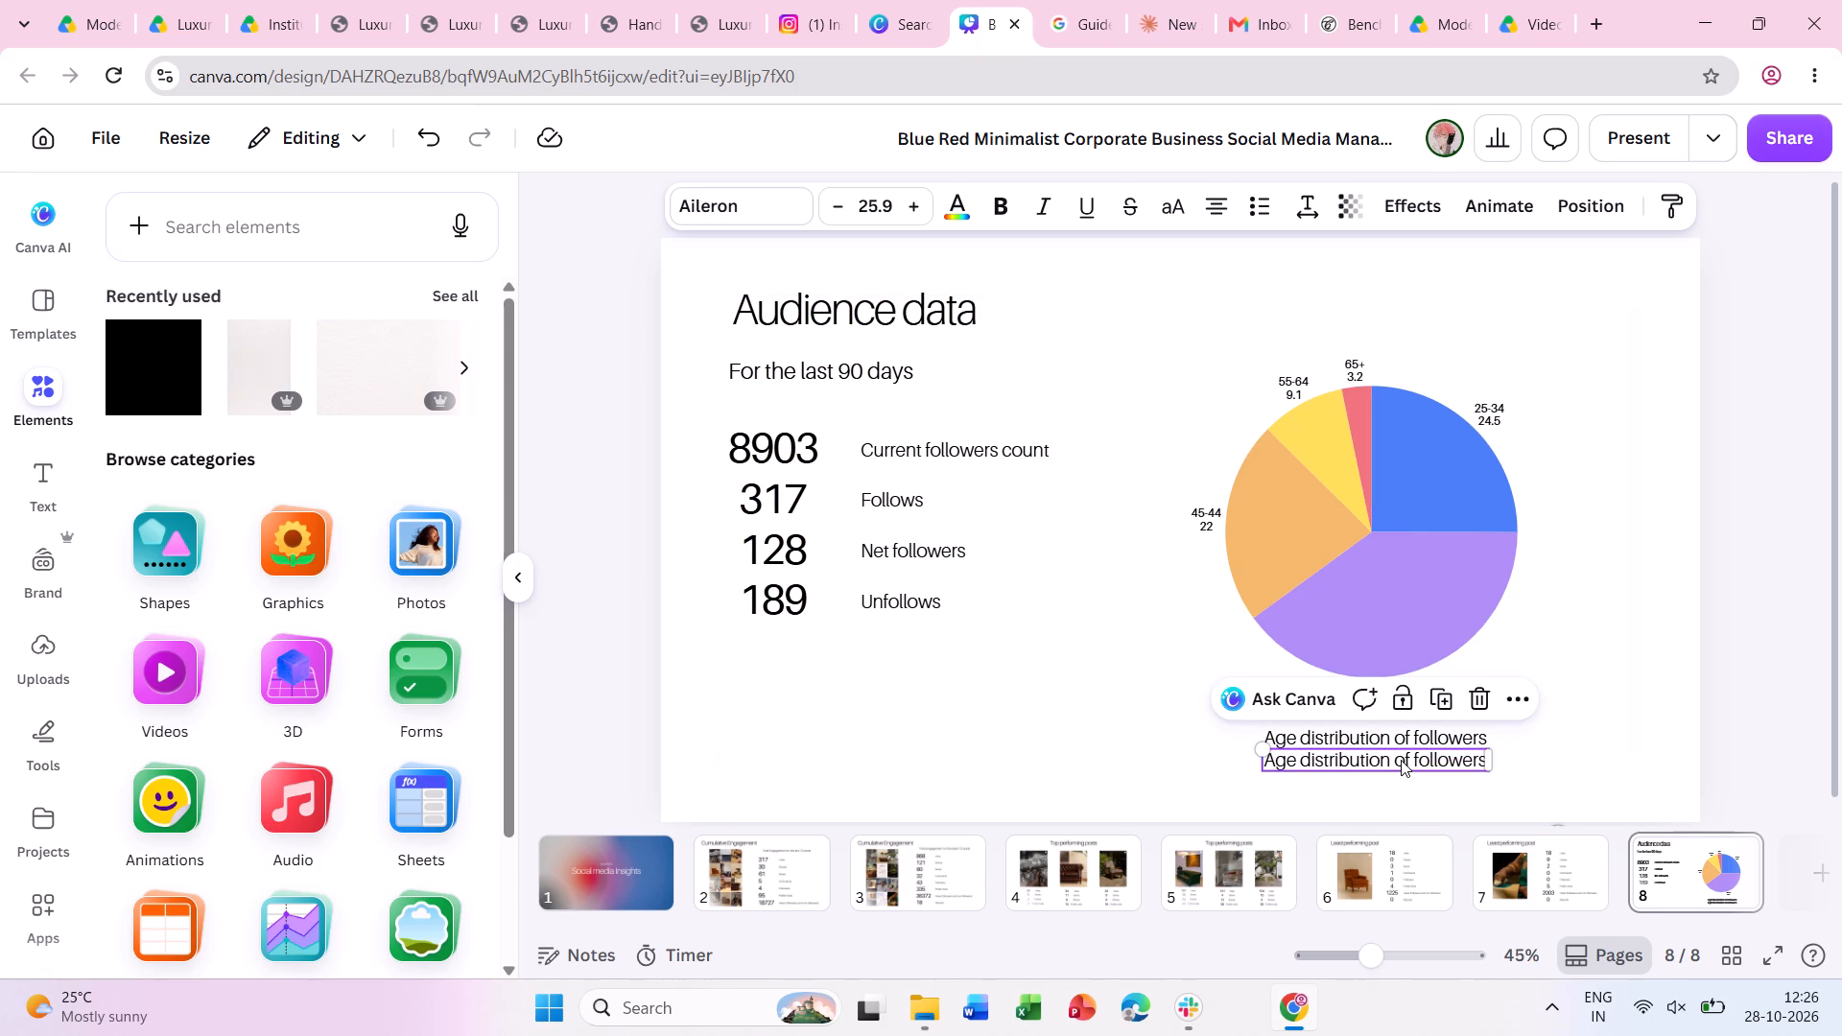
{"action": "left_click", "coordinate": [867, 216]}
{"action": "type", "text": "20"}
{"action": "key", "text": "Return"}
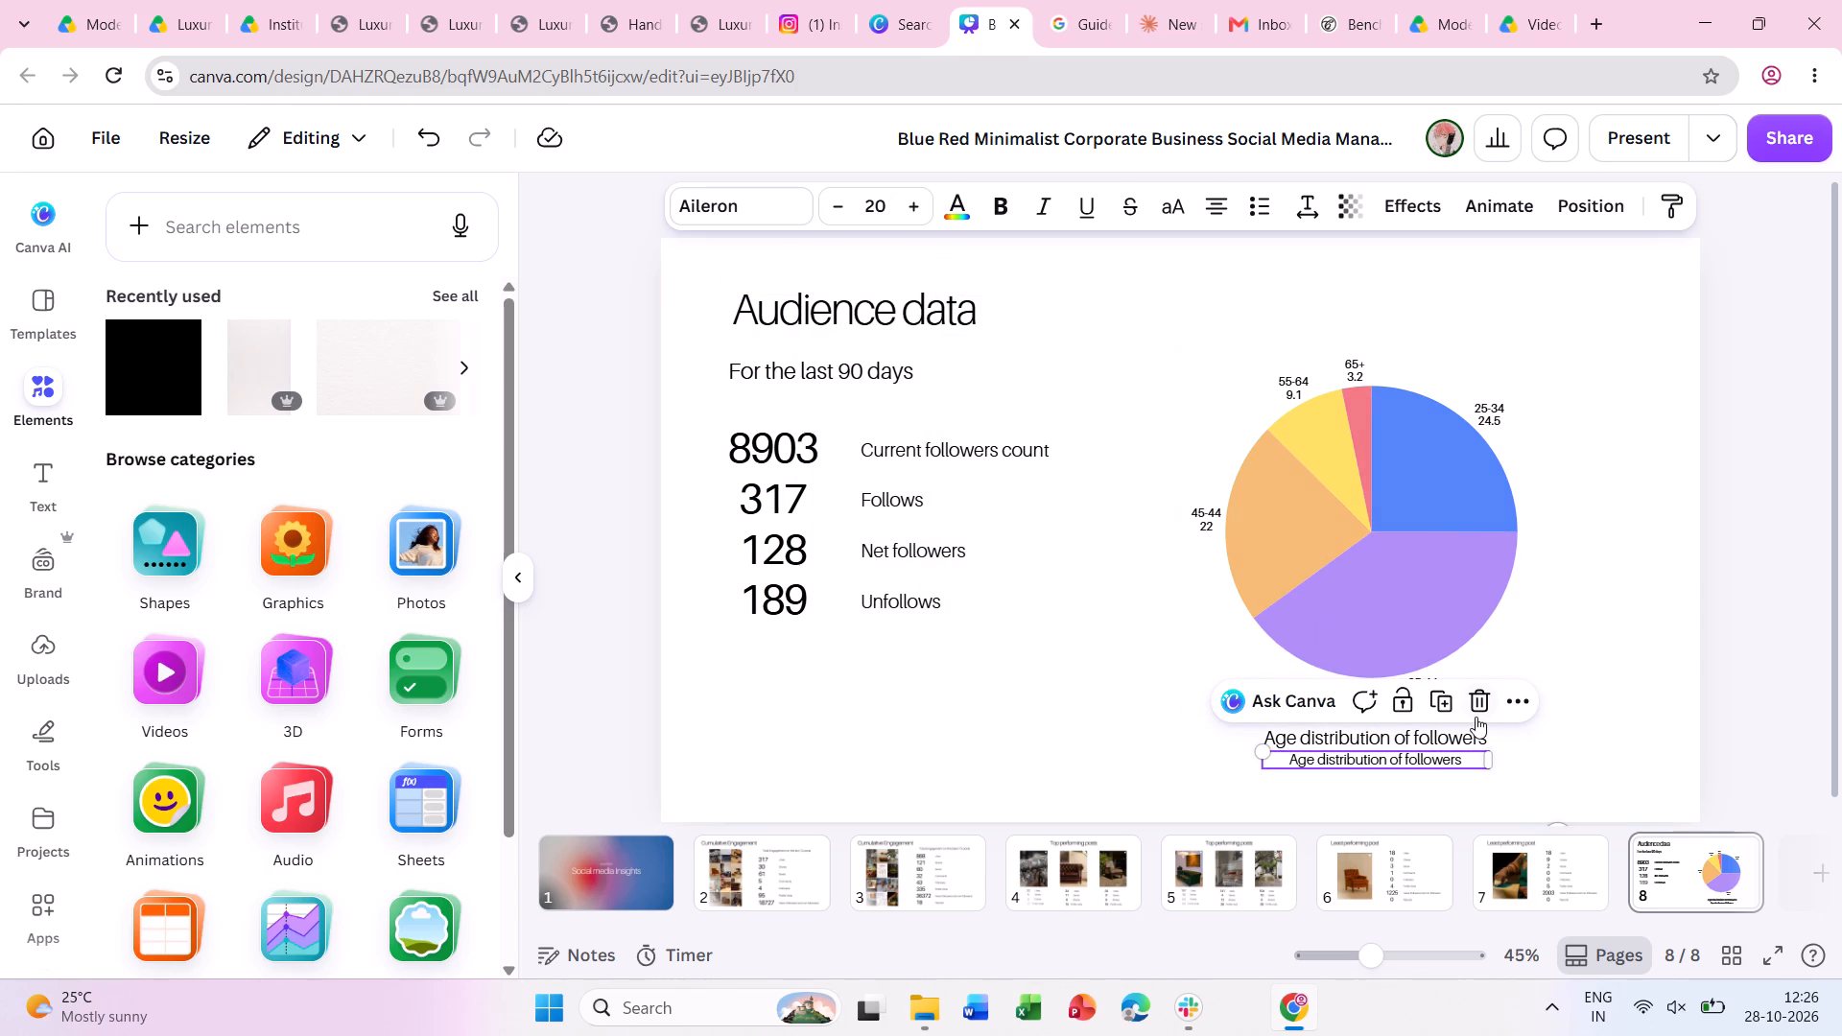
Replace the smaller copied line's text with "(in percentage)".
{"action": "double_click", "coordinate": [1400, 763]}
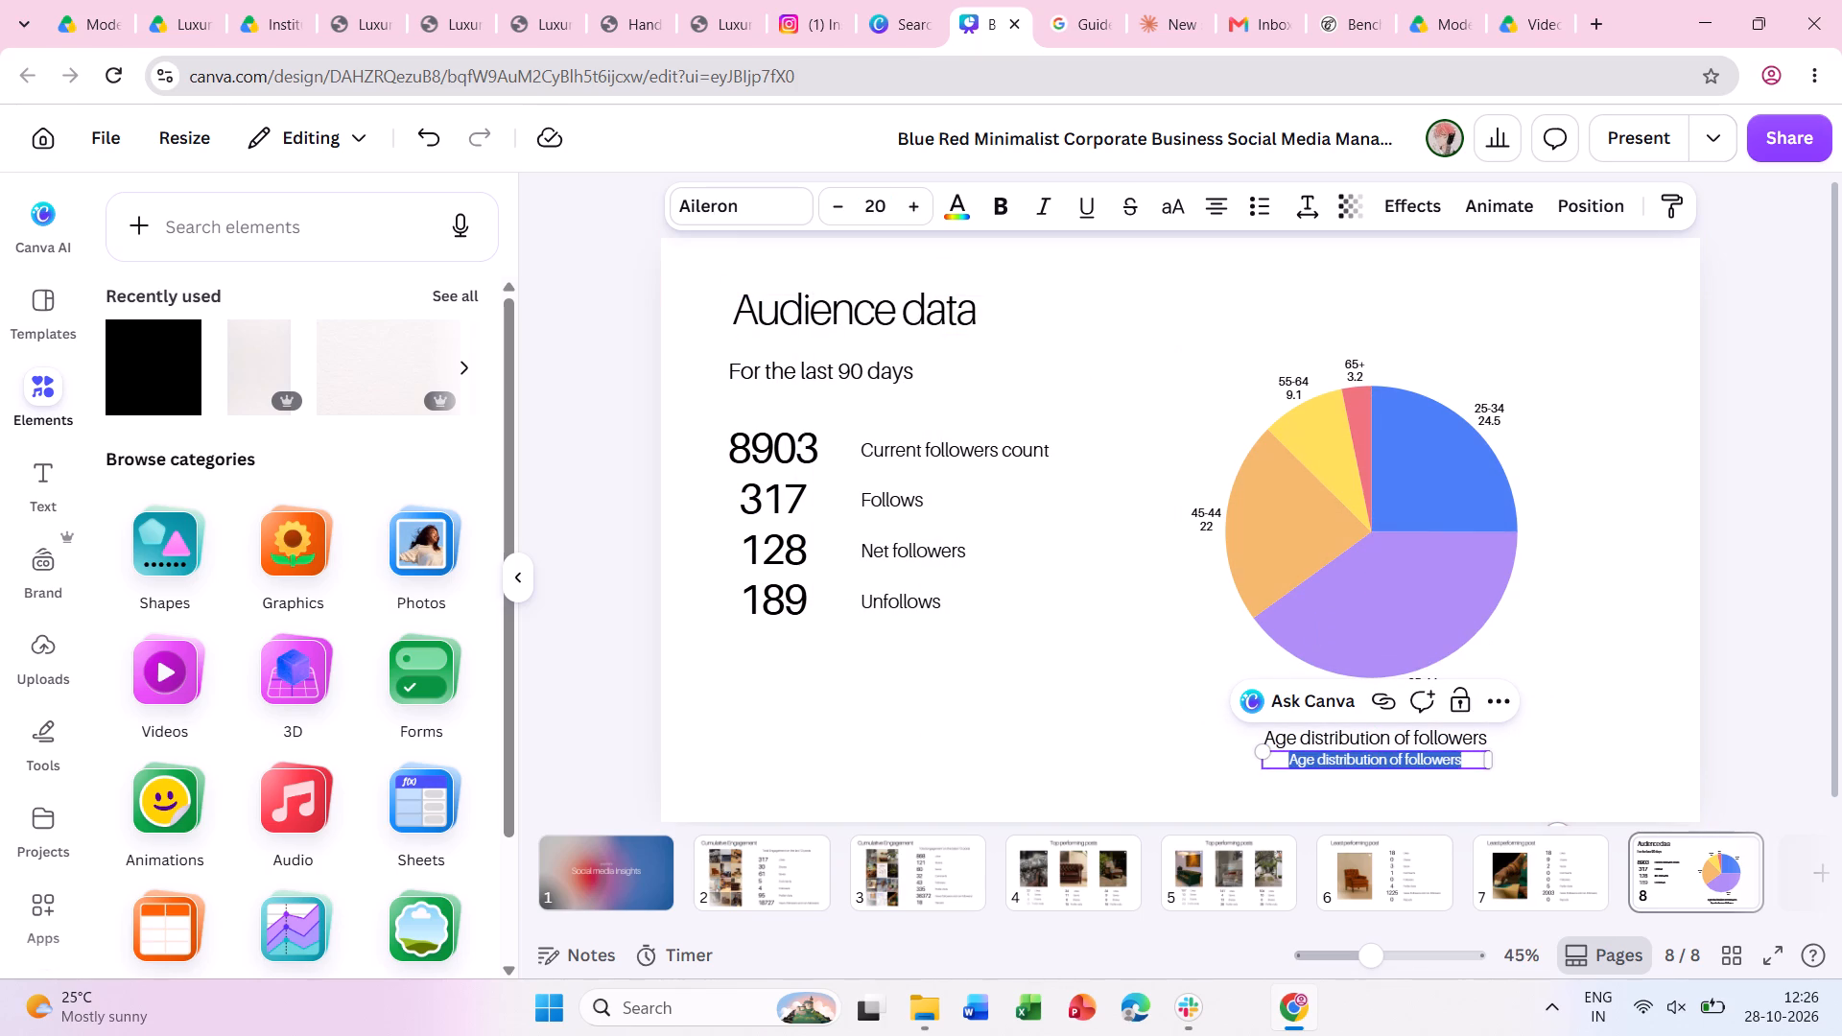
{"action": "type", "text": "9In"}
{"action": "key", "text": "BackSpace"}
{"action": "key", "text": "BackSpace"}
{"action": "key", "text": "BackSpace"}
{"action": "type", "text": "(in pere"}
{"action": "key", "text": "BackSpace"}
{"action": "type", "text": "centg"}
{"action": "key", "text": "BackSpace"}
{"action": "type", "text": "age)"}
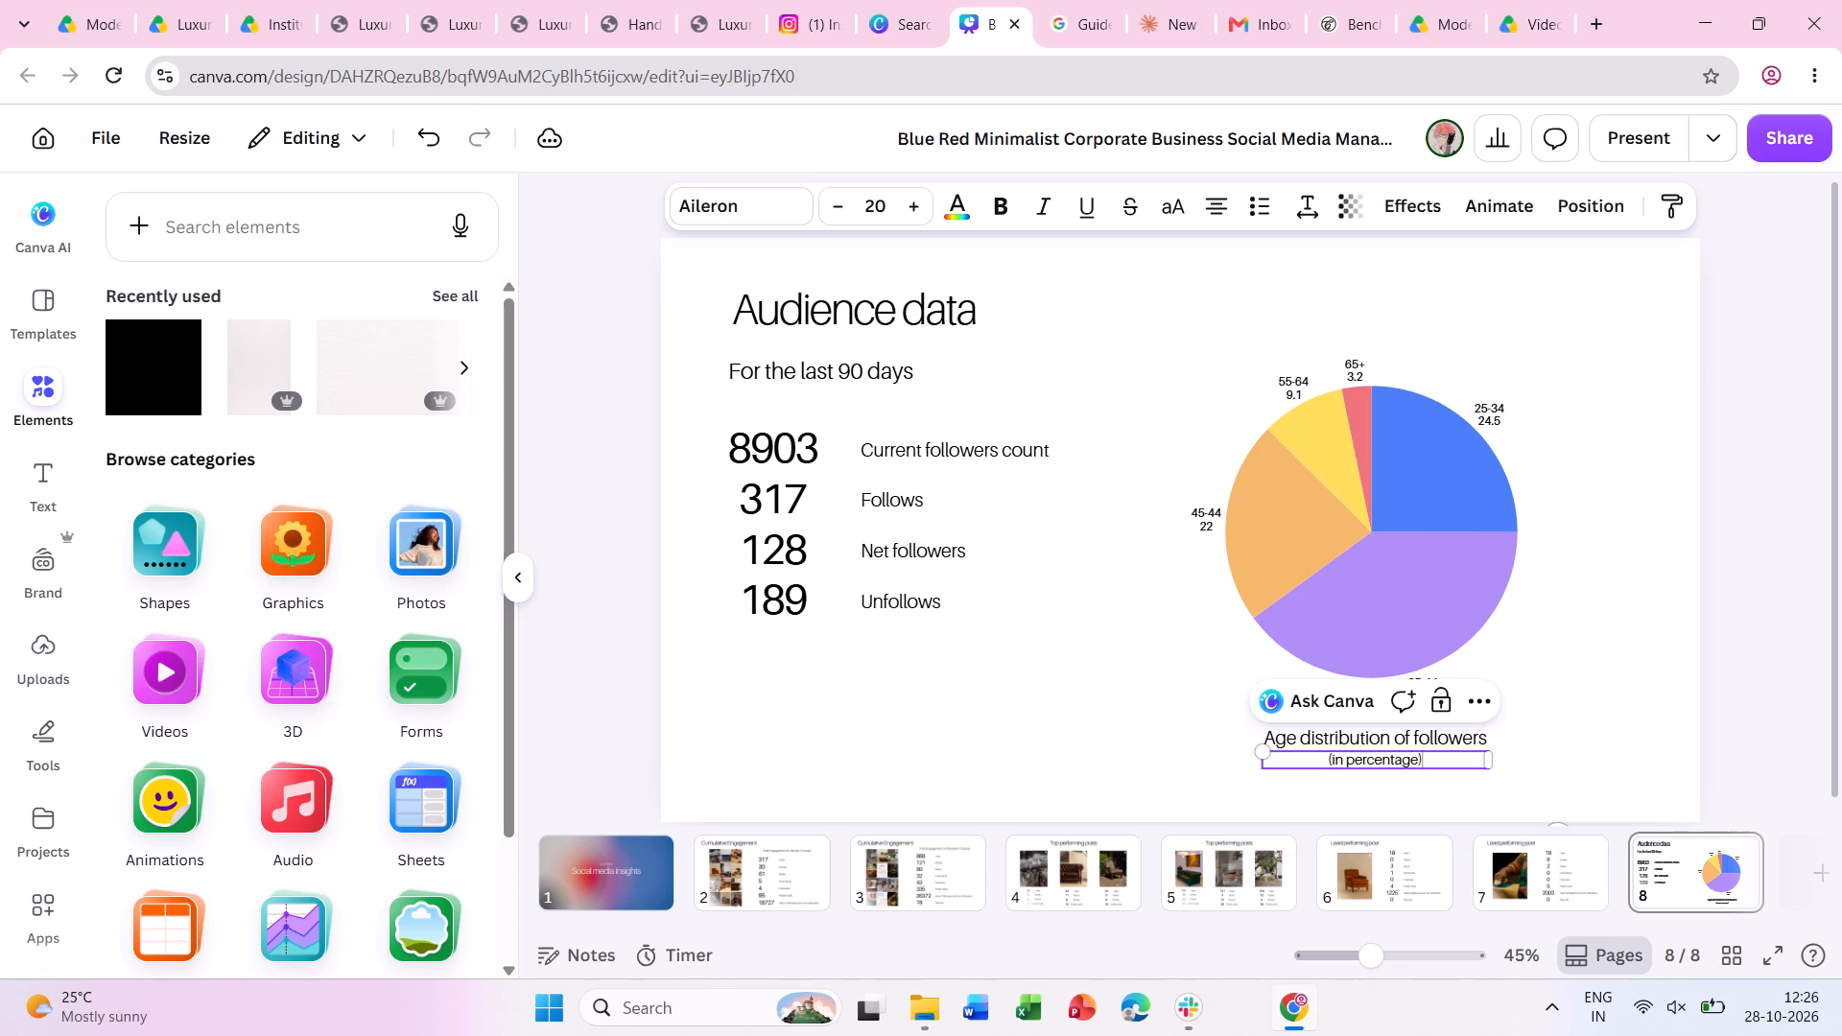
{"action": "left_click", "coordinate": [1619, 714]}
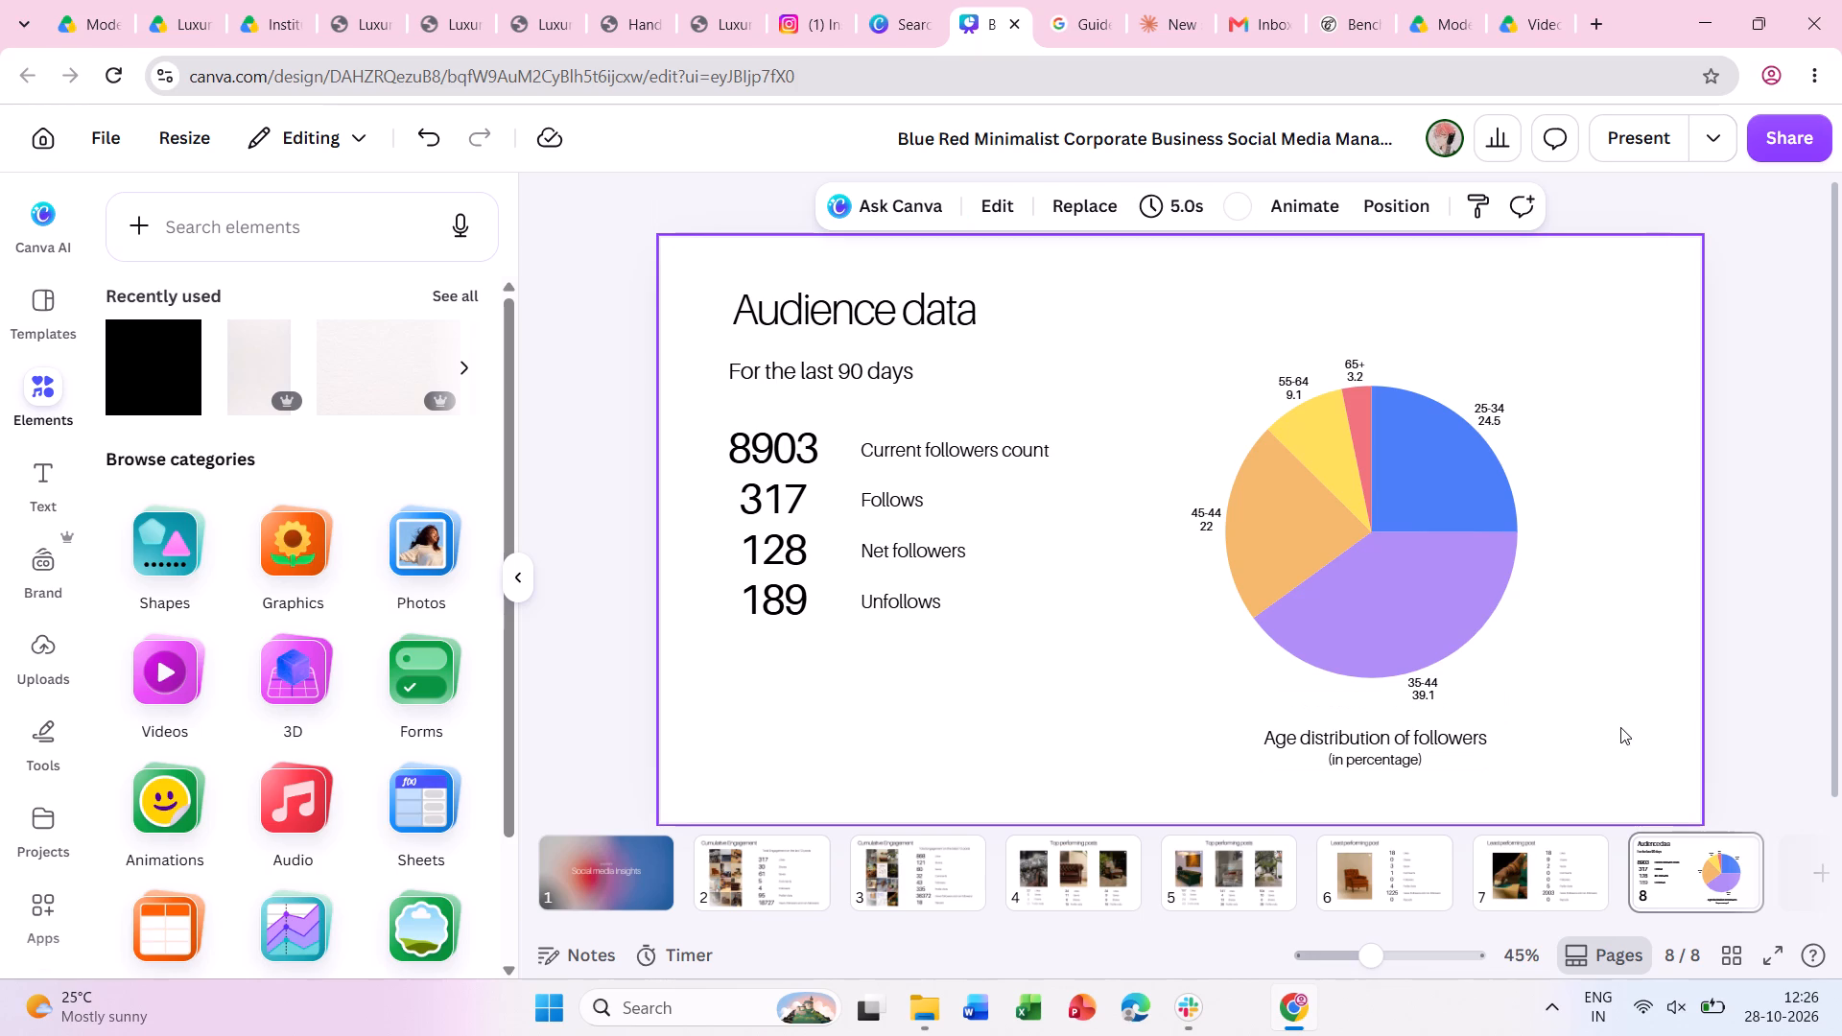
Shrink the pie chart and its age distribution caption together to a caption size of 21.8 and shift them slightly right and up.
{"action": "left_click_drag", "start_coordinate": [1620, 727], "coordinate": [1347, 422]}
{"action": "left_click_drag", "start_coordinate": [1570, 354], "coordinate": [1502, 411]}
{"action": "left_click_drag", "start_coordinate": [1413, 568], "coordinate": [1455, 553]}
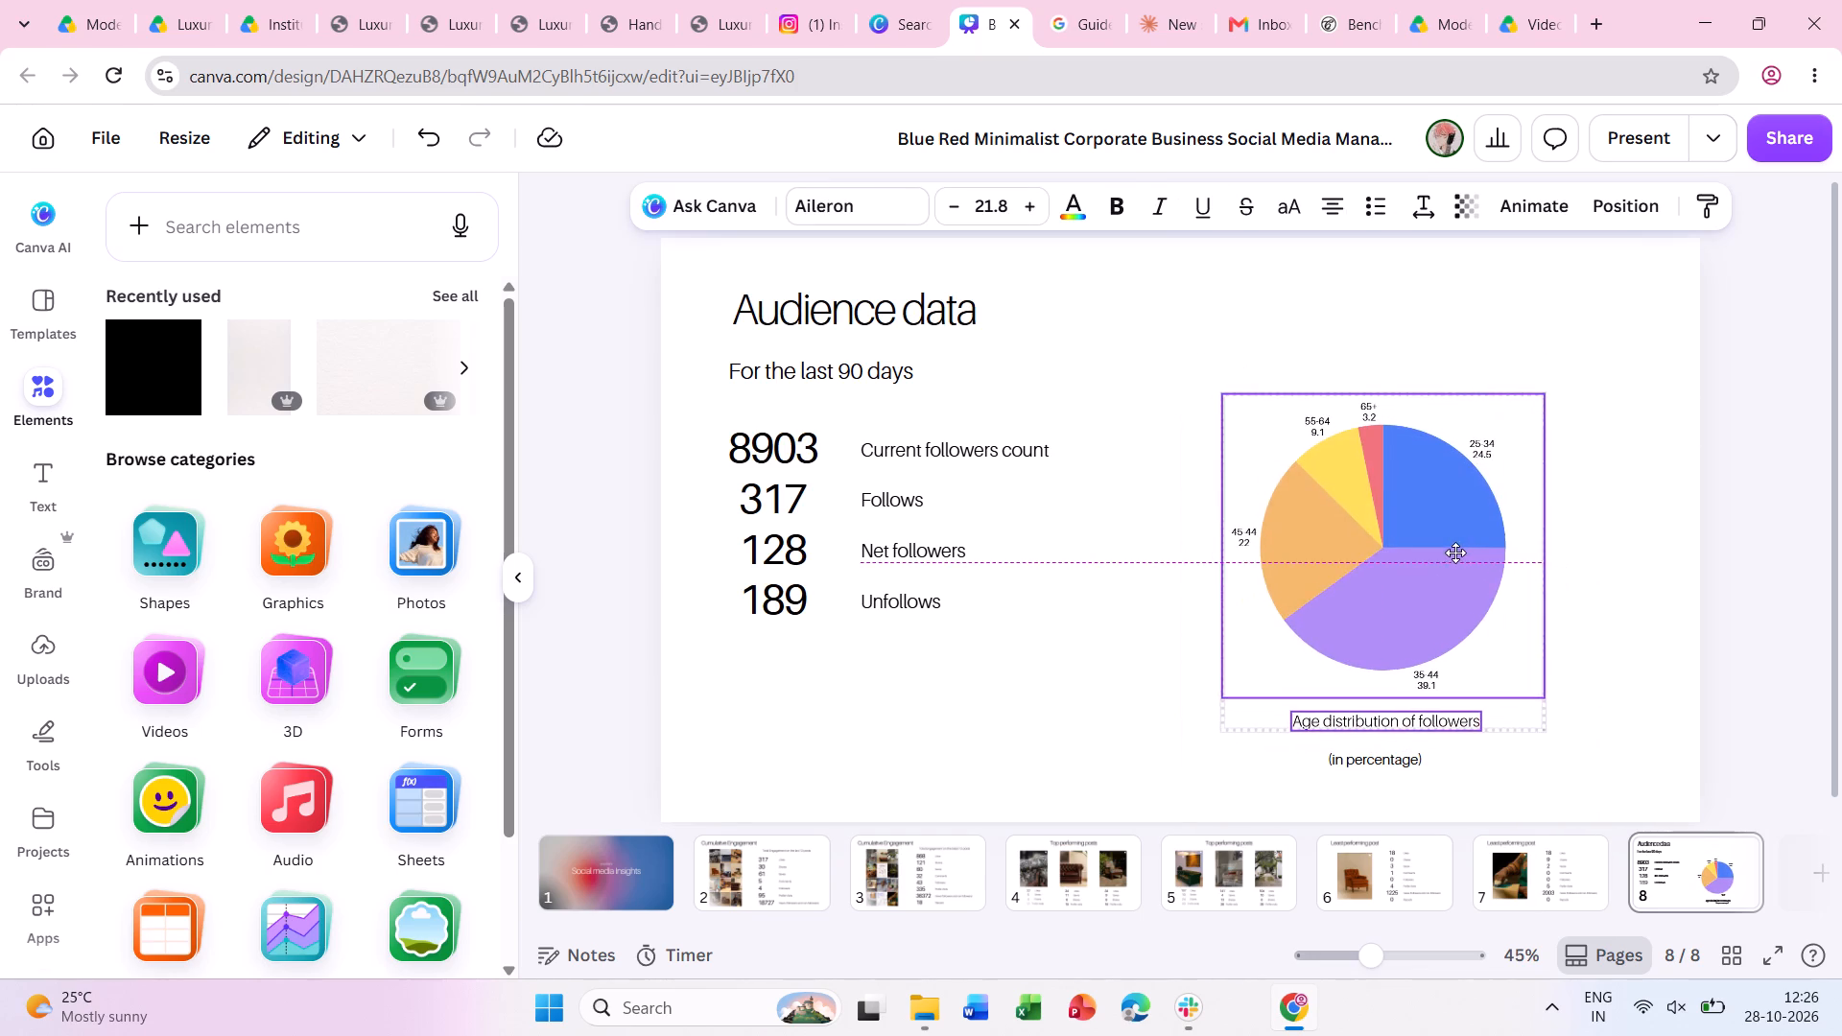
{"action": "left_click_drag", "start_coordinate": [1455, 553], "coordinate": [1449, 554]}
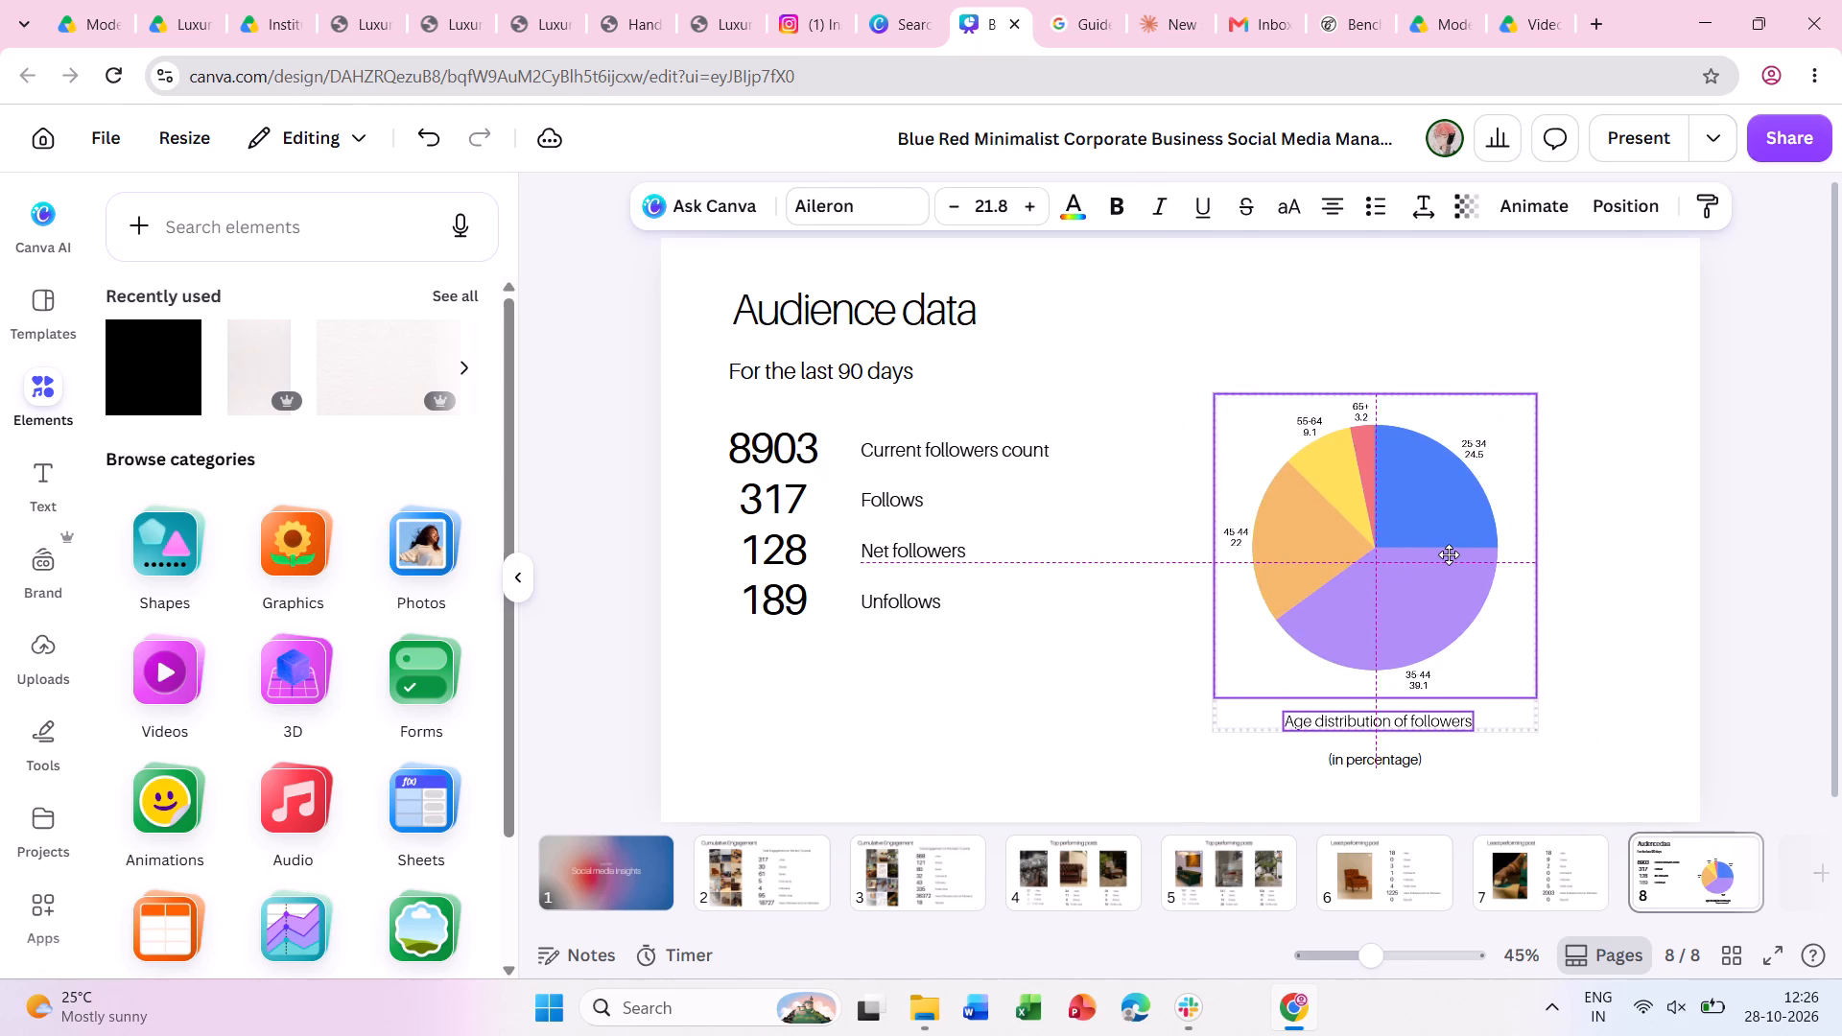
{"action": "left_click_drag", "start_coordinate": [1449, 554], "coordinate": [1466, 542]}
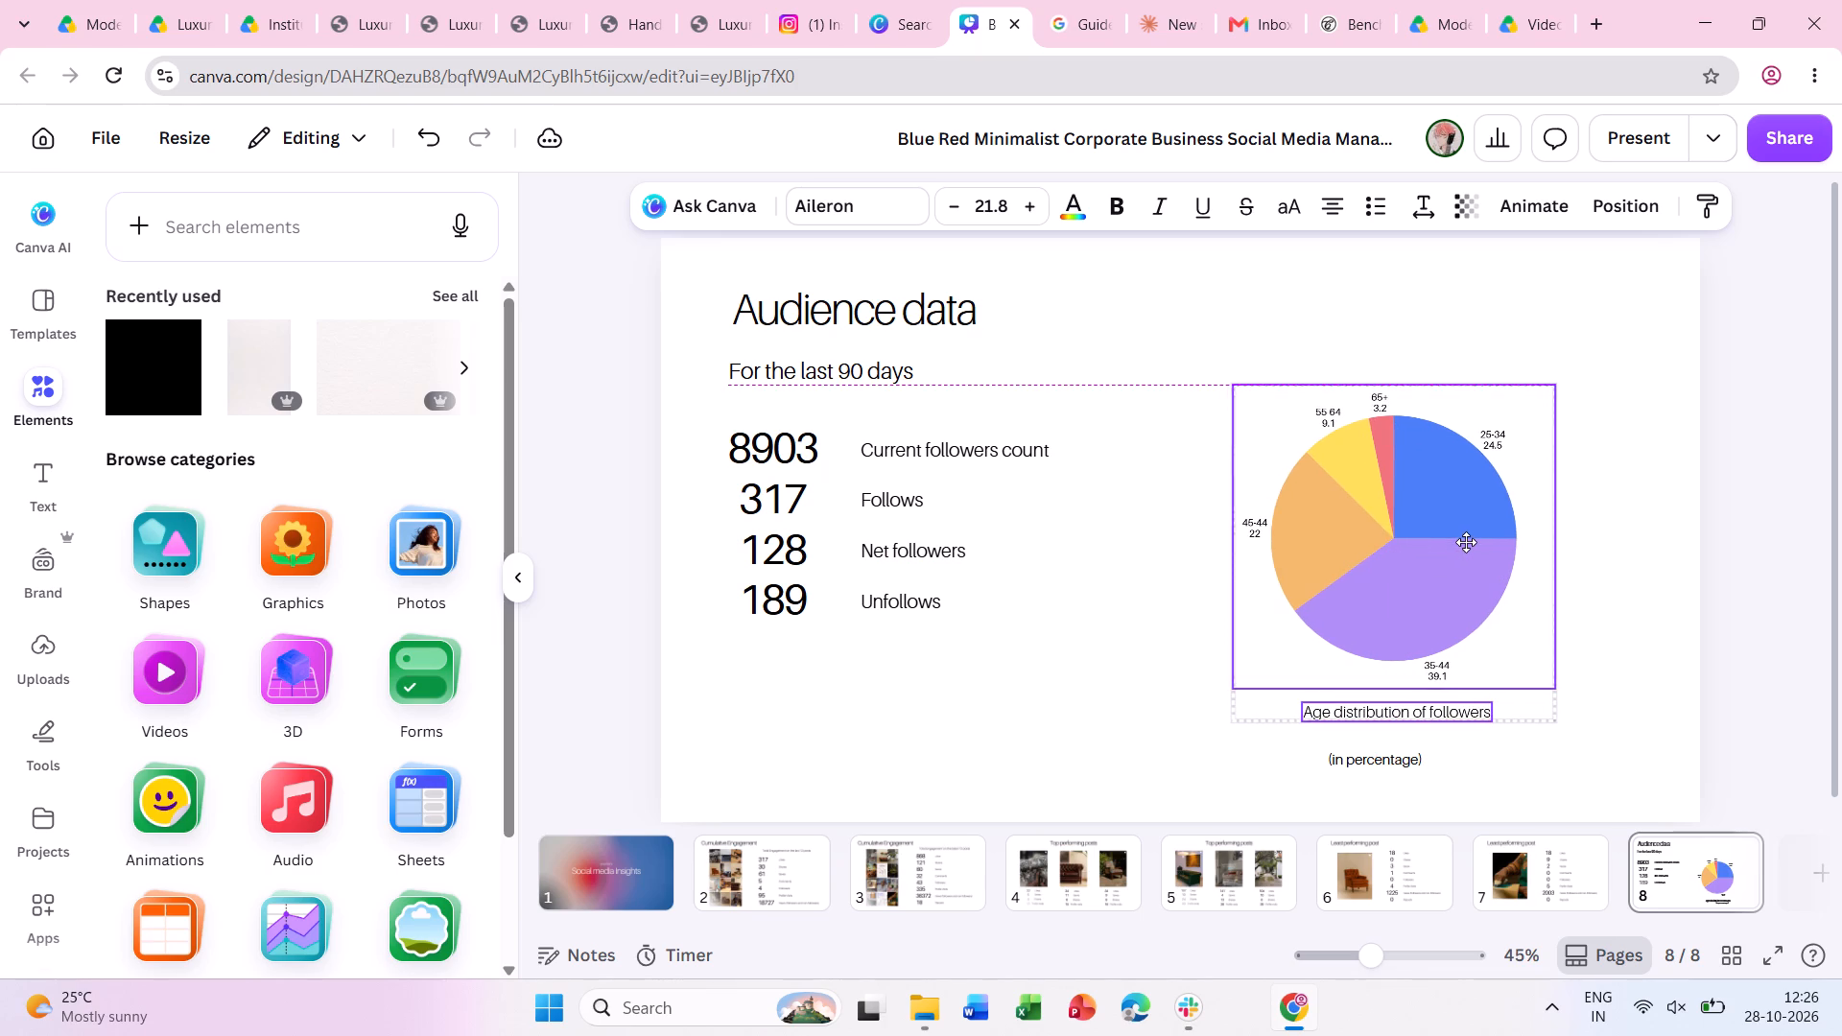
{"action": "left_click_drag", "start_coordinate": [1466, 542], "coordinate": [1467, 542]}
{"action": "left_click", "coordinate": [1662, 658]}
Move the "(in percentage)" line centrally beneath the age distribution caption and nudge it down slightly.
{"action": "left_click_drag", "start_coordinate": [1392, 764], "coordinate": [1428, 737]}
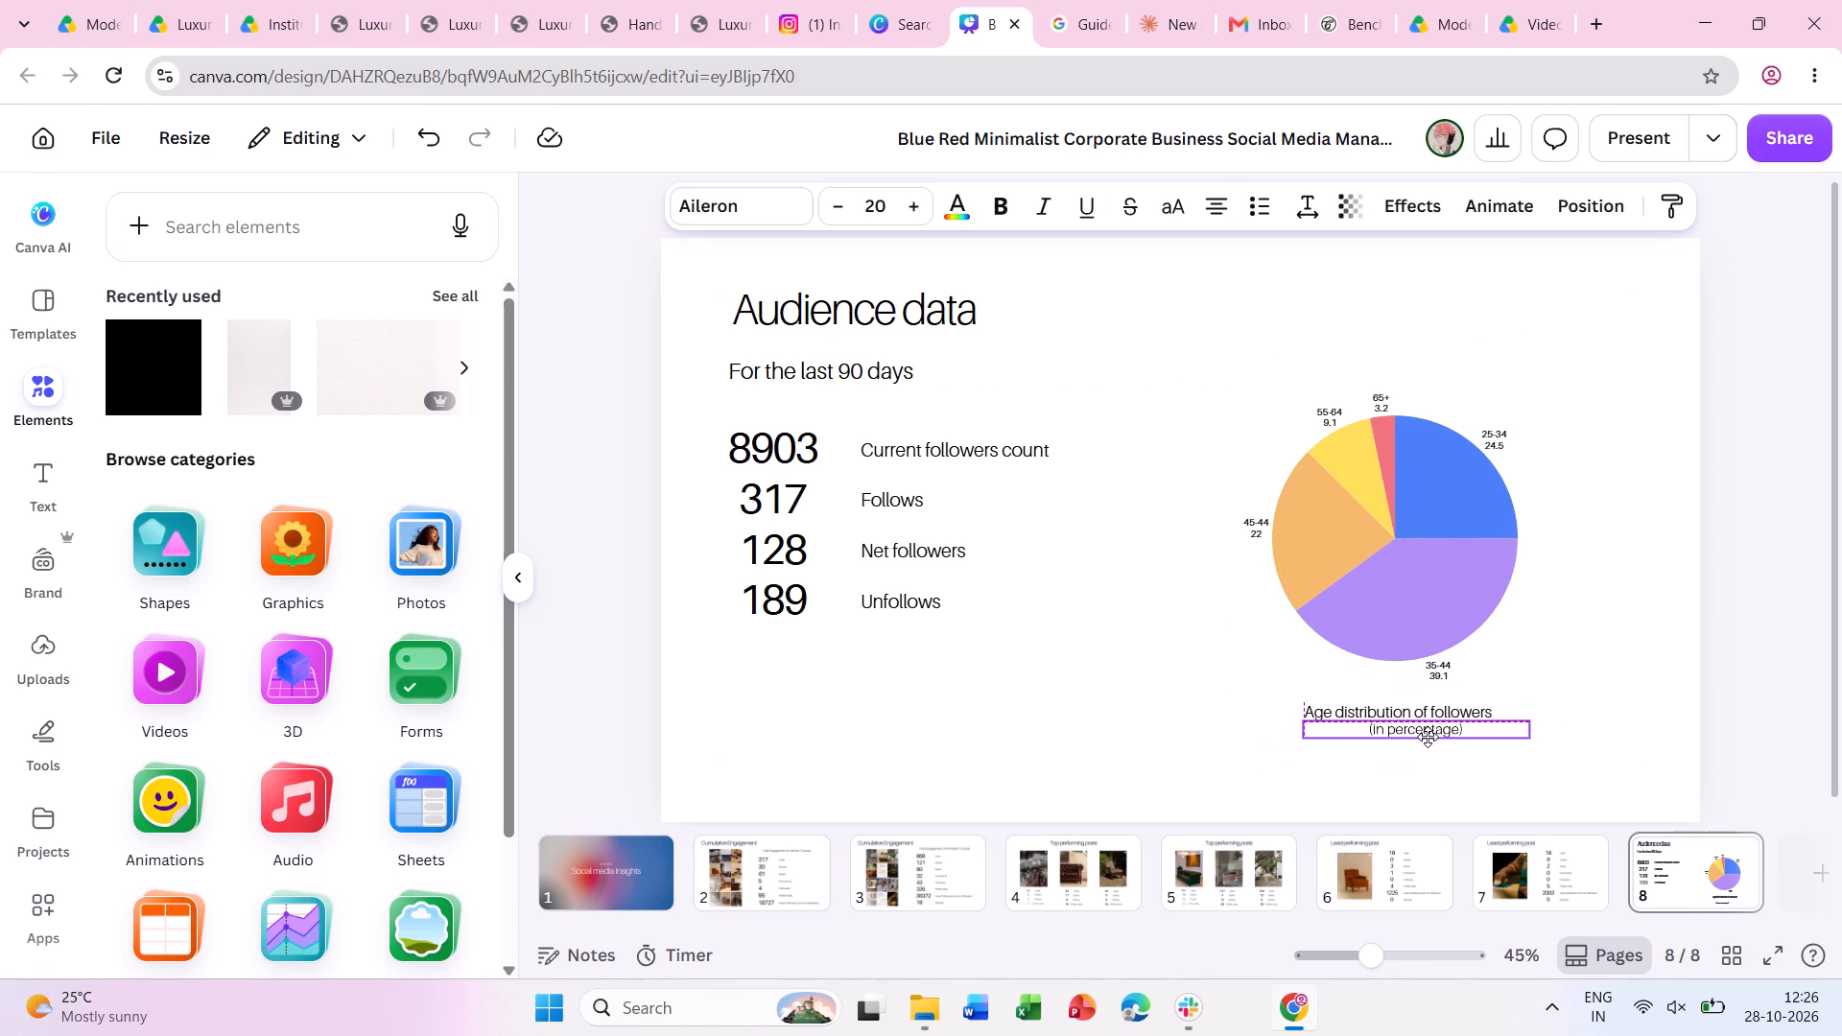
{"action": "left_click_drag", "start_coordinate": [1428, 737], "coordinate": [1417, 738]}
{"action": "key", "text": "Down"}
{"action": "key", "text": "Down"}
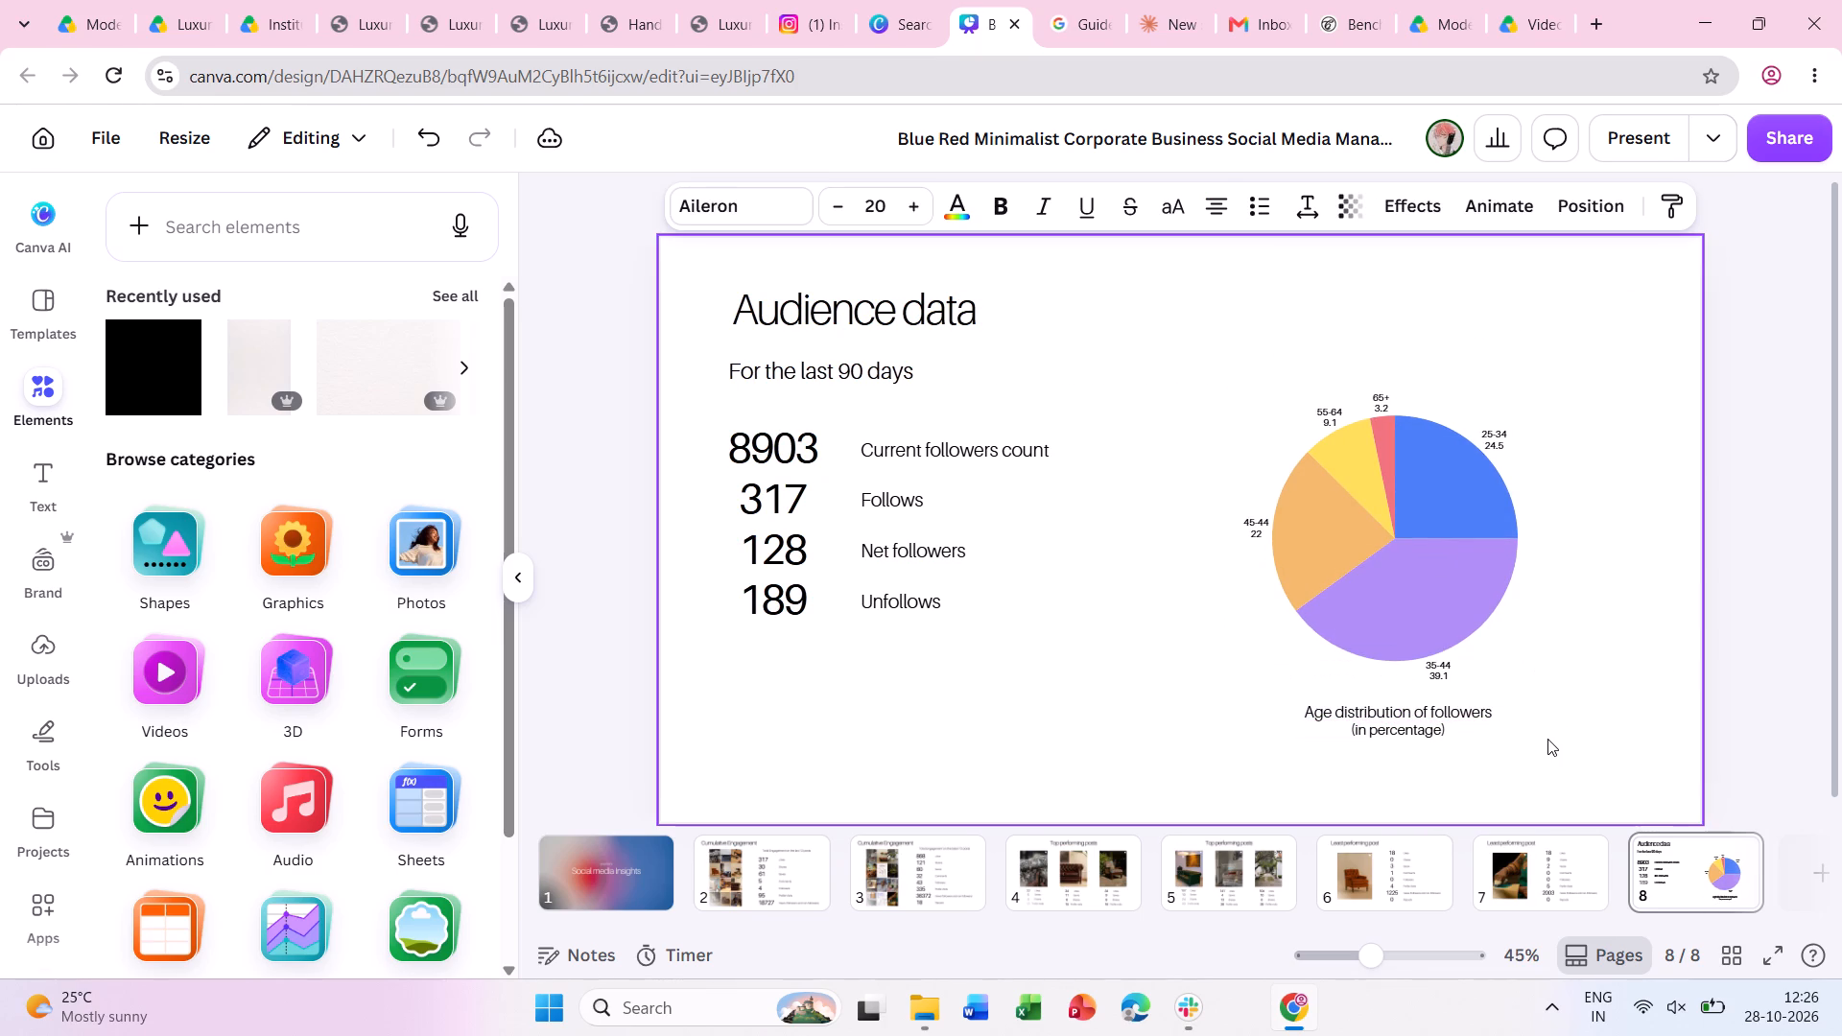
{"action": "key", "text": "Down"}
{"action": "key", "text": "Down"}
{"action": "left_click", "coordinate": [1661, 584]}
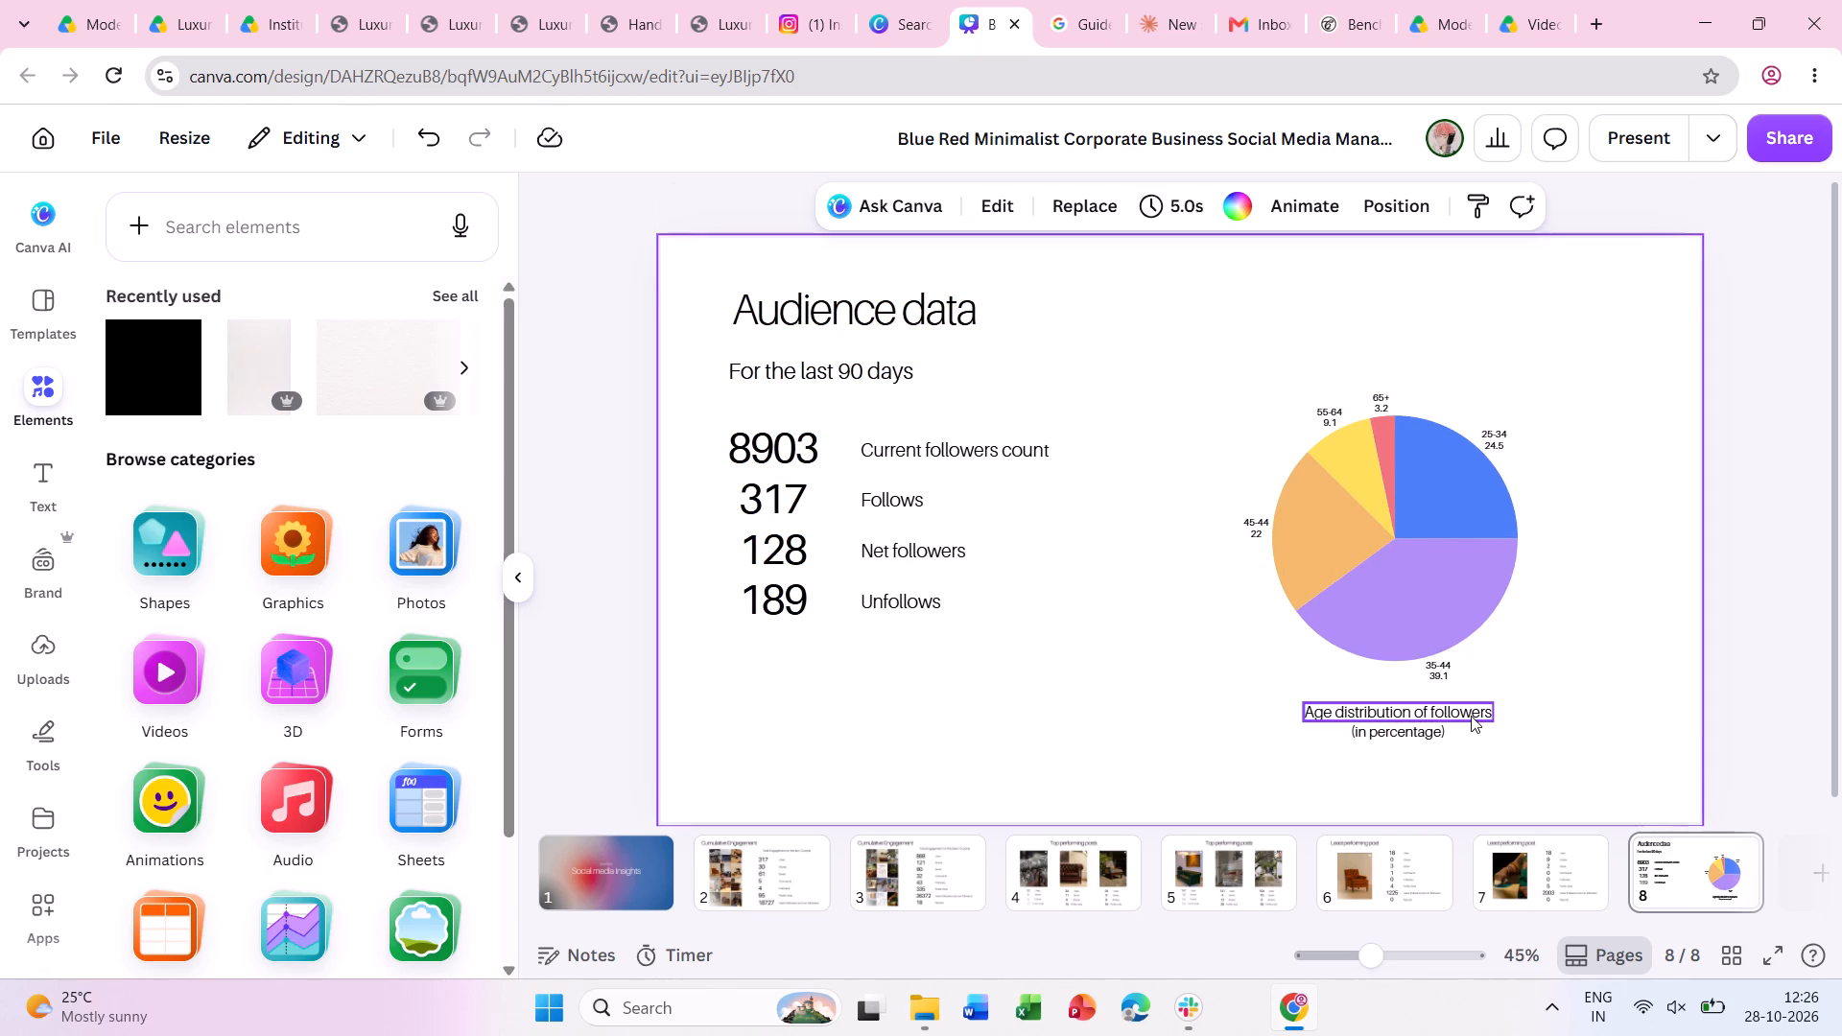
Enlarge the two caption lines together to about 458 by 77 and centre them below the pie chart.
{"action": "left_click_drag", "start_coordinate": [1503, 770], "coordinate": [1420, 709]}
{"action": "left_click_drag", "start_coordinate": [1515, 742], "coordinate": [1539, 751]}
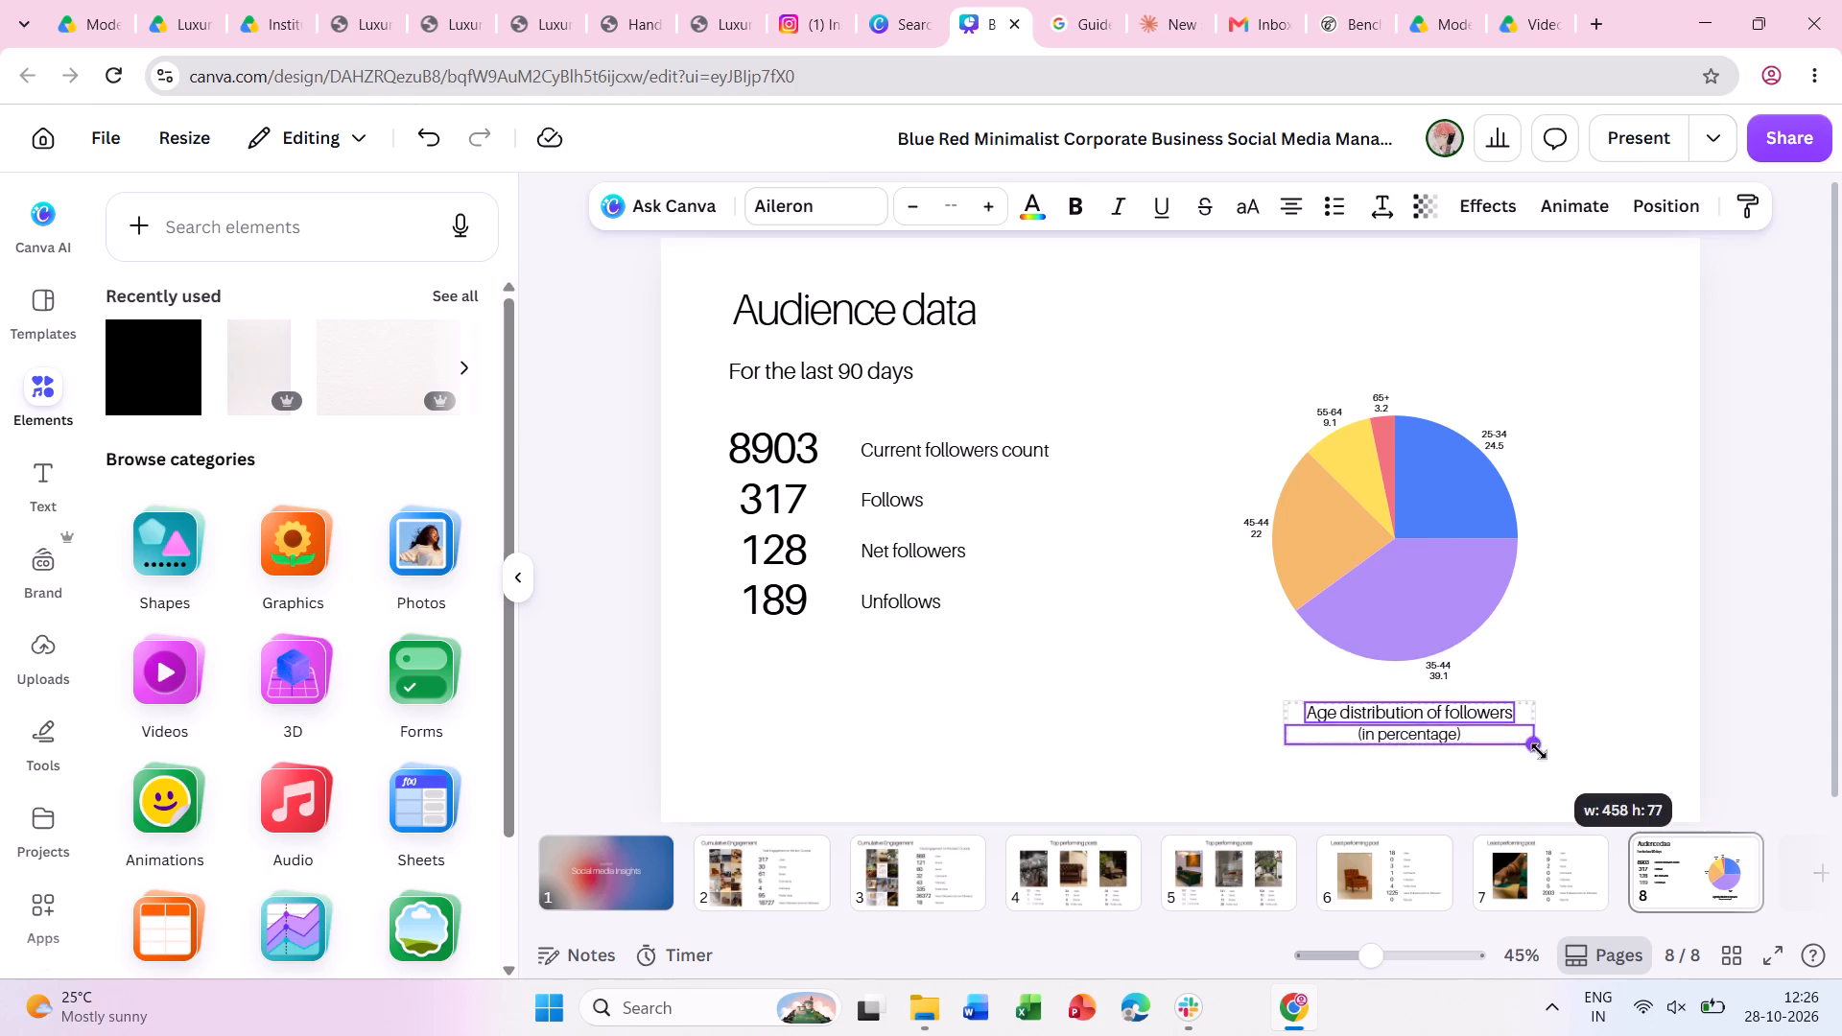
{"action": "left_click_drag", "start_coordinate": [1539, 751], "coordinate": [1540, 751]}
{"action": "left_click_drag", "start_coordinate": [1475, 717], "coordinate": [1465, 717]}
{"action": "left_click", "coordinate": [1664, 693]}
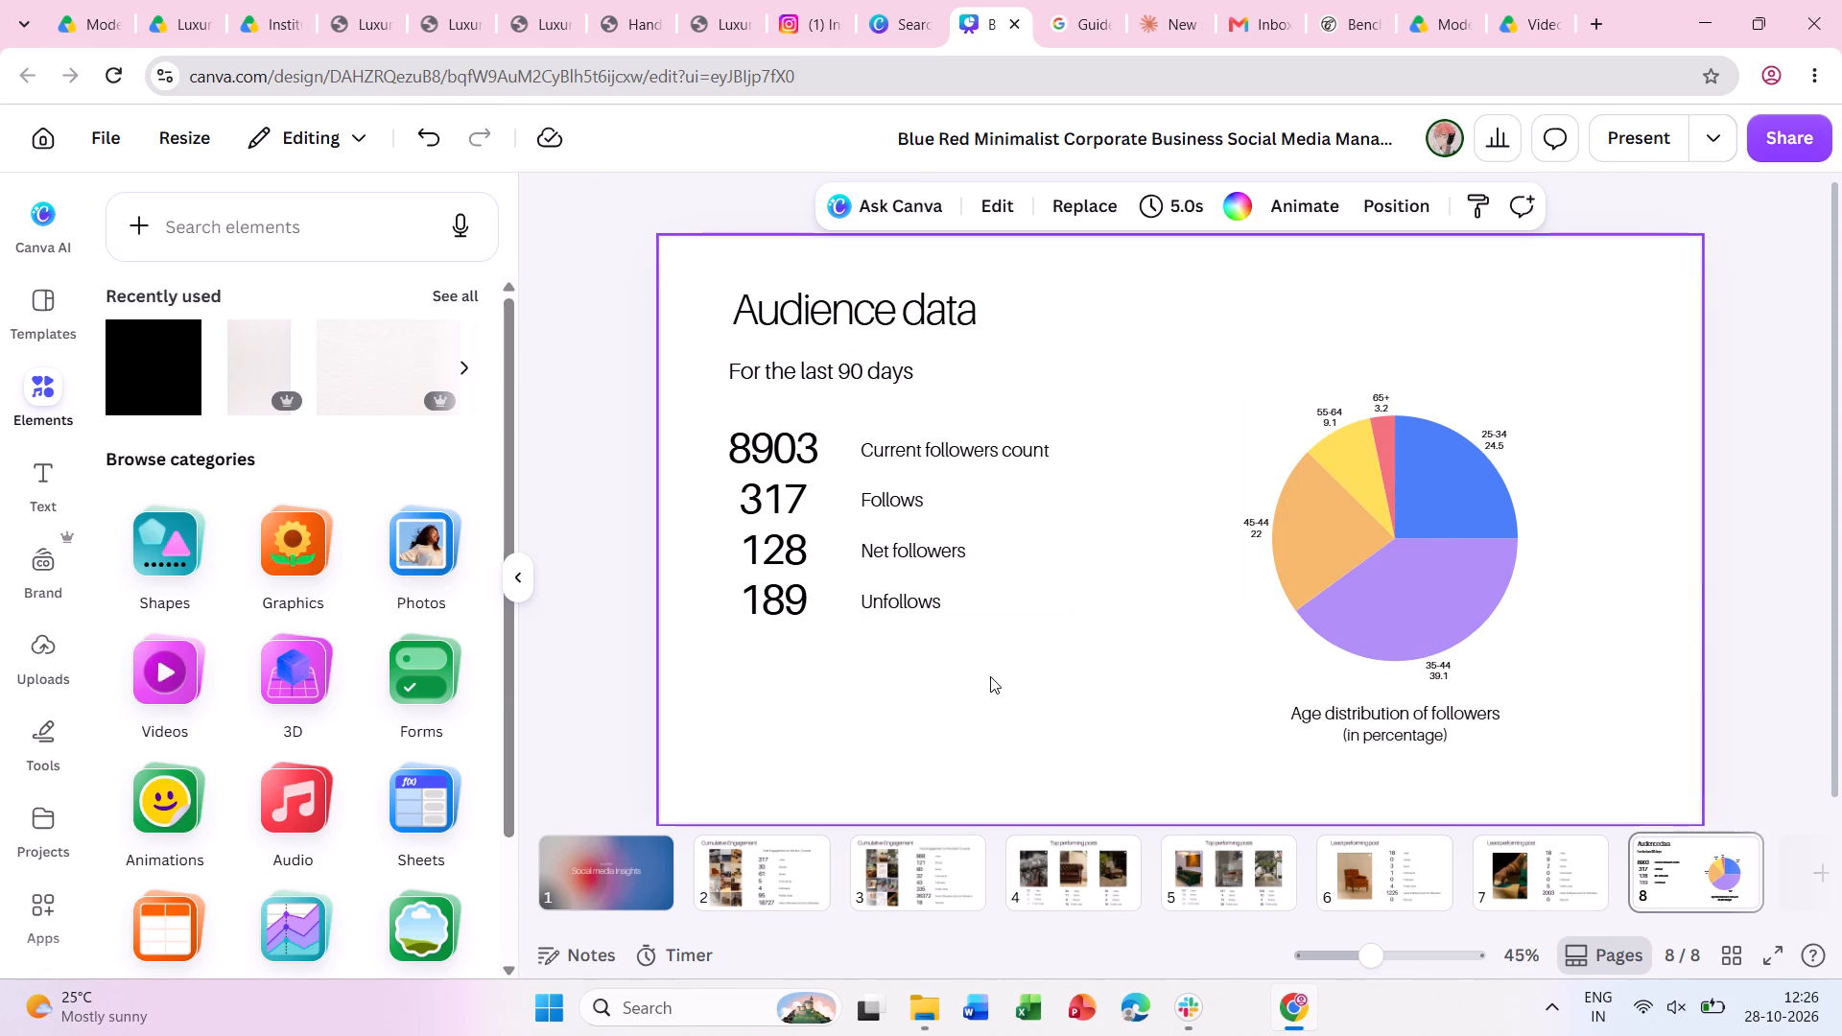
Move the four follower figures and their labels up slightly as one block.
{"action": "left_click_drag", "start_coordinate": [980, 676], "coordinate": [738, 435]}
{"action": "left_click_drag", "start_coordinate": [880, 449], "coordinate": [880, 436]}
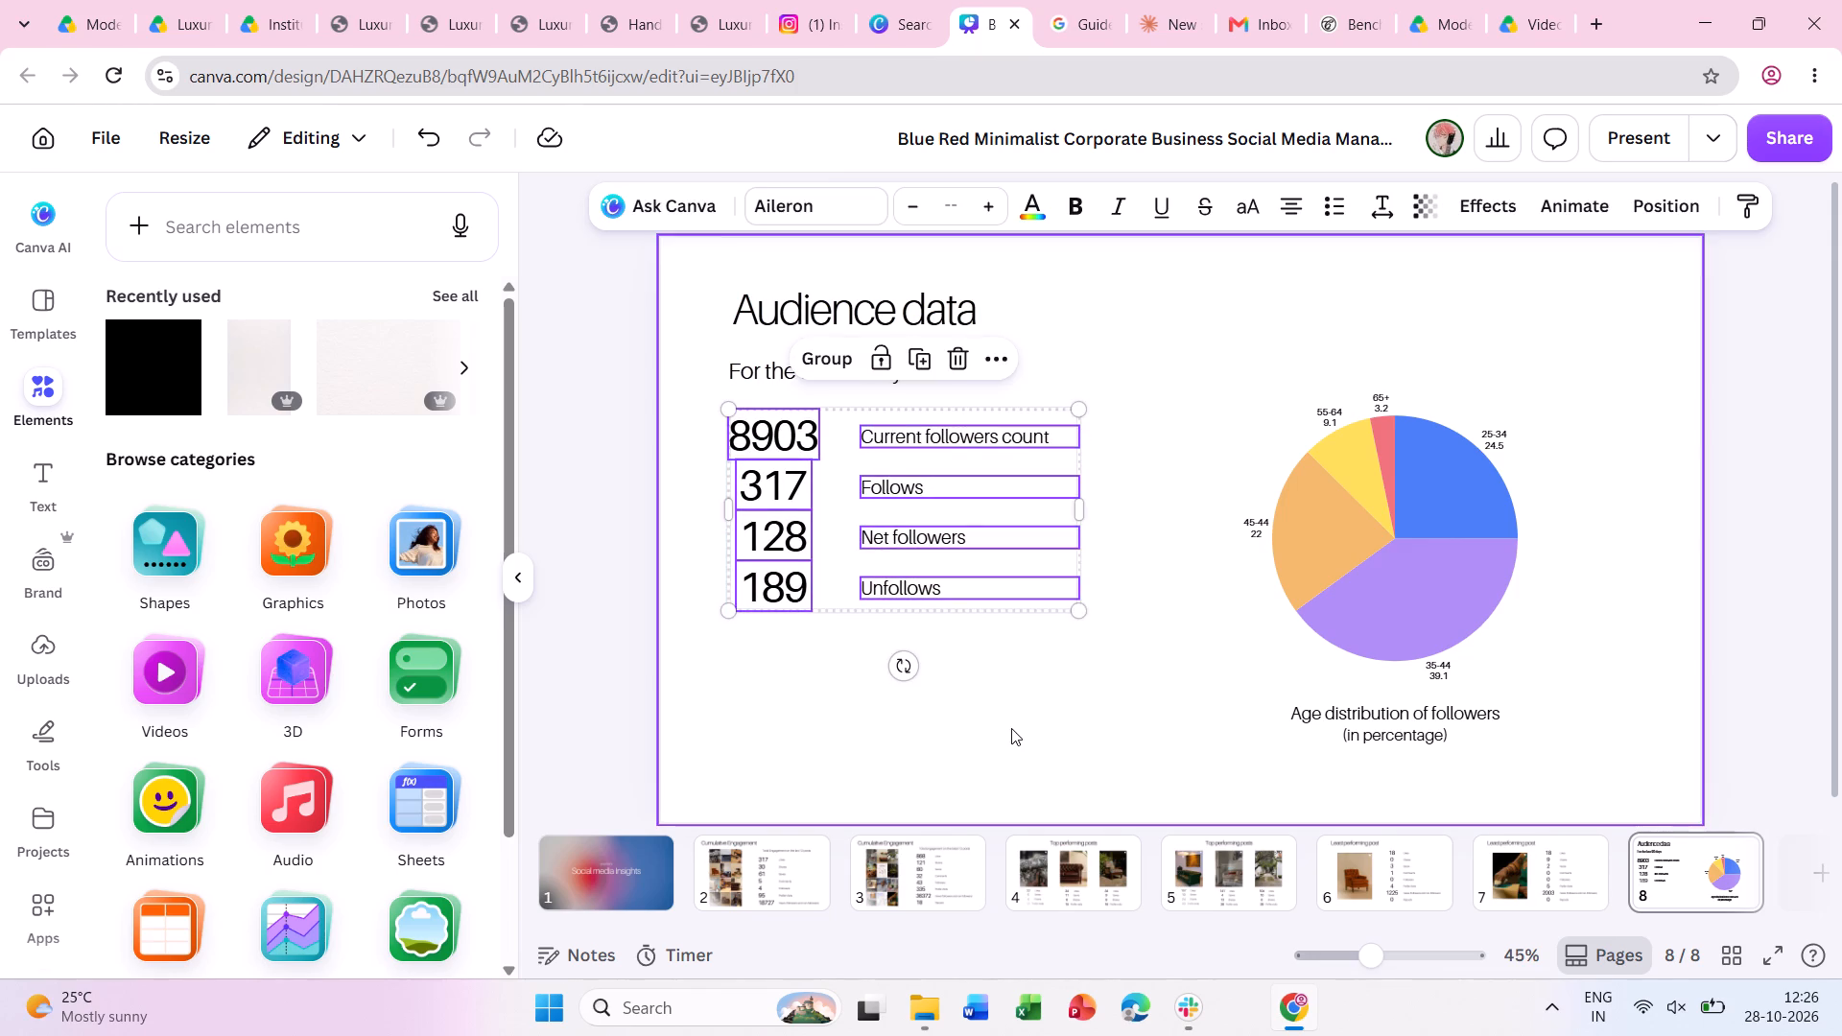
{"action": "left_click", "coordinate": [1011, 728]}
Move the "For the last 90 days" line up closer to the Audience data heading.
{"action": "left_click_drag", "start_coordinate": [839, 379], "coordinate": [841, 364]}
{"action": "left_click", "coordinate": [802, 362]}
{"action": "left_click", "coordinate": [642, 372]}
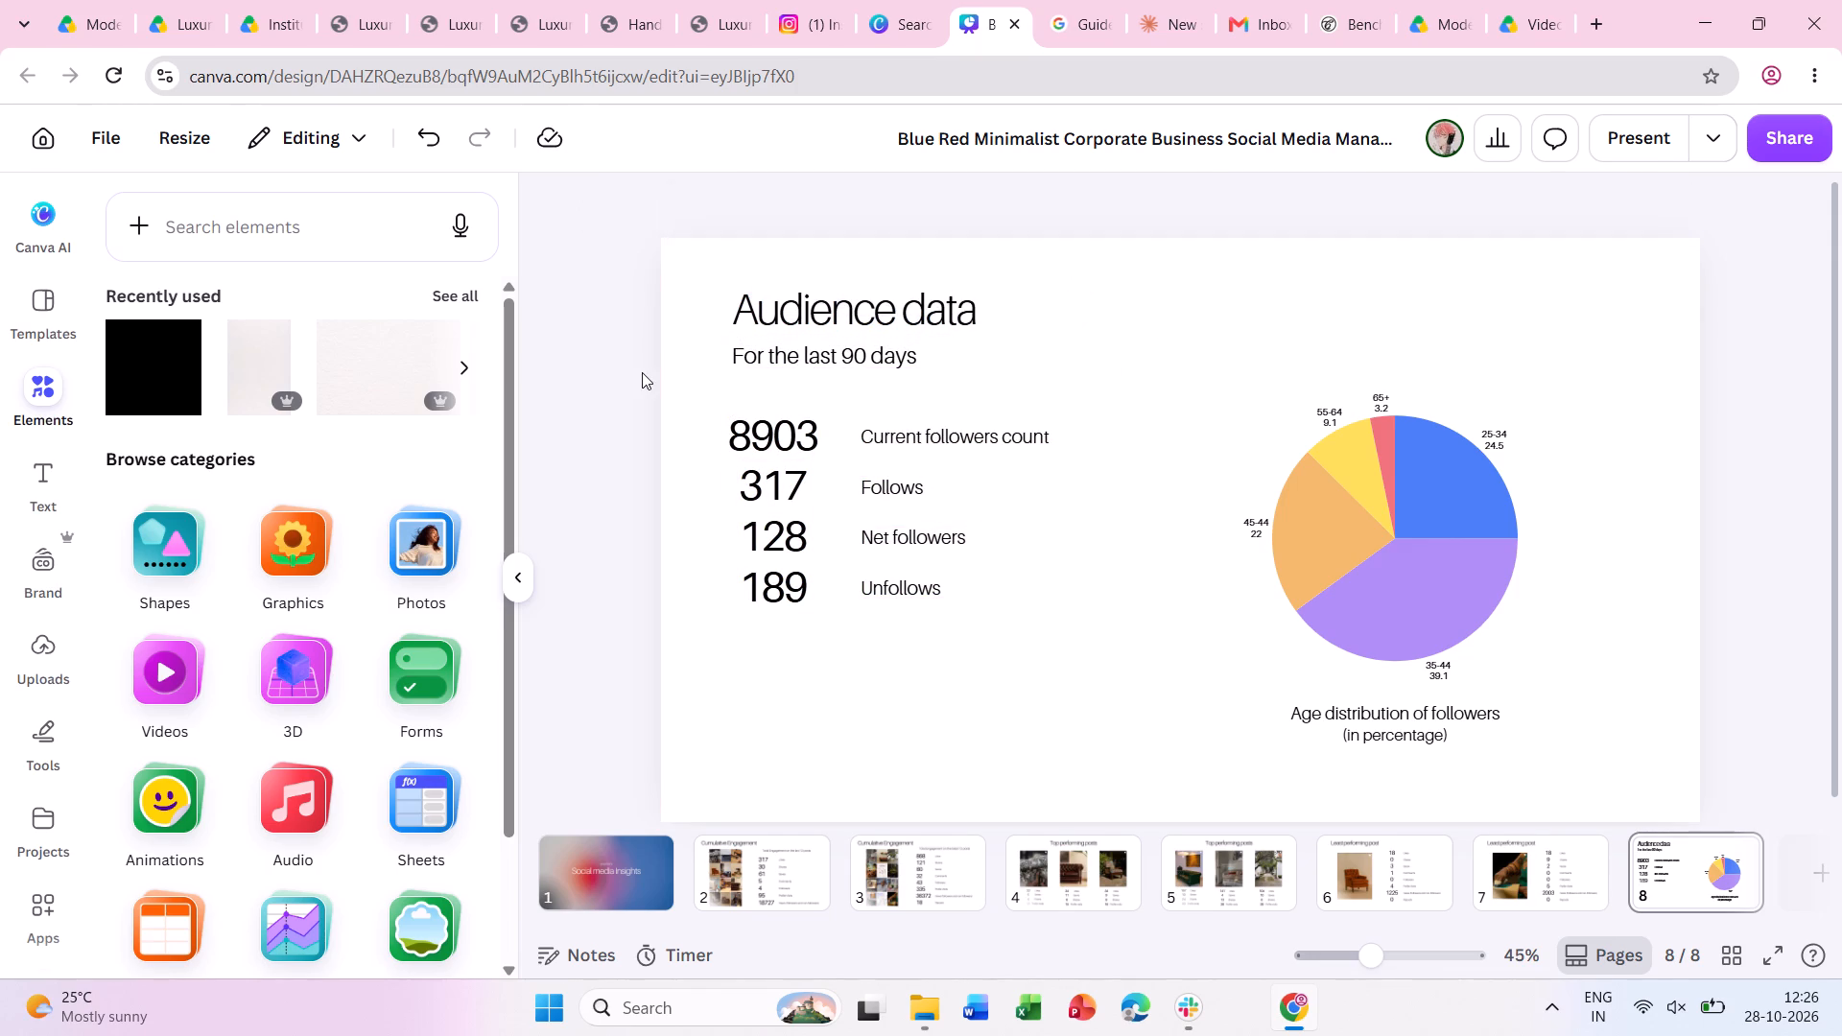
Nudge the "For the last 90 days" line up slightly, closer beneath the Audience data heading.
{"action": "left_click", "coordinate": [805, 360]}
{"action": "key", "text": "Up"}
{"action": "key", "text": "Up"}
{"action": "key", "text": "Up"}
{"action": "key", "text": "Up"}
{"action": "key", "text": "Up"}
{"action": "key", "text": "Up"}
{"action": "key", "text": "Up"}
{"action": "key", "text": "Up"}
{"action": "key", "text": "Up"}
{"action": "key", "text": "Up"}
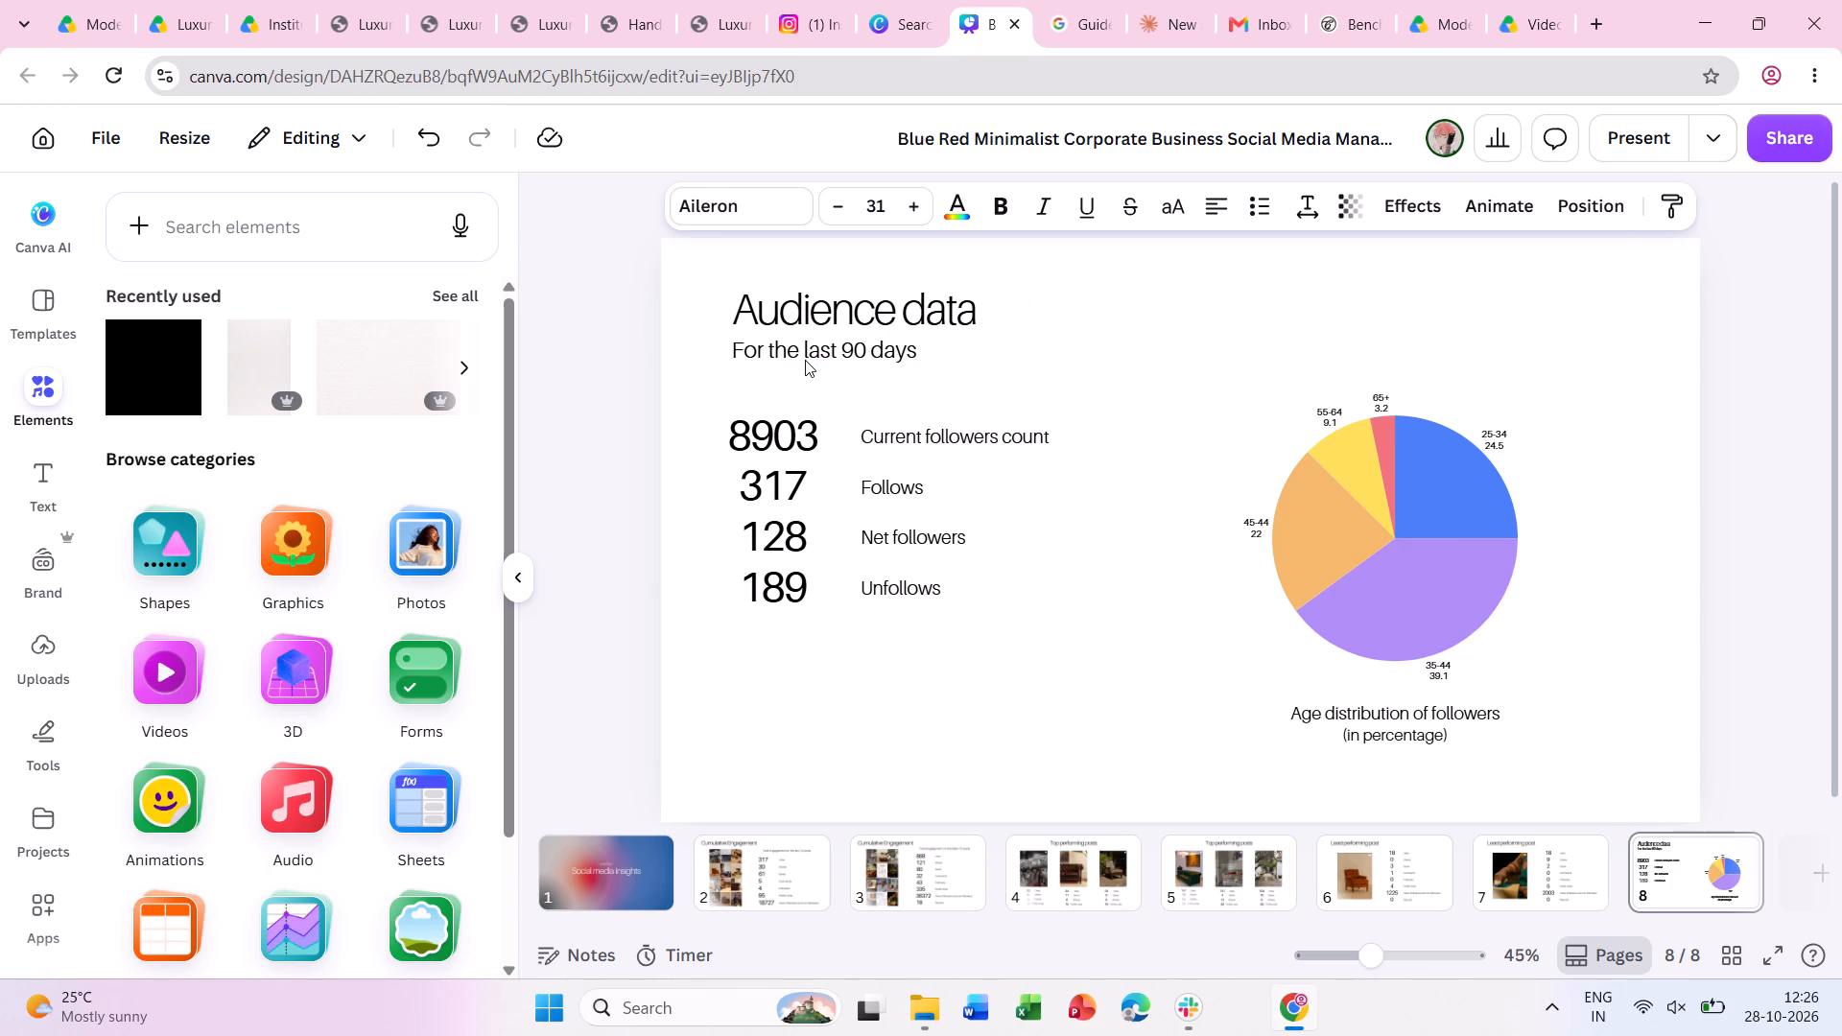
{"action": "key", "text": "Up"}
Change the "For the last 90 days" line to the lighter Aileron weight listed first among its styles.
{"action": "left_click", "coordinate": [726, 219]}
{"action": "left_click", "coordinate": [121, 489]}
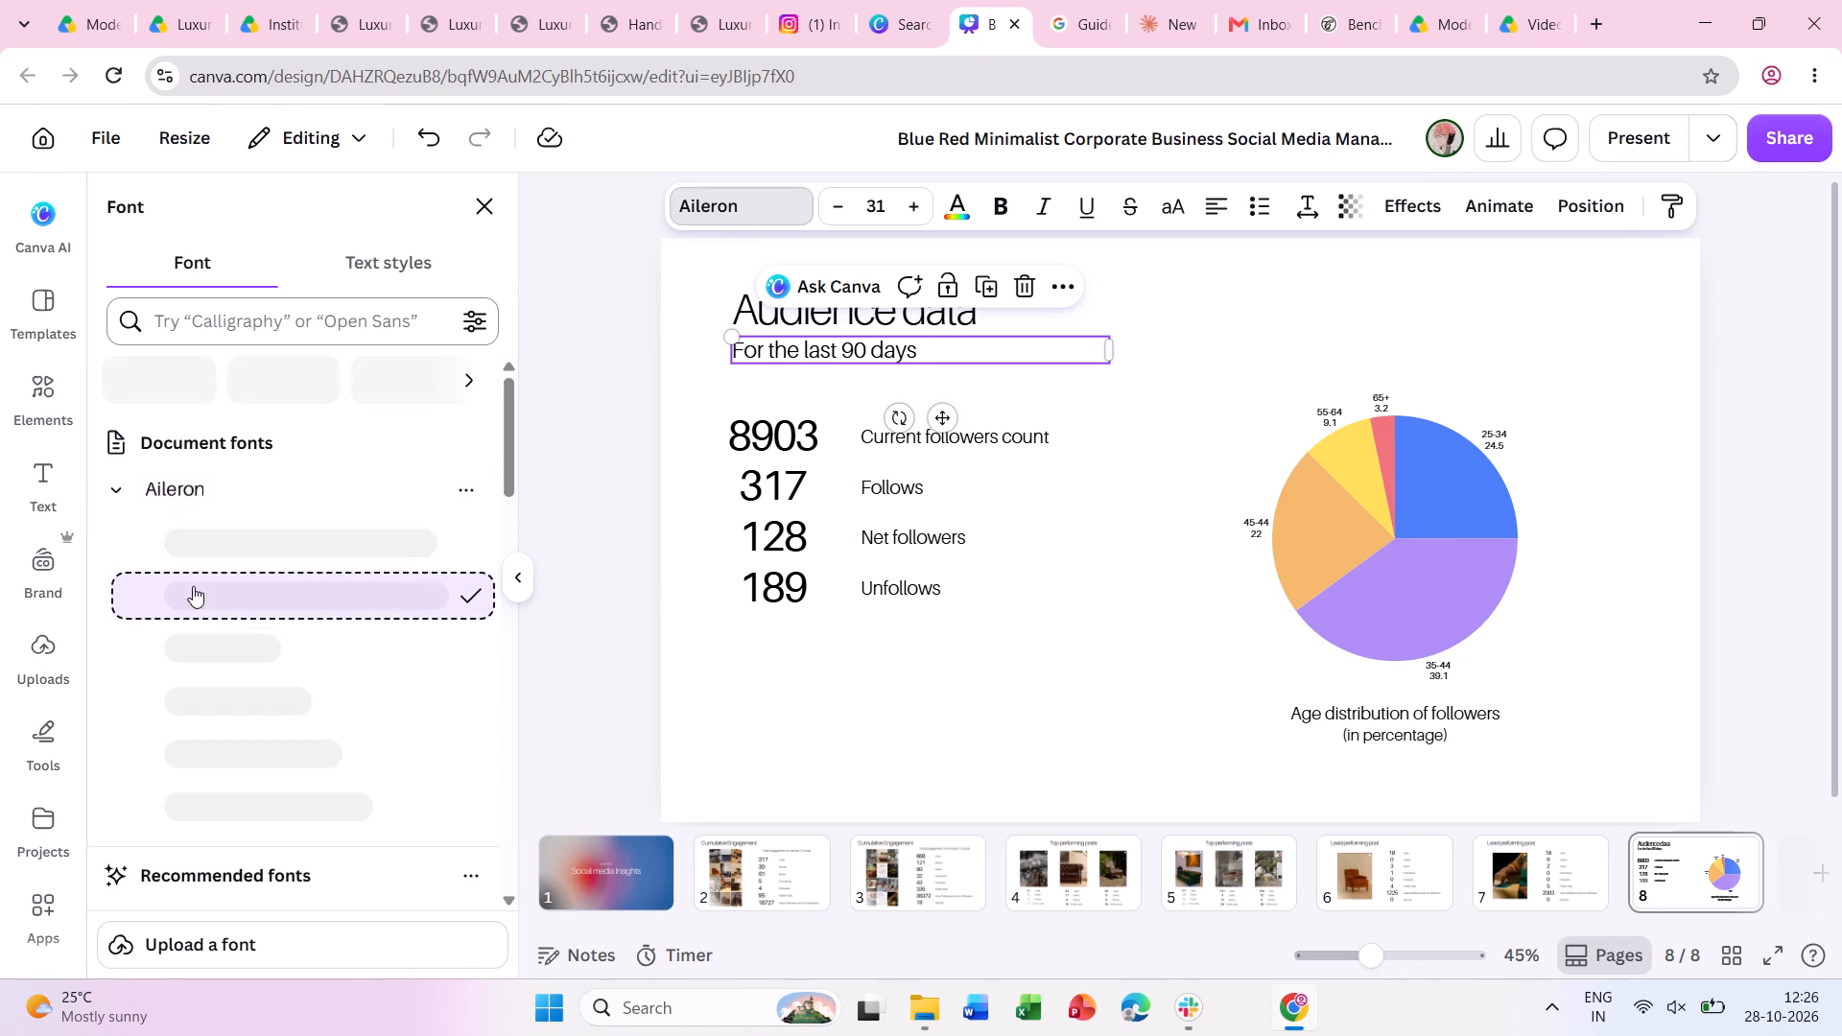
{"action": "left_click", "coordinate": [196, 544]}
{"action": "double_click", "coordinate": [627, 443]}
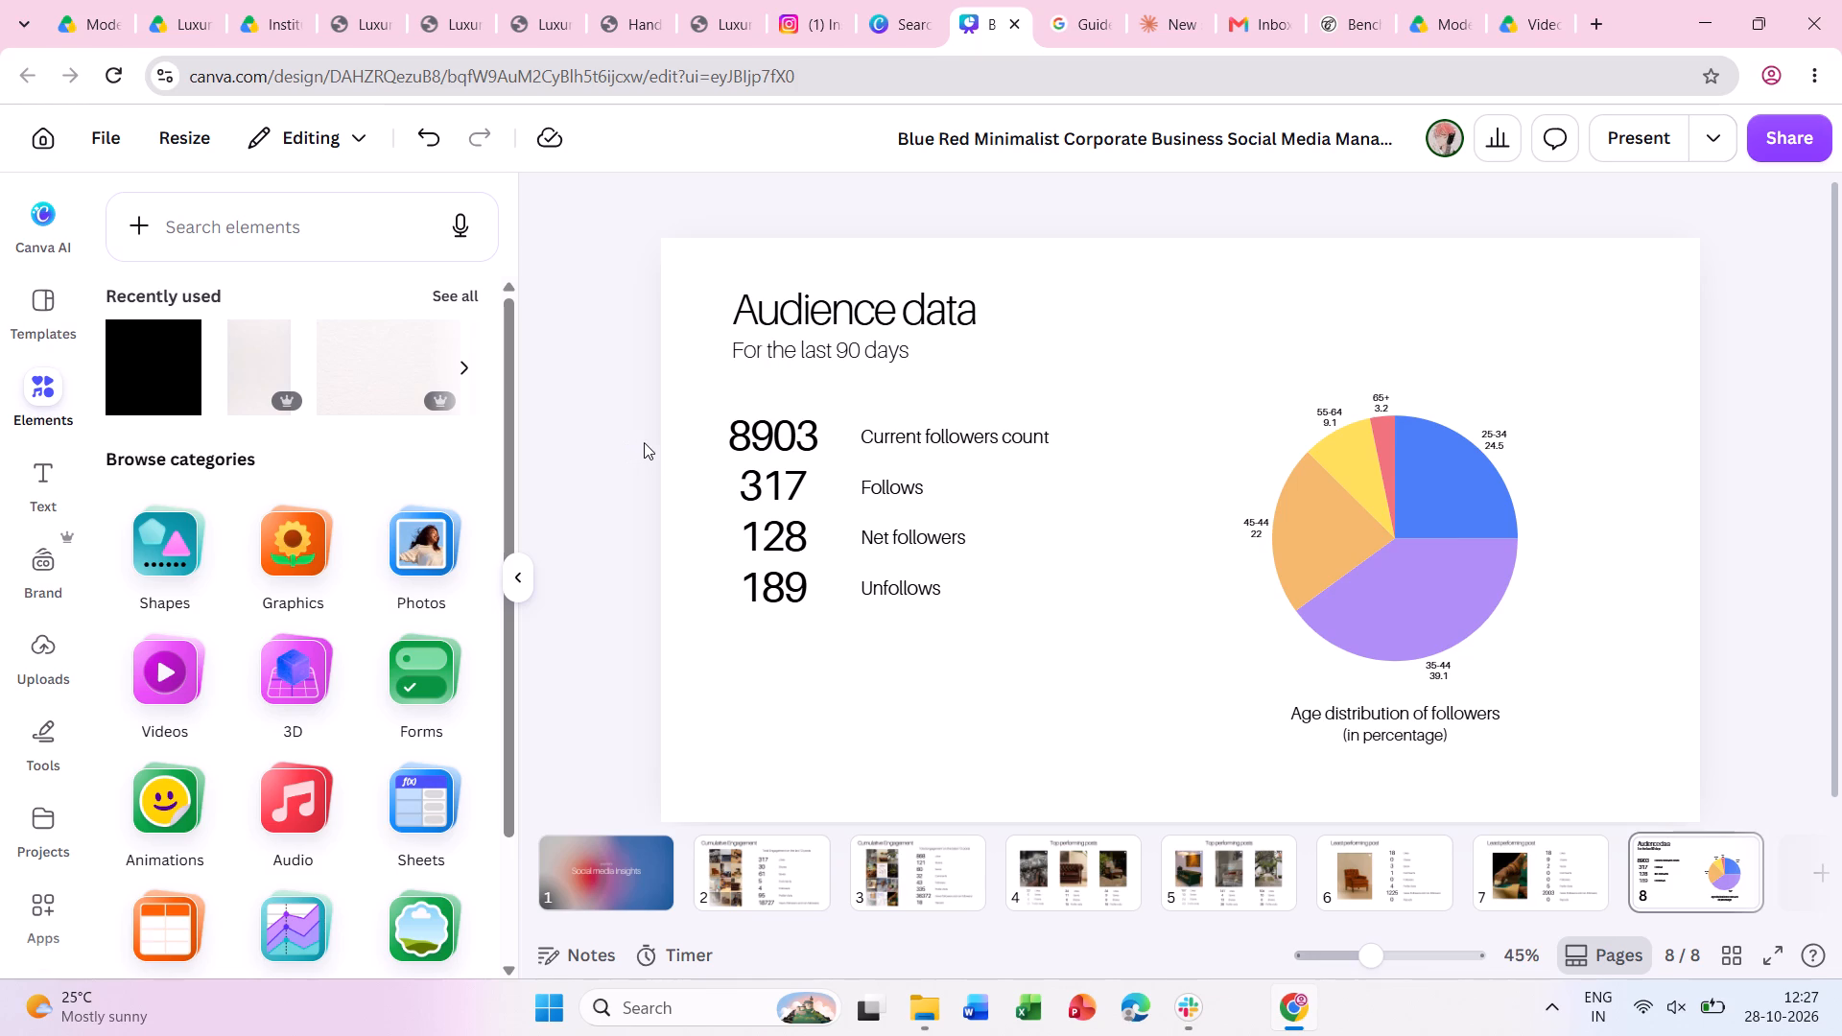
Move the four follower figures and their labels up together, closer beneath the "For the last 90 days" line.
{"action": "left_click_drag", "start_coordinate": [648, 427], "coordinate": [962, 584]}
{"action": "left_click_drag", "start_coordinate": [923, 595], "coordinate": [923, 577]}
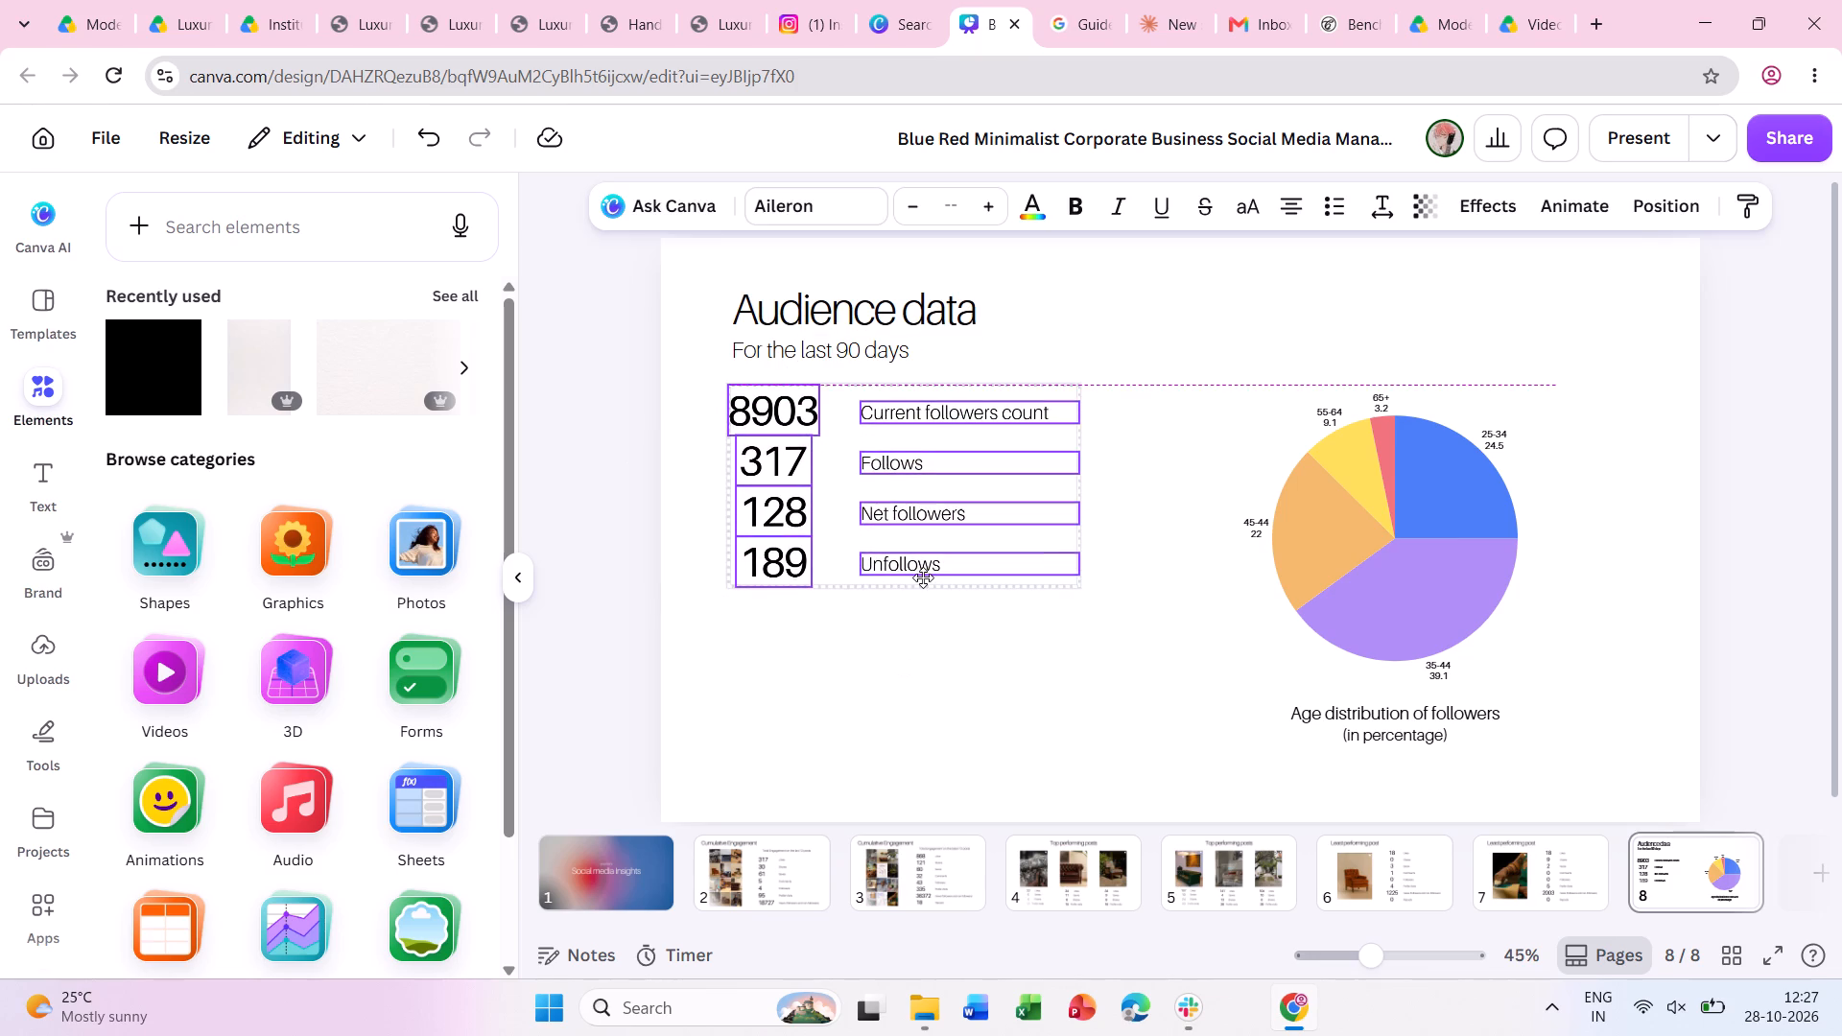
{"action": "left_click_drag", "start_coordinate": [923, 577], "coordinate": [923, 577]}
{"action": "left_click", "coordinate": [1032, 684]}
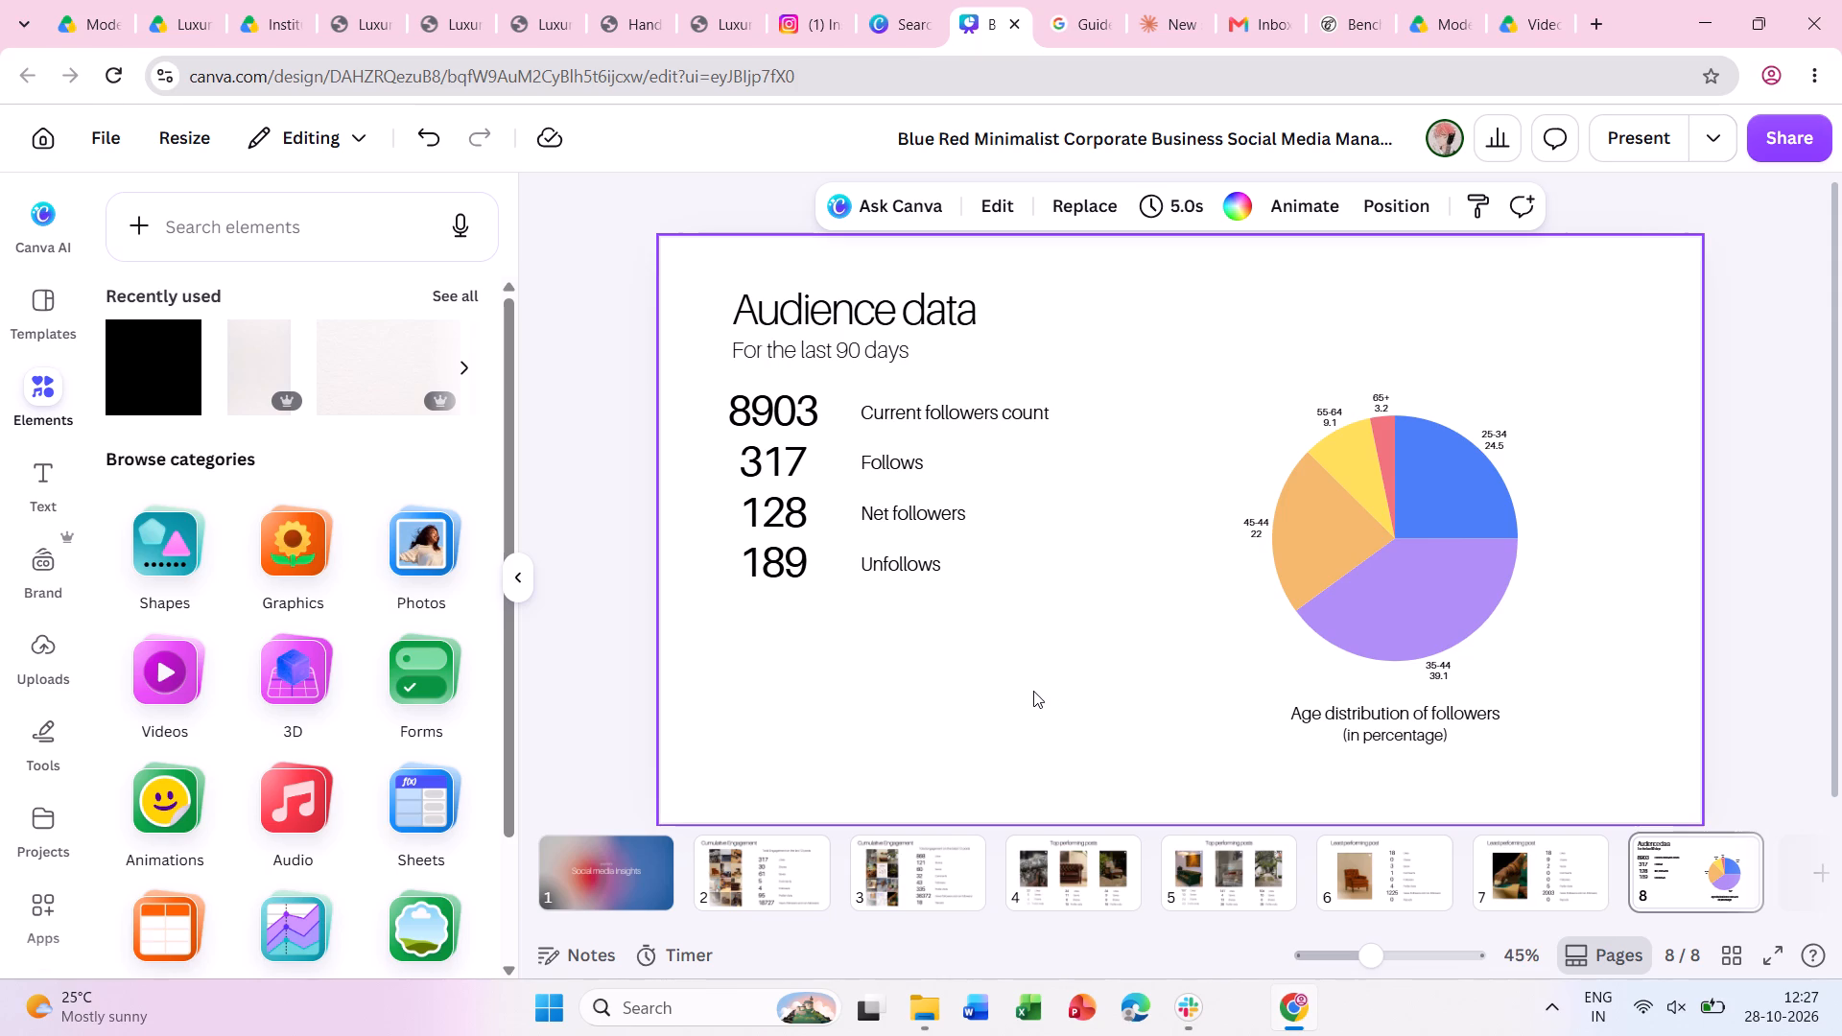
{"action": "left_click", "coordinate": [1000, 724]}
Duplicate the "For the last 90 days" line below the follower figures, left-aligned with the original, and reword the copy as "Interactions by content type".
{"action": "left_click", "coordinate": [835, 357]}
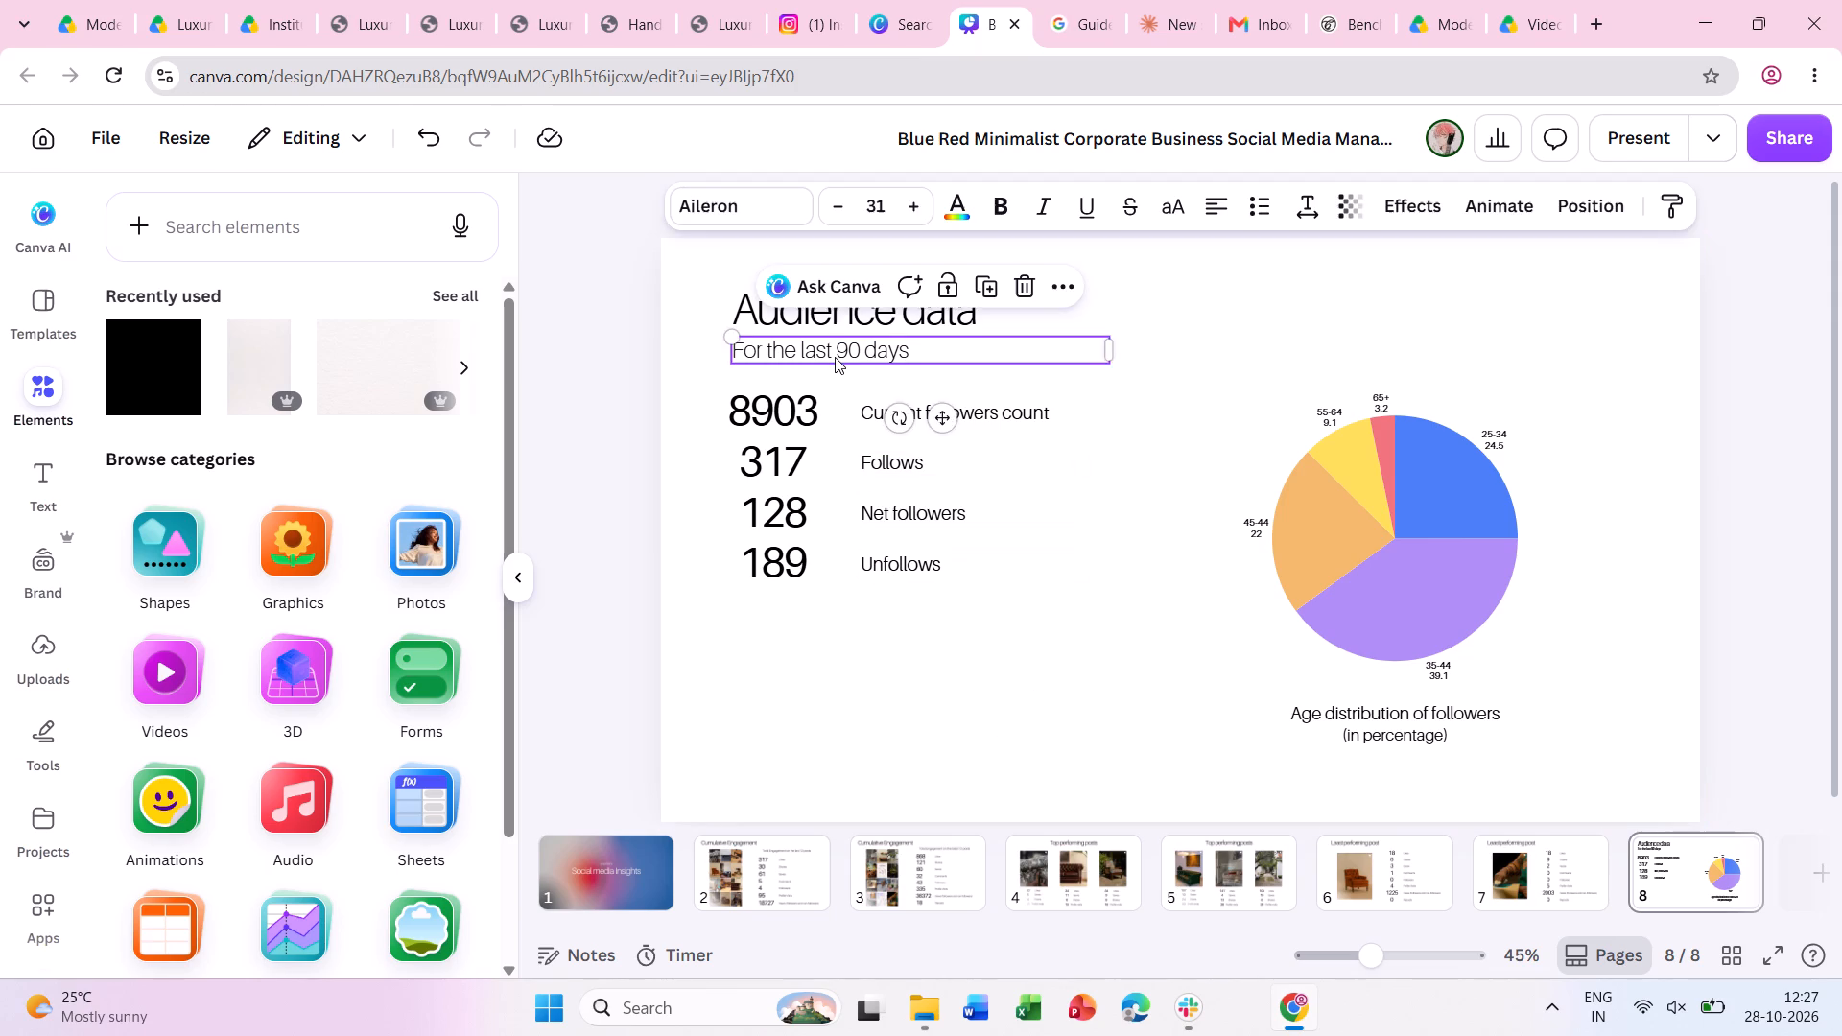
{"action": "key", "text": "ctrl+c"}
{"action": "key", "text": "ctrl+v"}
{"action": "left_click_drag", "start_coordinate": [847, 360], "coordinate": [839, 640]}
{"action": "left_click", "coordinate": [839, 640]}
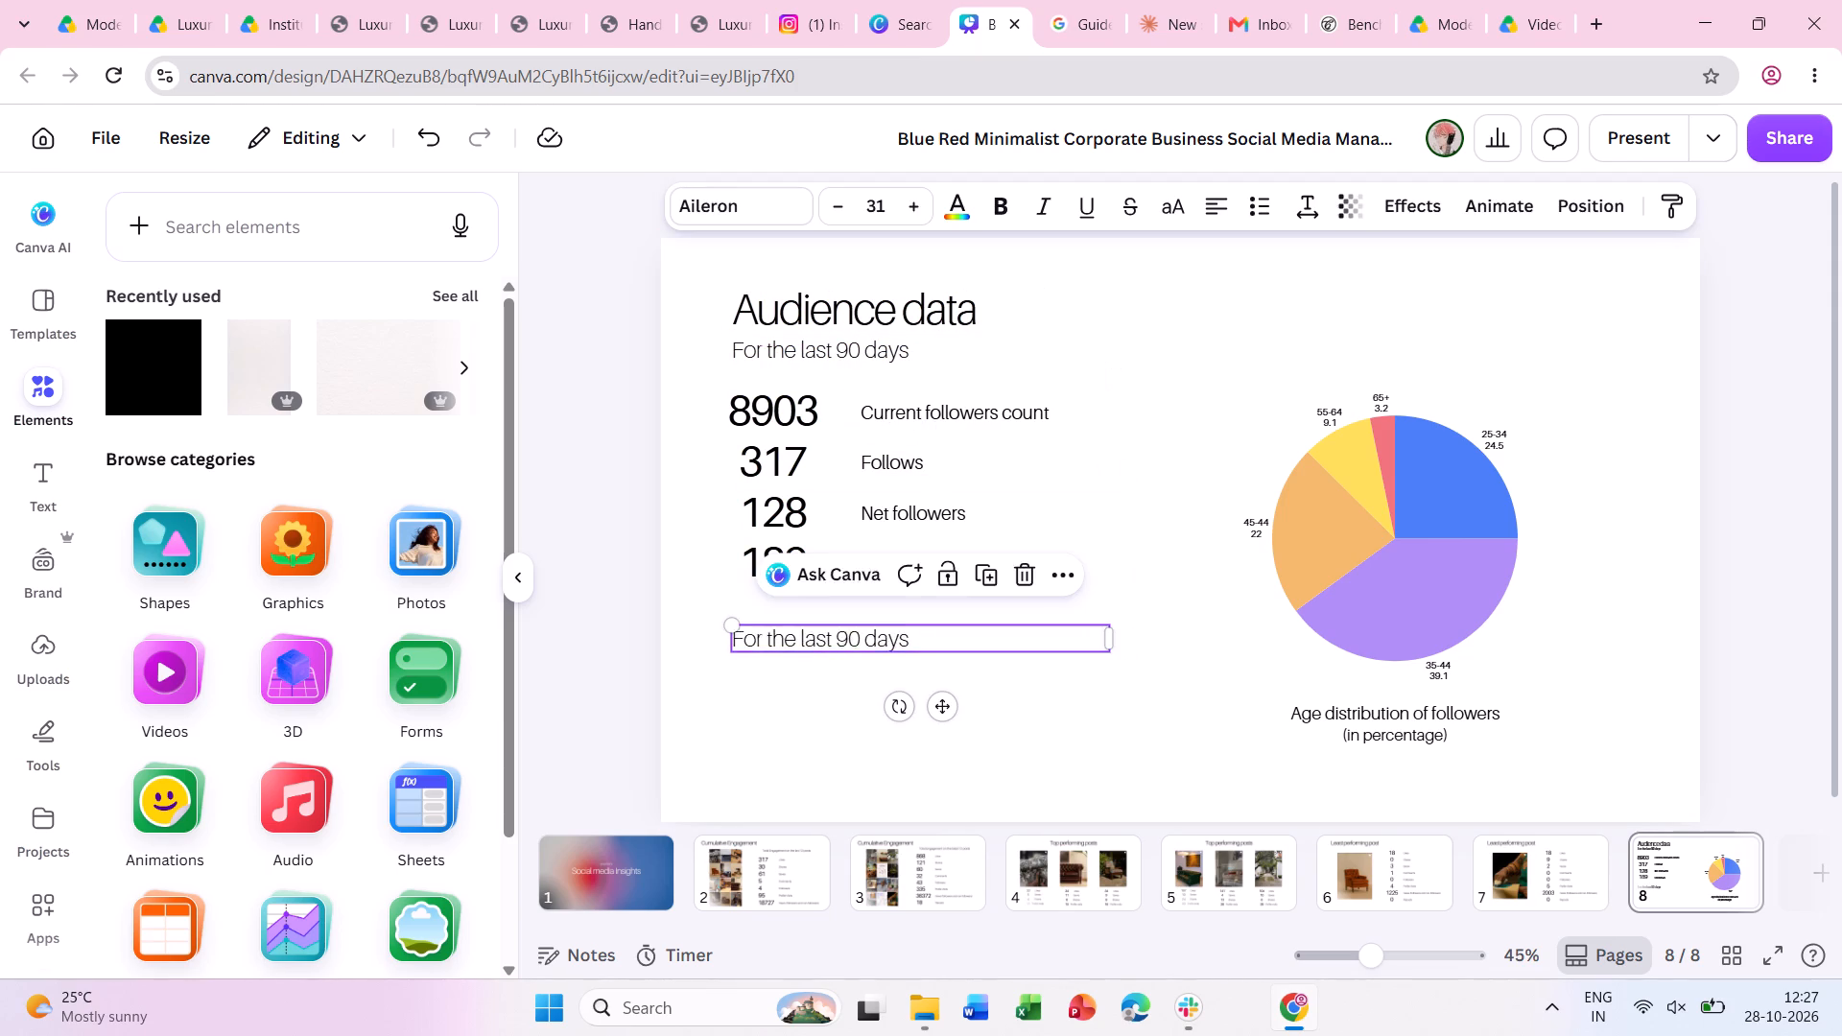
{"action": "type", "text": "Interactions by content type"}
{"action": "left_click", "coordinate": [1069, 699]}
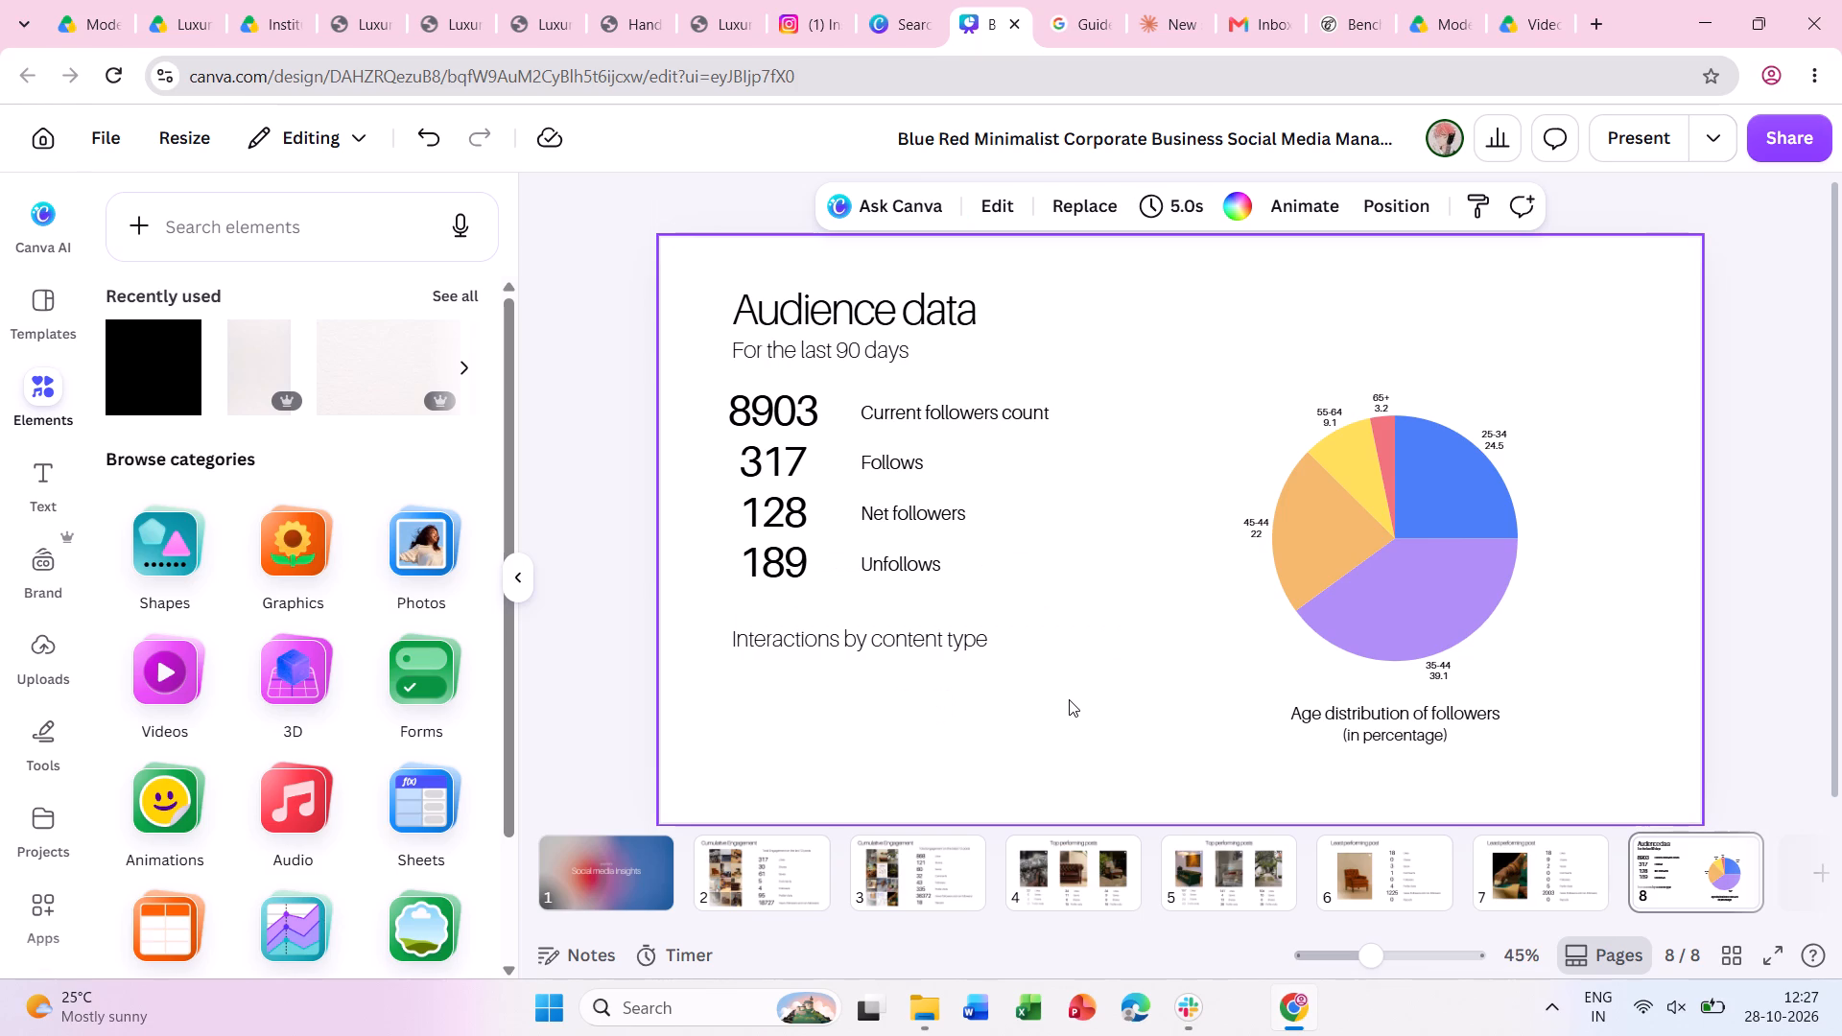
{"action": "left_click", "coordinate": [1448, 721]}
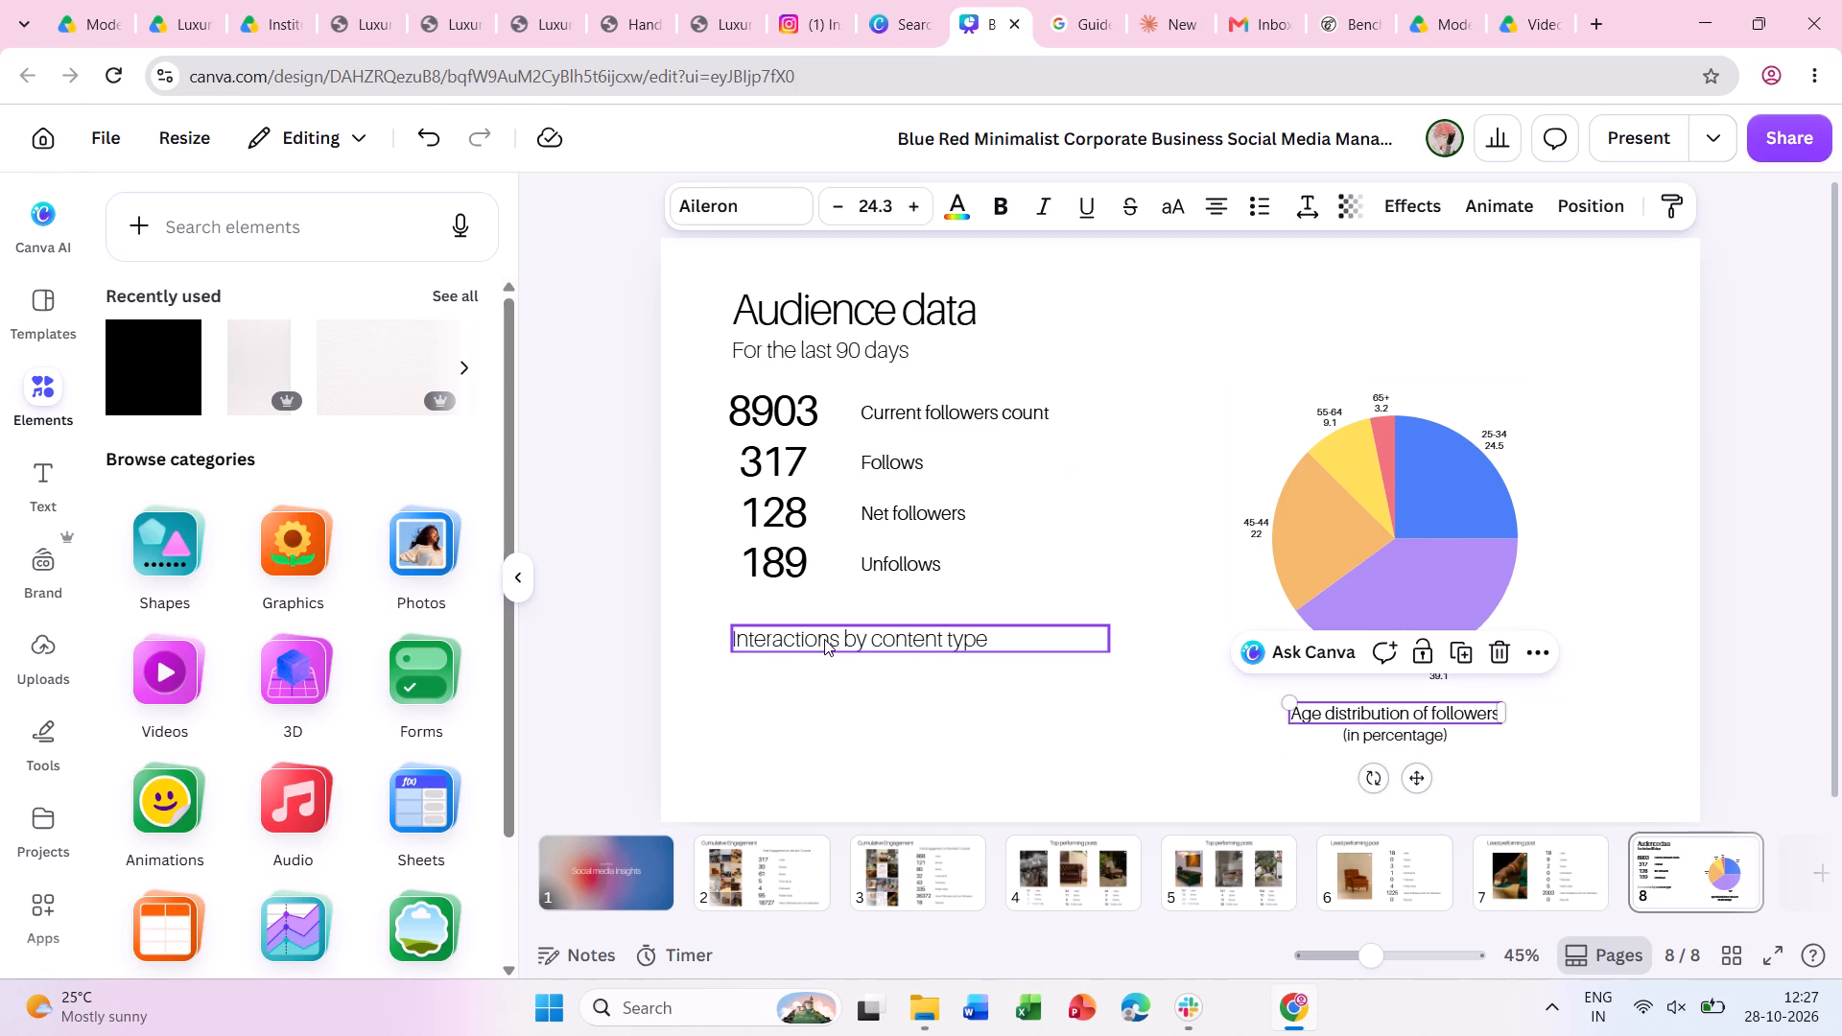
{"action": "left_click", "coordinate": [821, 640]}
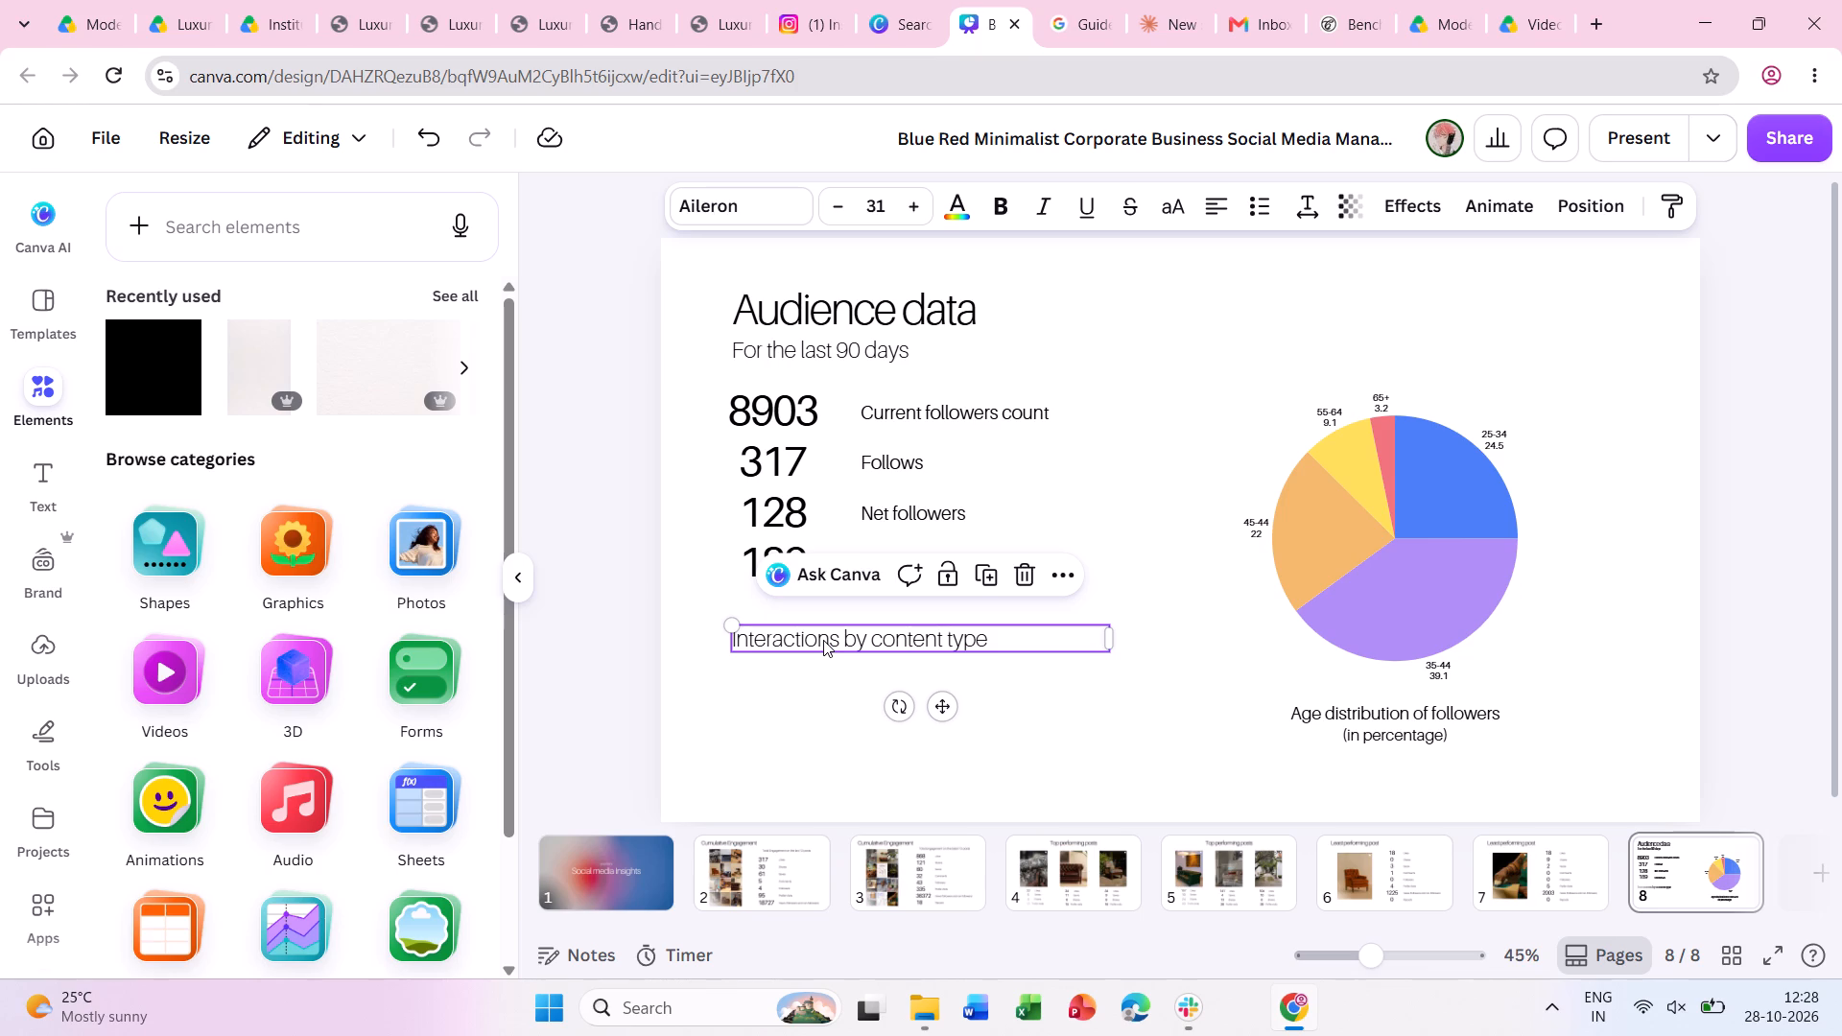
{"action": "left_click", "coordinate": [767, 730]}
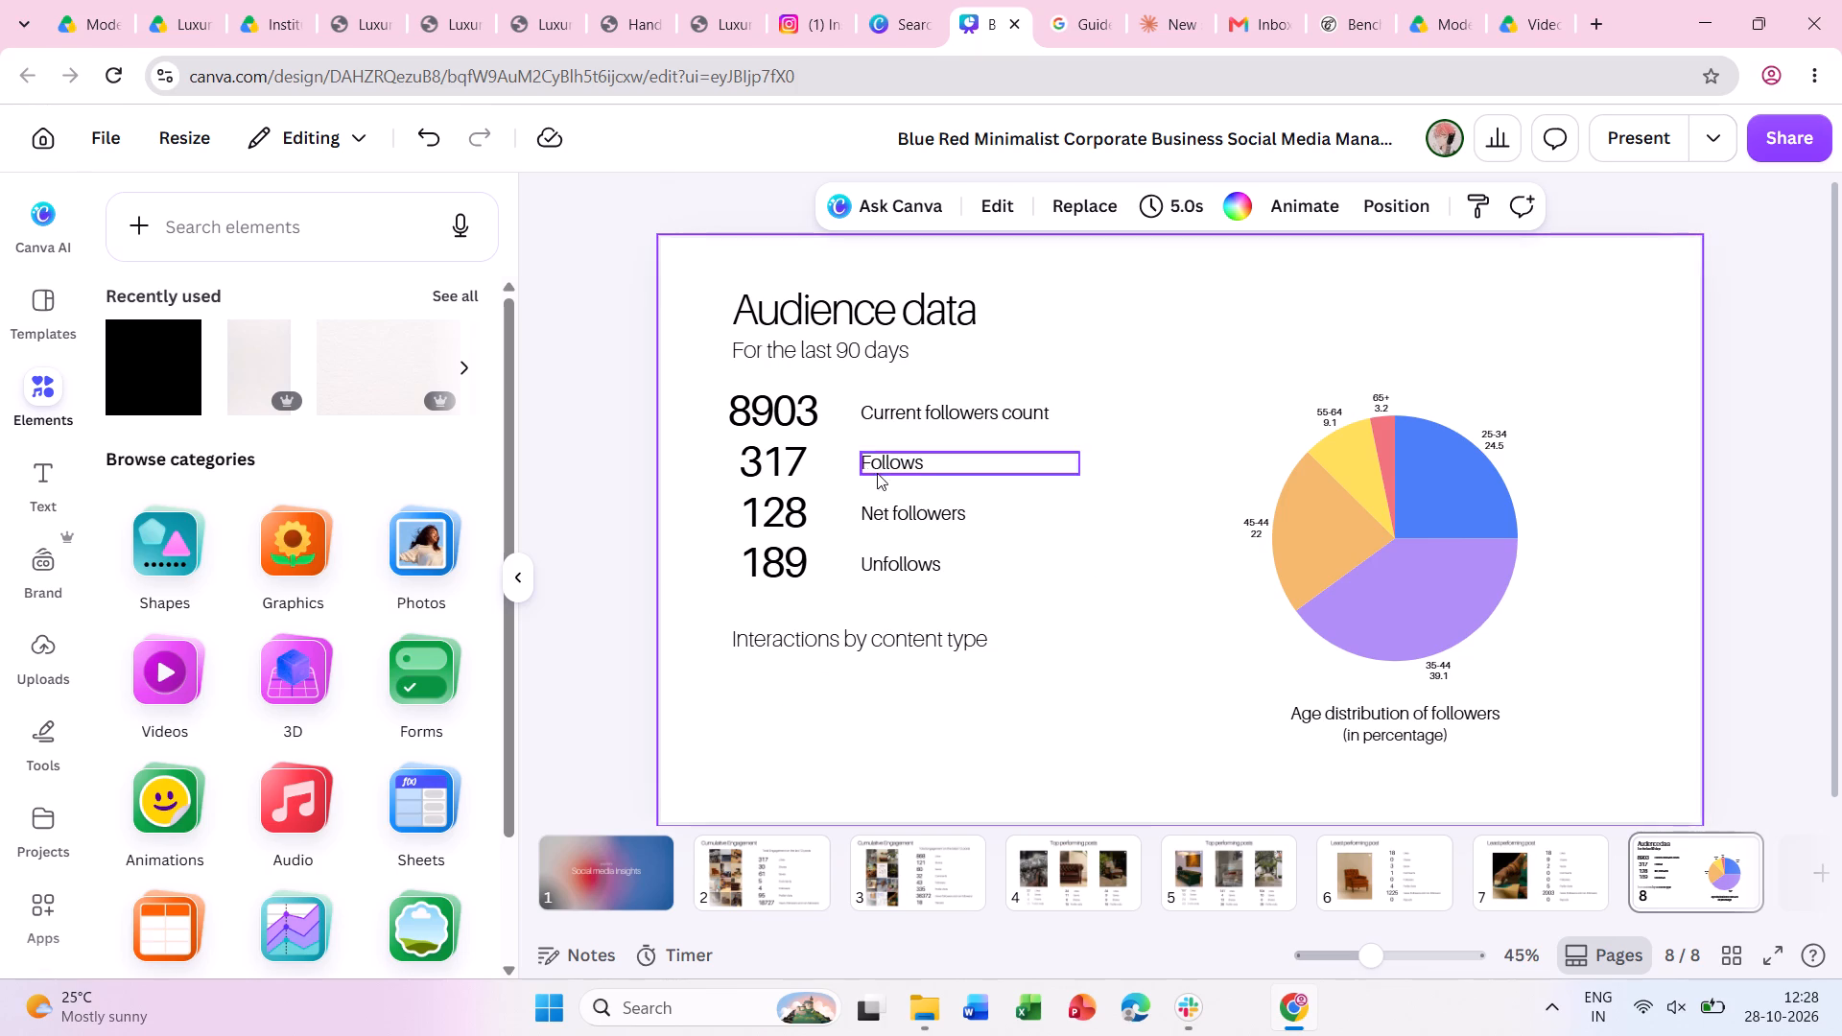
Duplicate the "Current followers count" label beneath the "Interactions by content type" line, aligned to its left edge, and change the copy's text to "POSTS".
{"action": "left_click", "coordinate": [908, 408]}
{"action": "key", "text": "ctrl+c"}
{"action": "key", "text": "ctrl+v"}
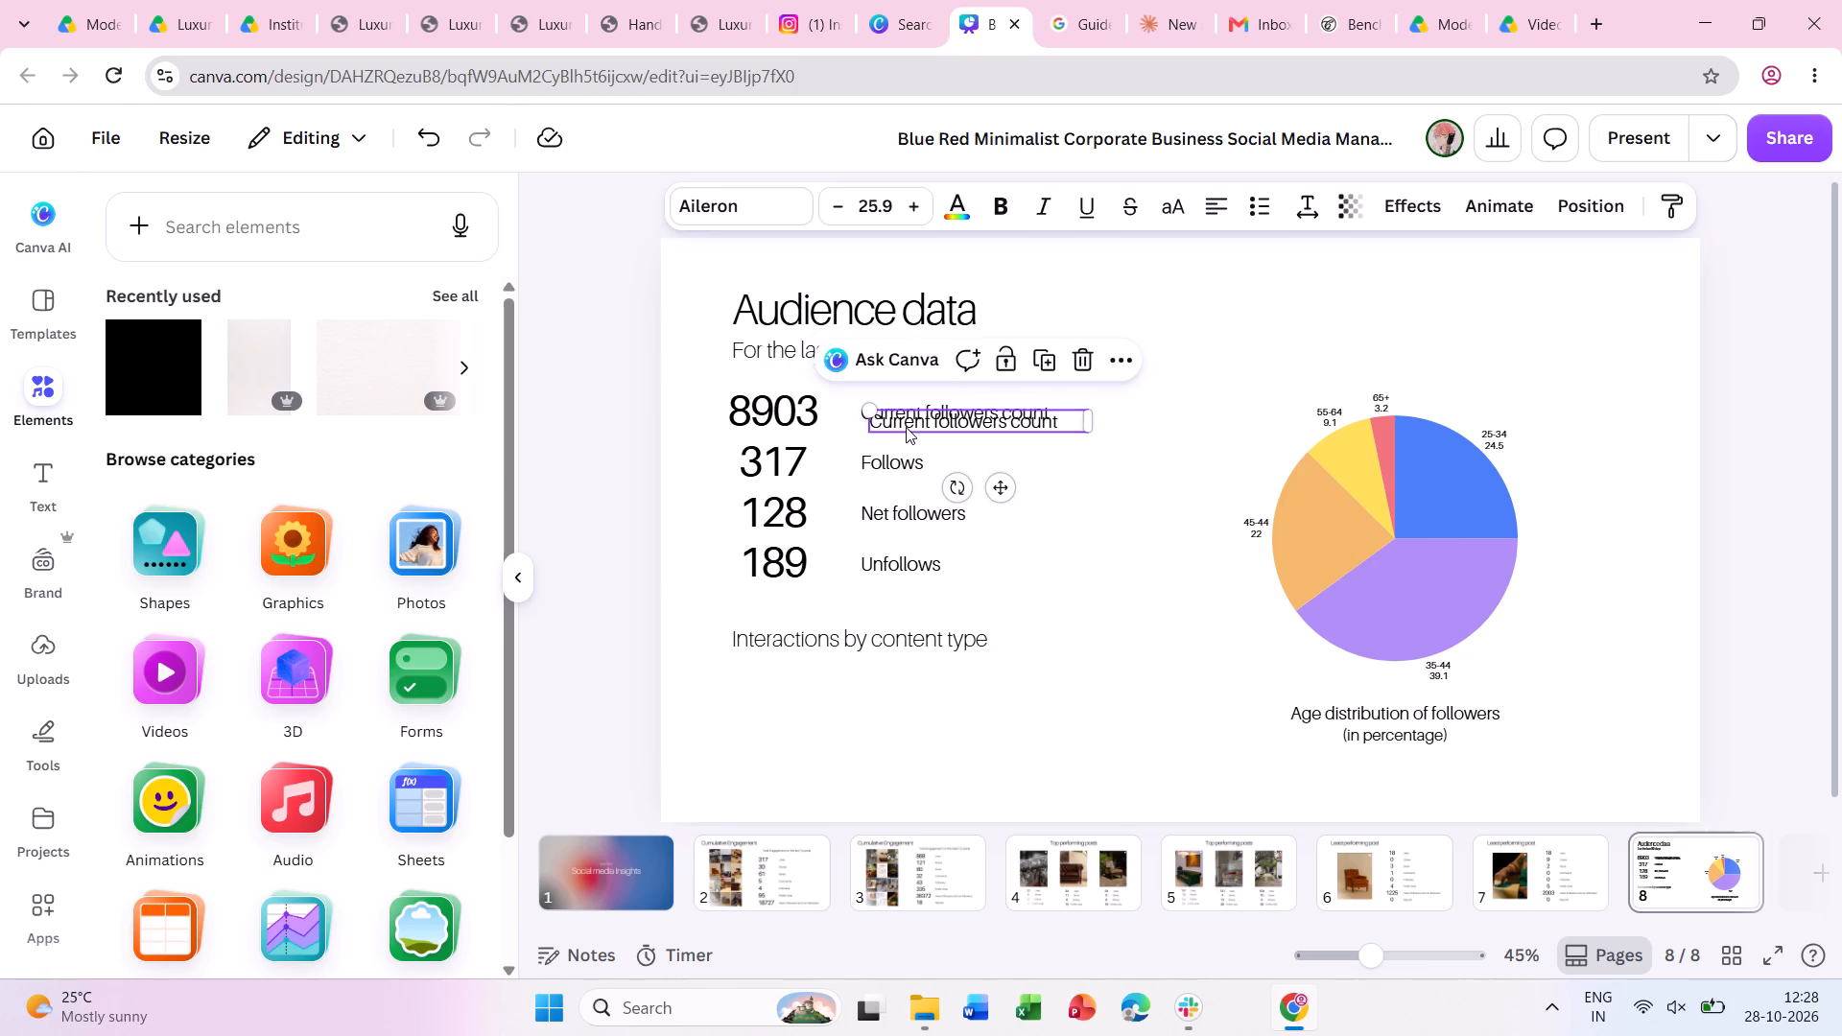
{"action": "left_click_drag", "start_coordinate": [909, 427], "coordinate": [771, 685]}
{"action": "left_click", "coordinate": [771, 685]}
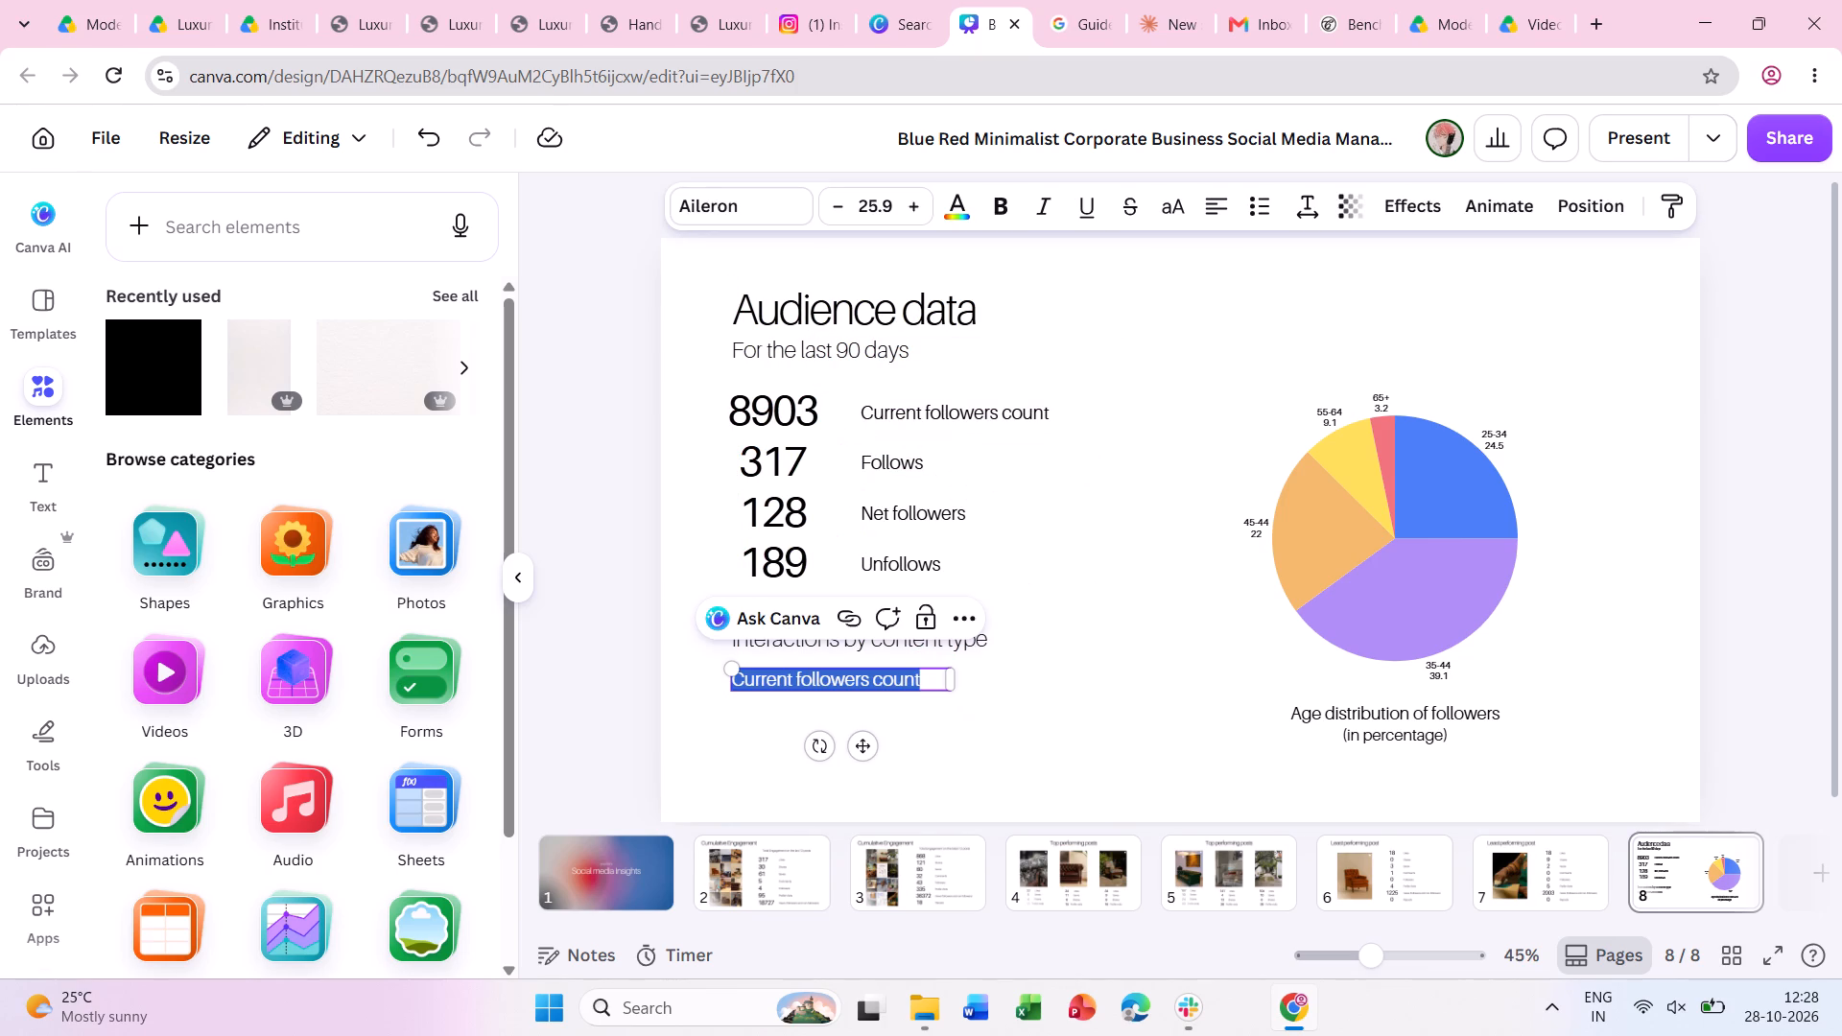
{"action": "type", "text": "POSTS"}
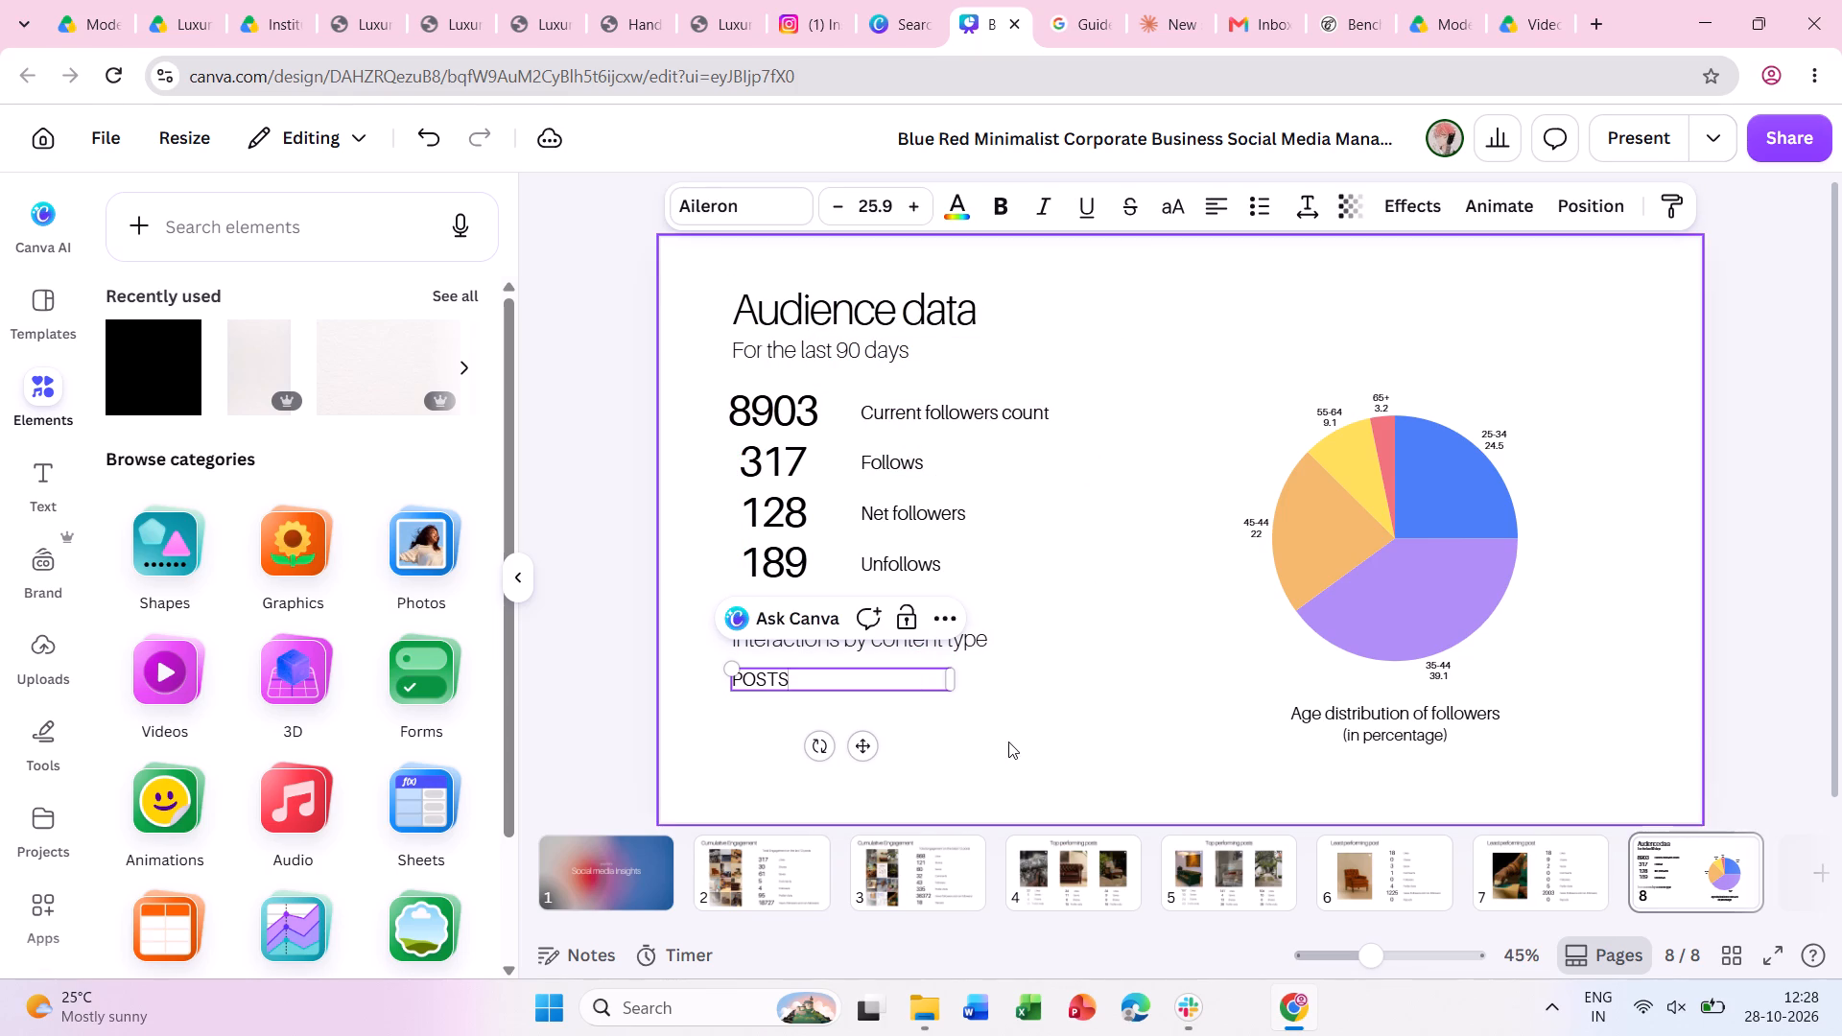
{"action": "left_click", "coordinate": [1012, 742]}
Make the POSTS label bold and narrow its text box to fit the word.
{"action": "left_click", "coordinate": [778, 681]}
{"action": "key", "text": "ctrl+b"}
{"action": "left_click", "coordinate": [967, 735]}
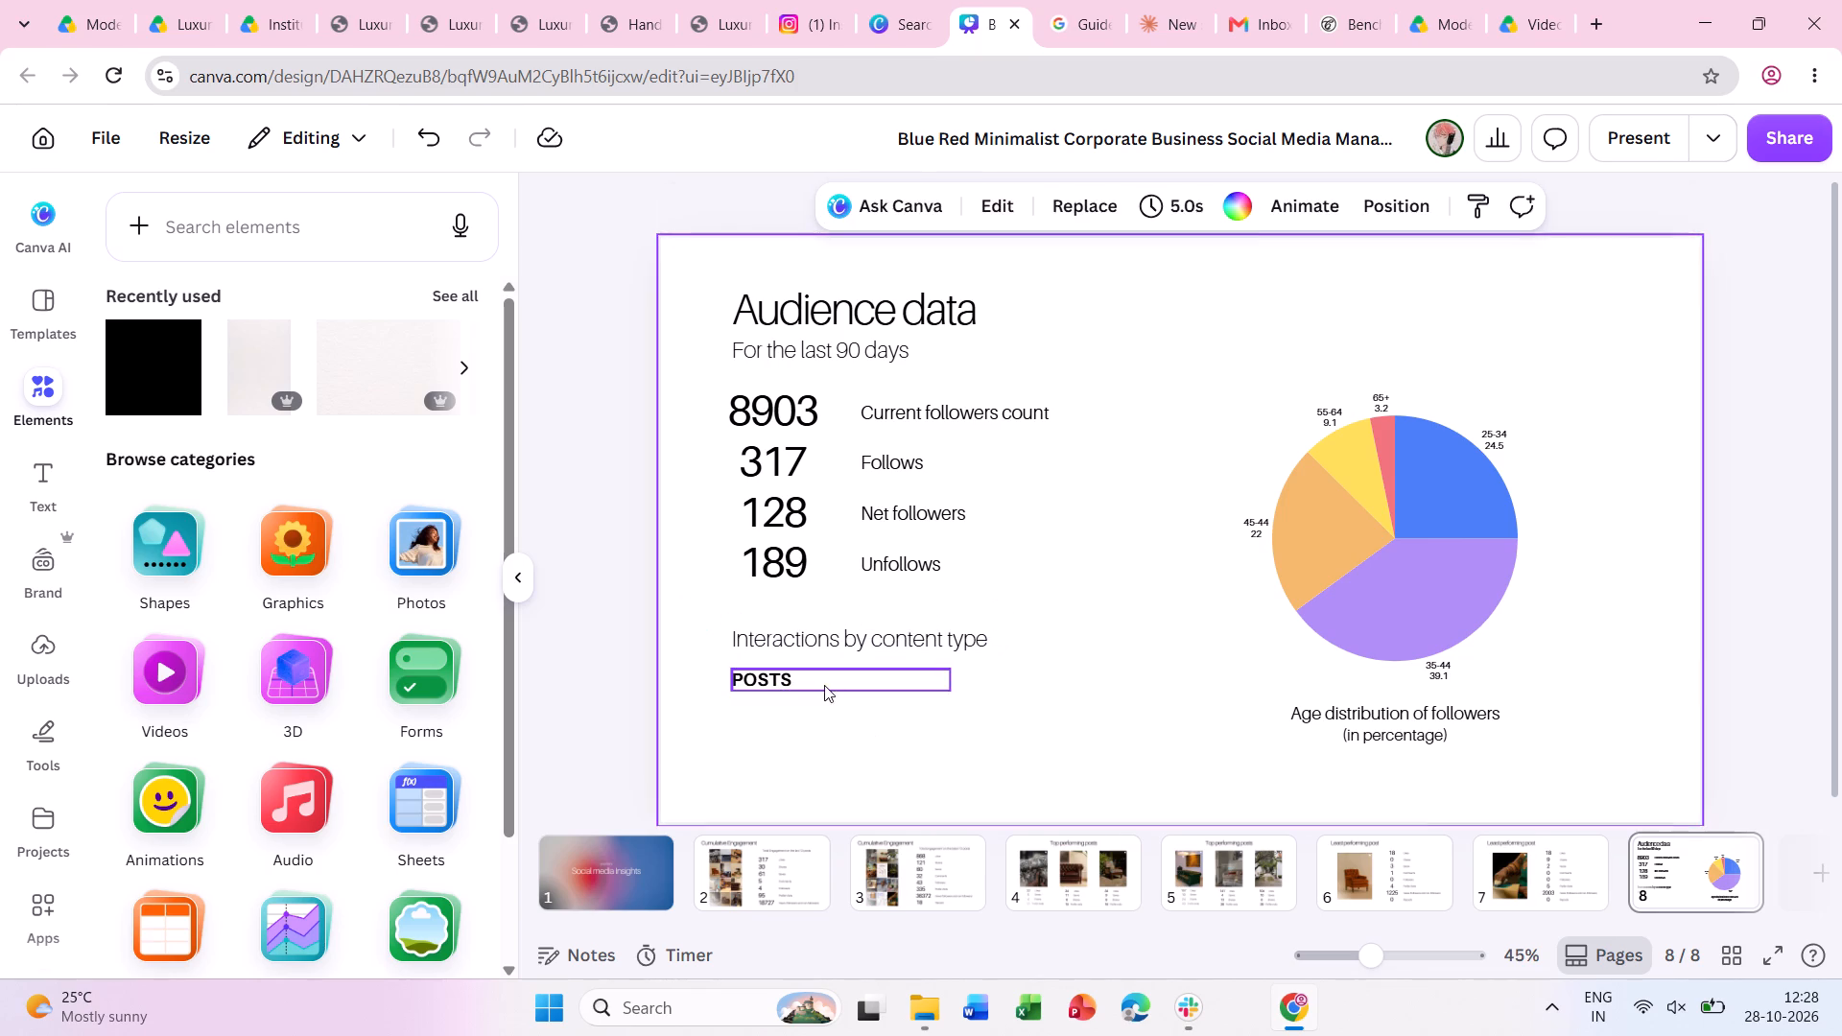
{"action": "left_click", "coordinate": [822, 685]}
{"action": "left_click_drag", "start_coordinate": [956, 680], "coordinate": [807, 686]}
{"action": "left_click", "coordinate": [903, 697]}
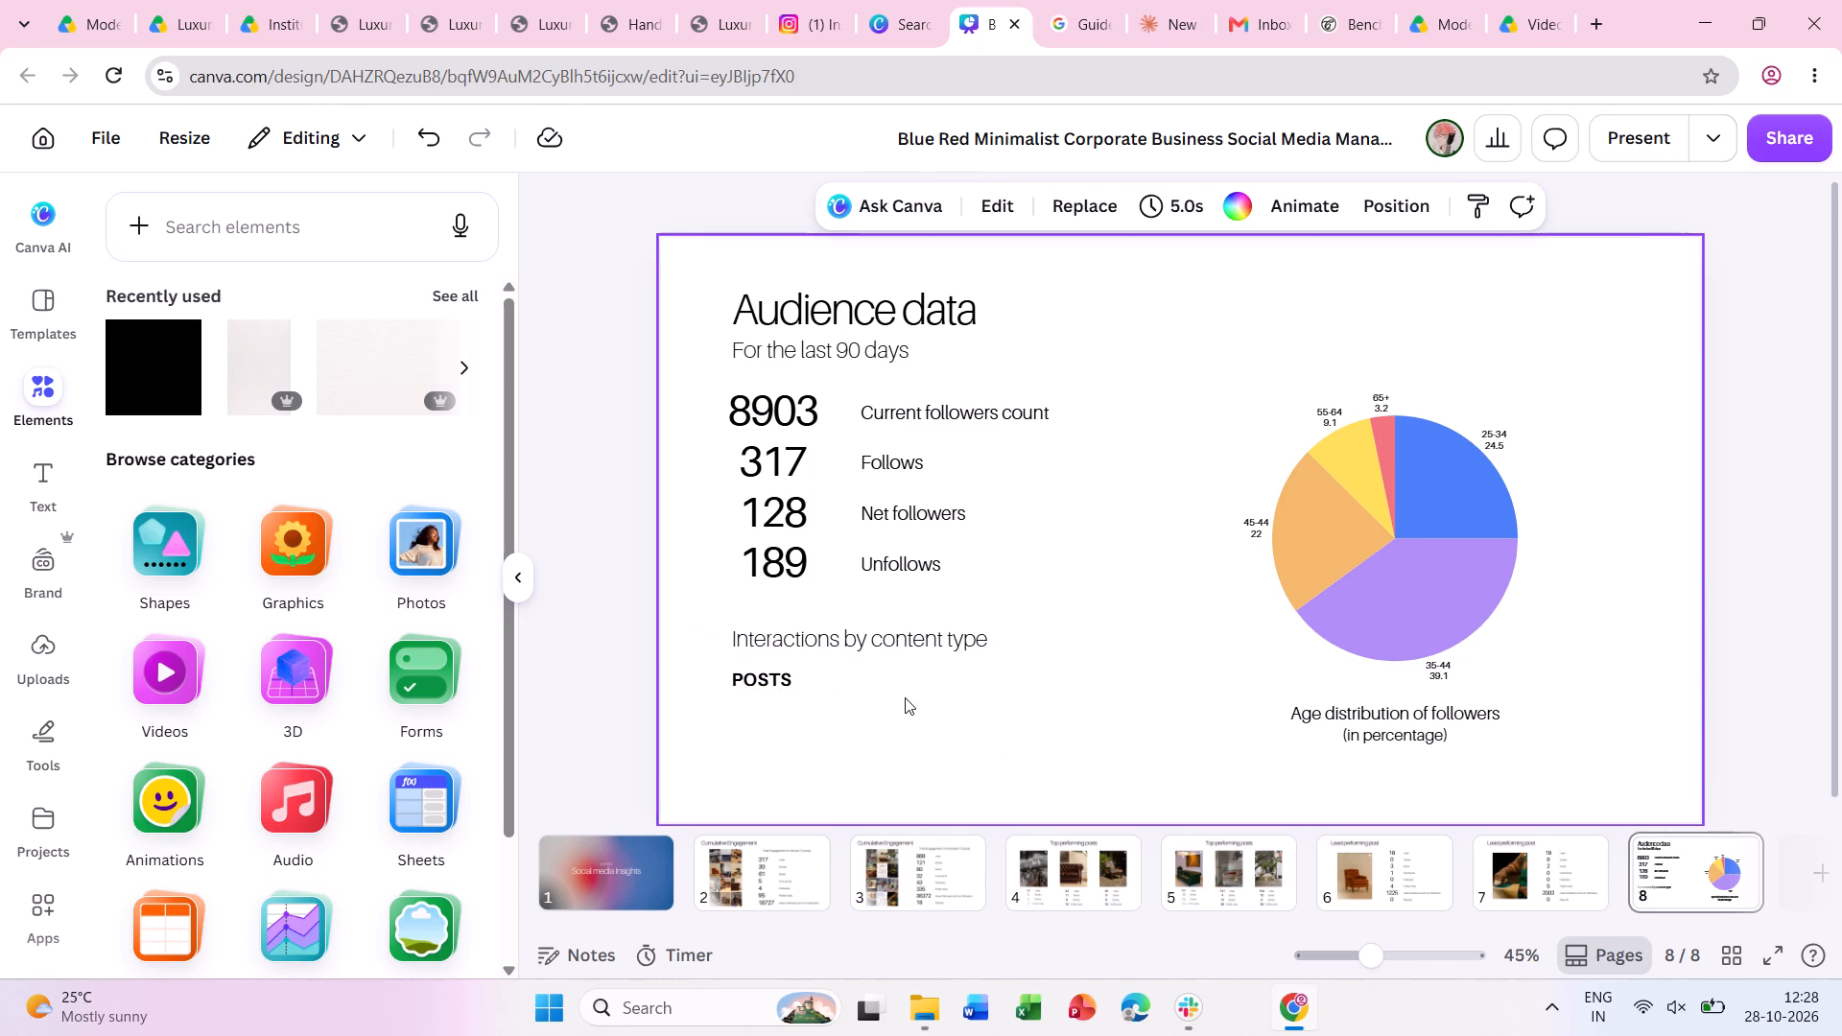